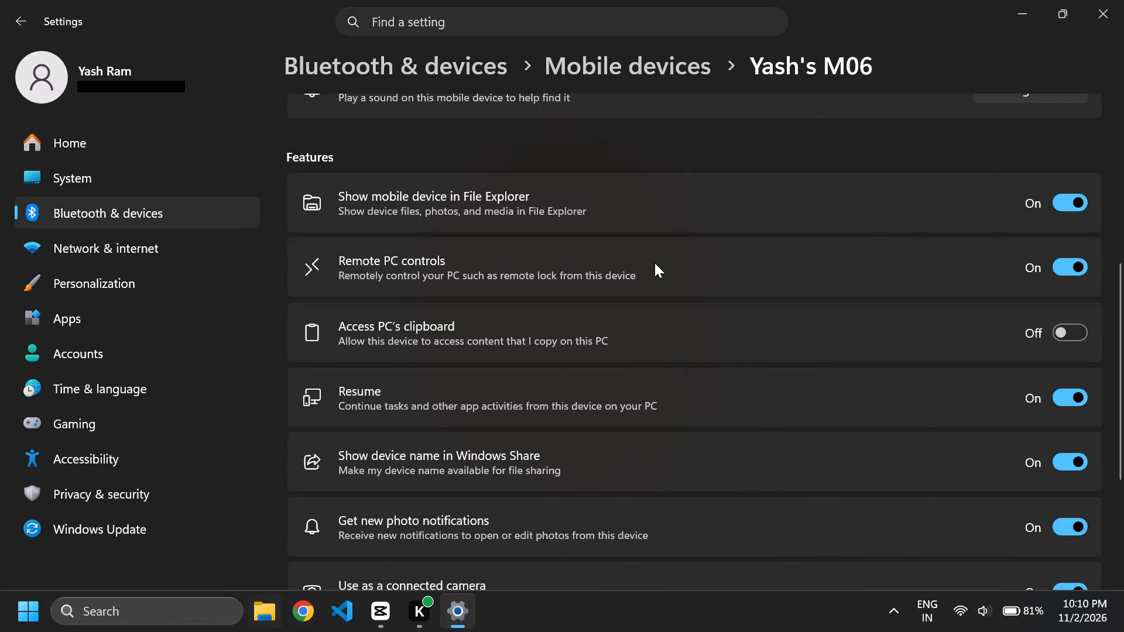
Close the Settings window.
click(1122, 2)
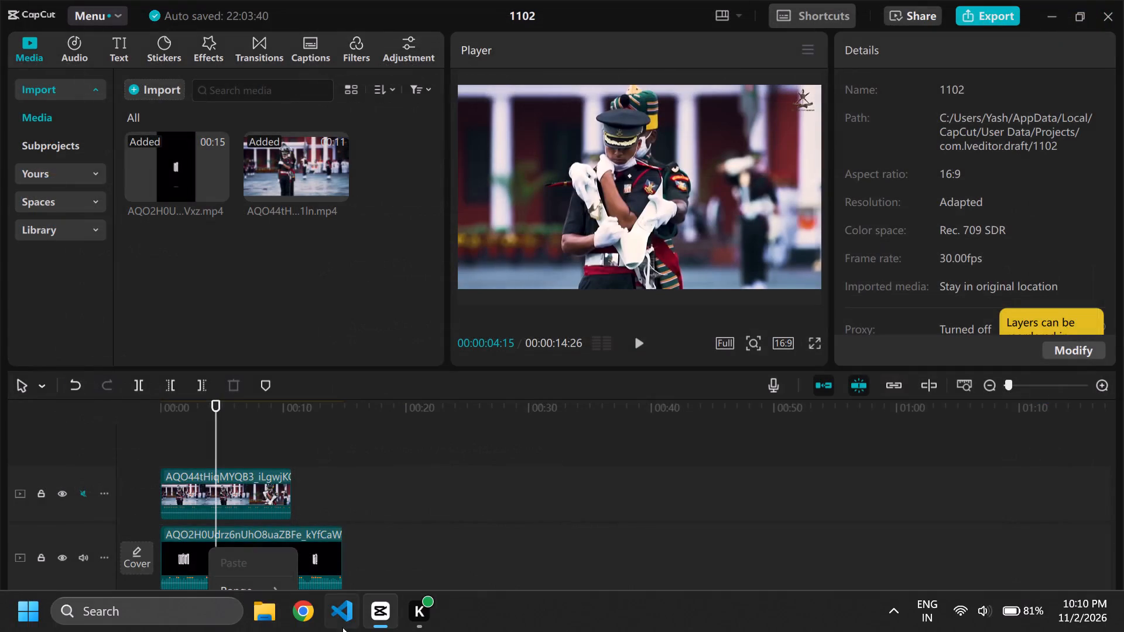
Switch to Chrome, open youtube.com and search it for "ima passing out parade".
click(311, 613)
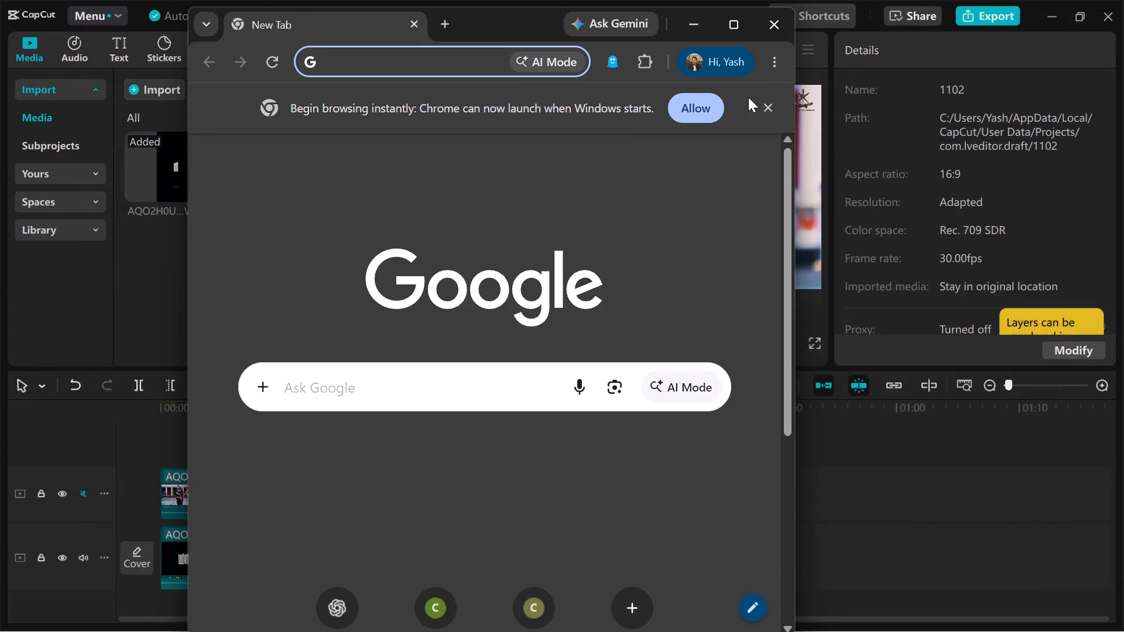
key(y)
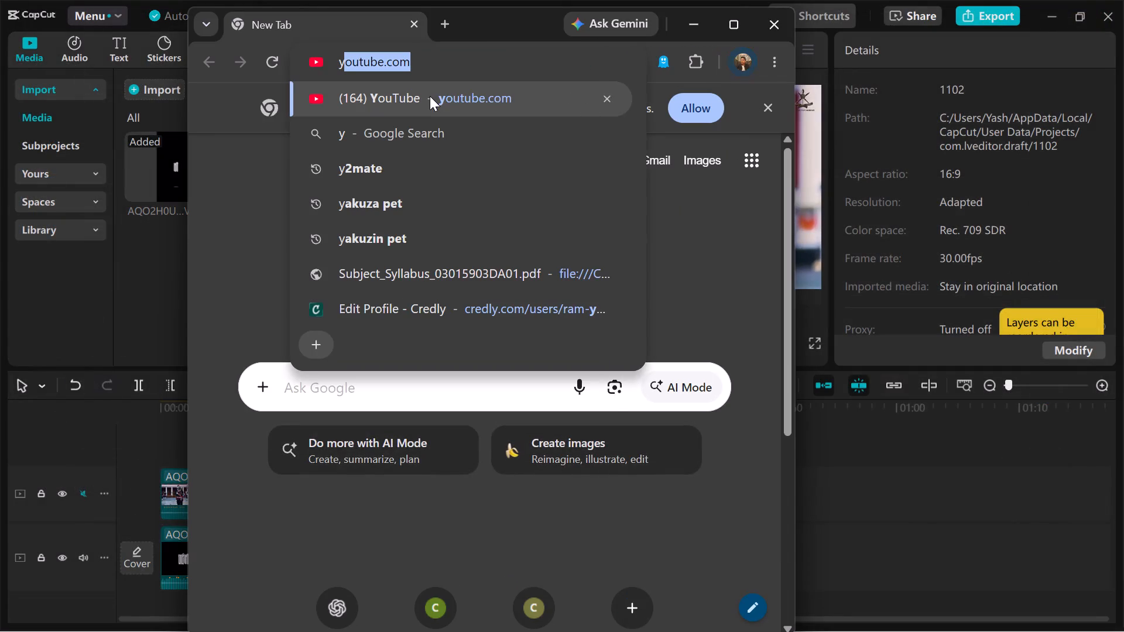
key(Right)
key(Return)
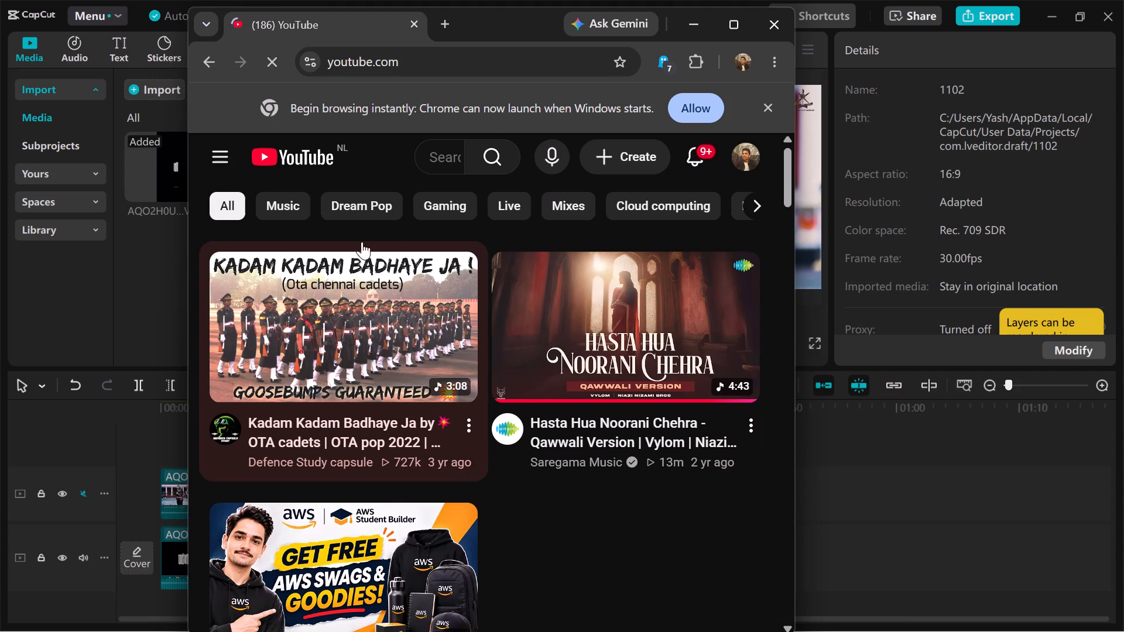
click(447, 165)
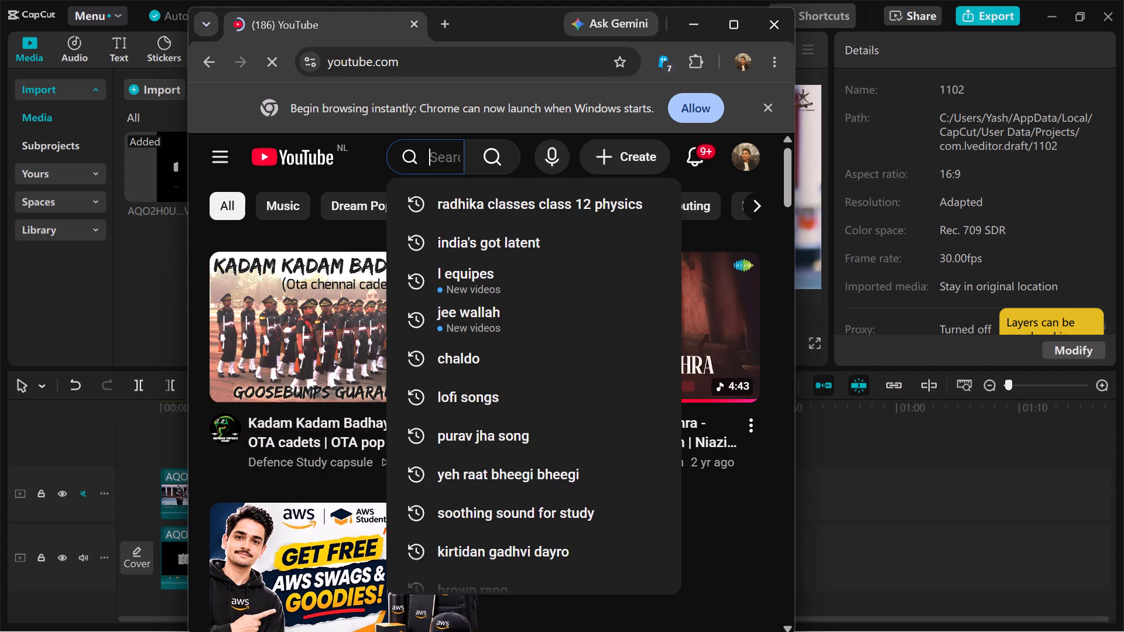
text(IMA)
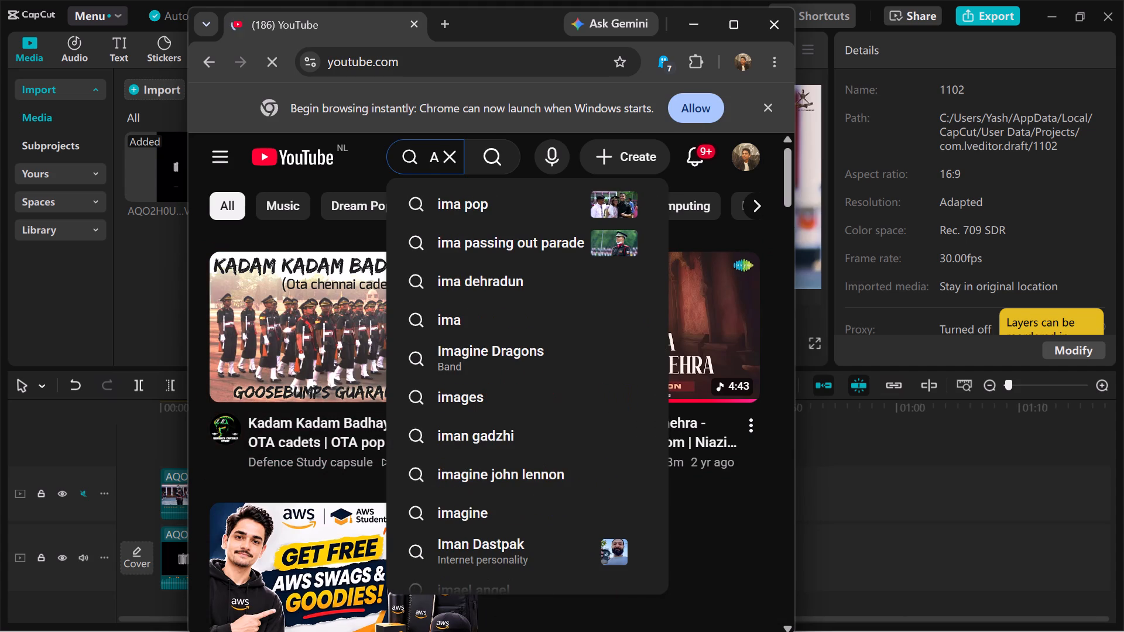
click(491, 235)
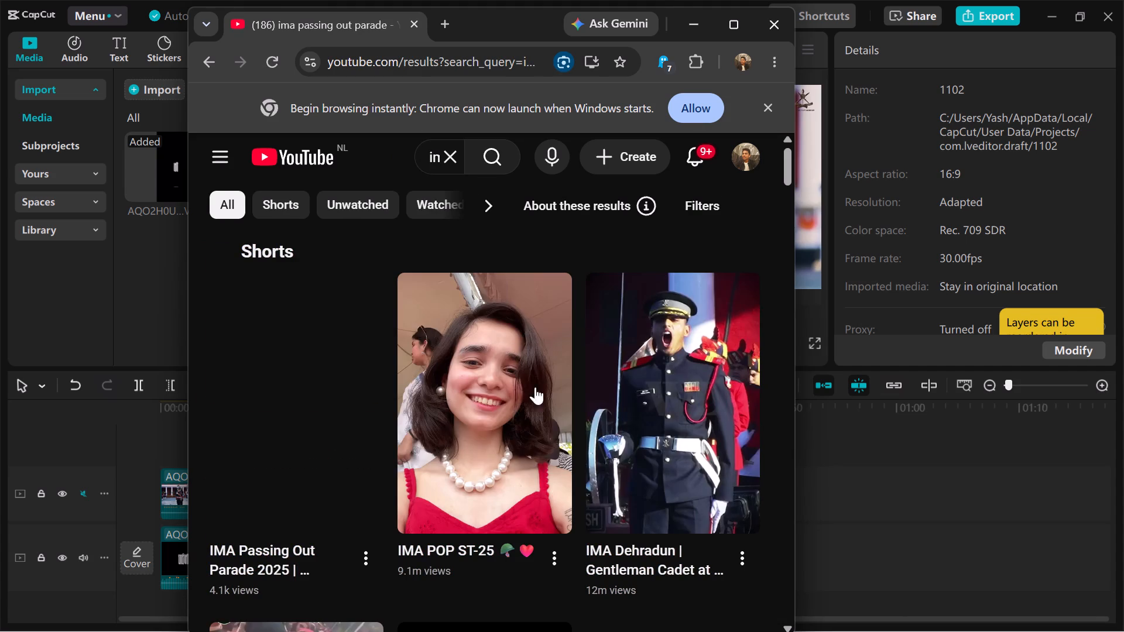
Copy the share link of the "Kadam Kadam Badhaye Ja by Gentlemen Cadets IMA" video and close the share dialog.
scroll(415, 455, right, 1)
scroll(415, 455, down, 2)
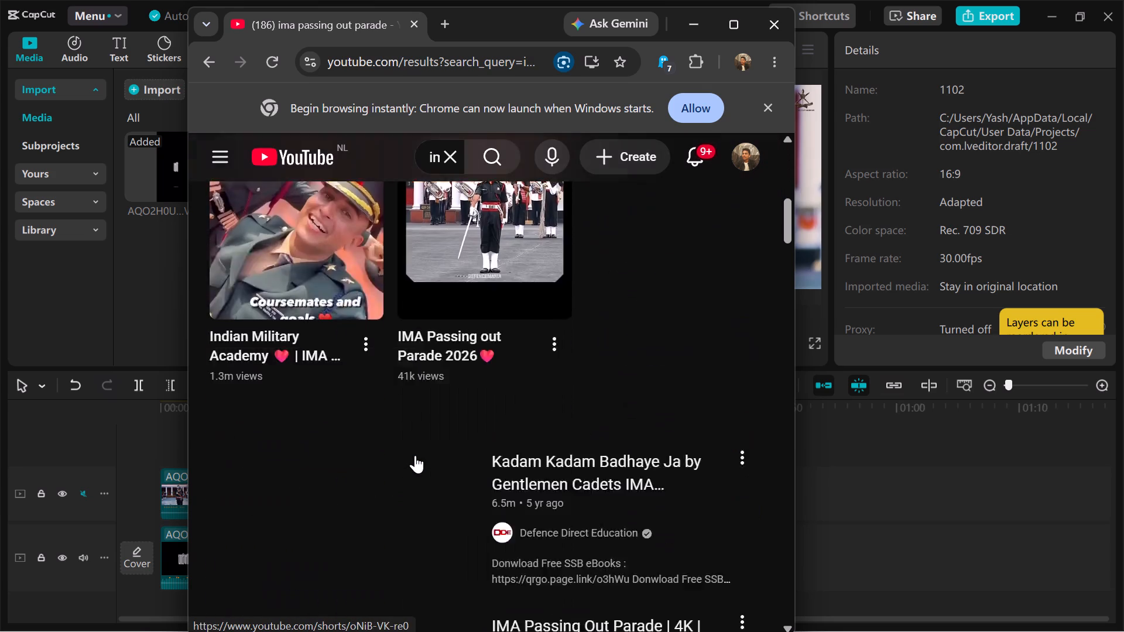
scroll(415, 455, down, 1)
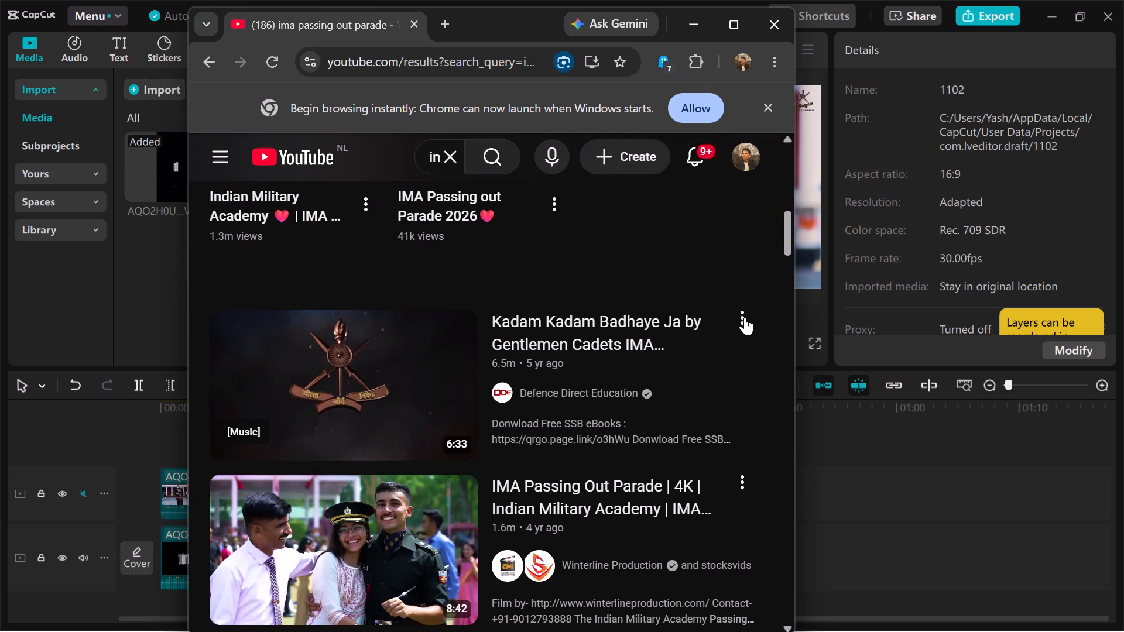
scroll(745, 317, down, 3)
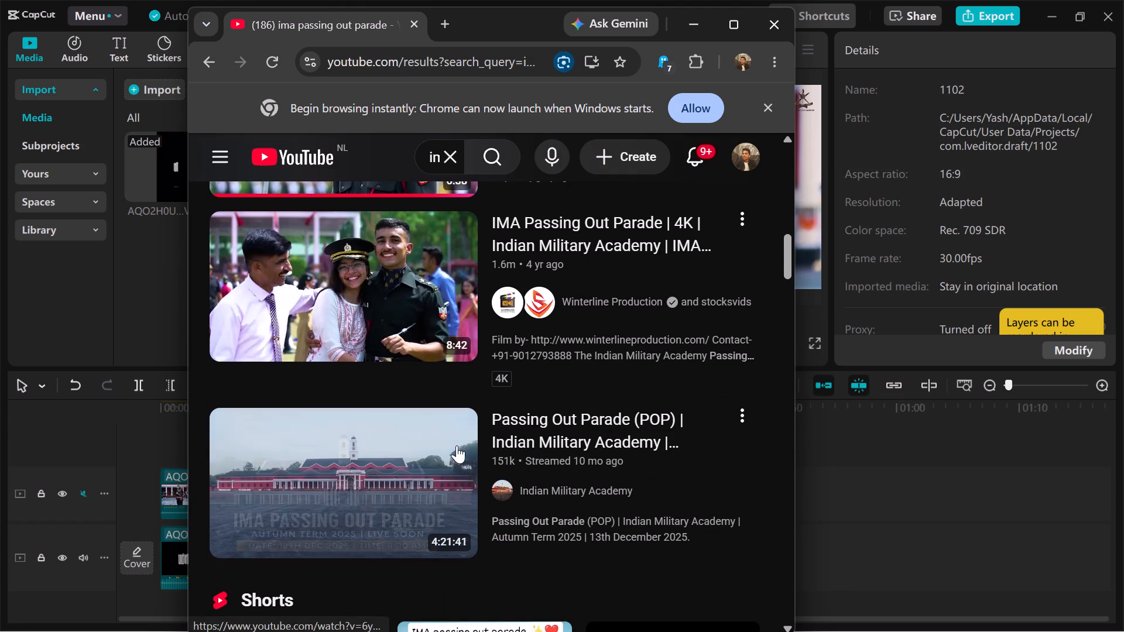
scroll(457, 445, up, 1)
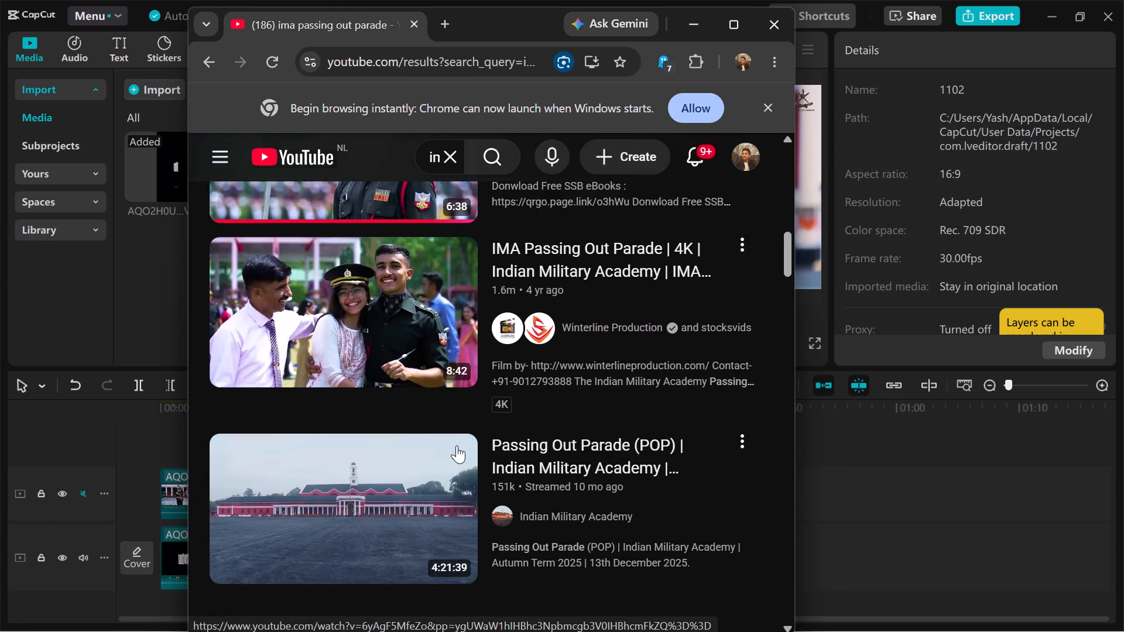
scroll(457, 445, up, 2)
click(746, 264)
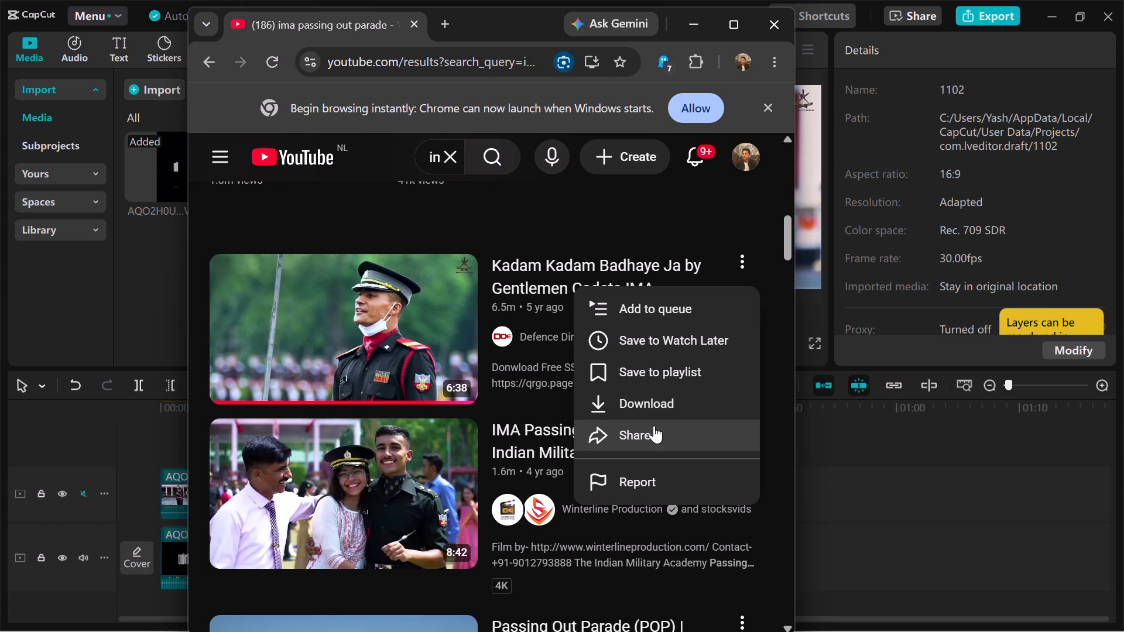
click(654, 425)
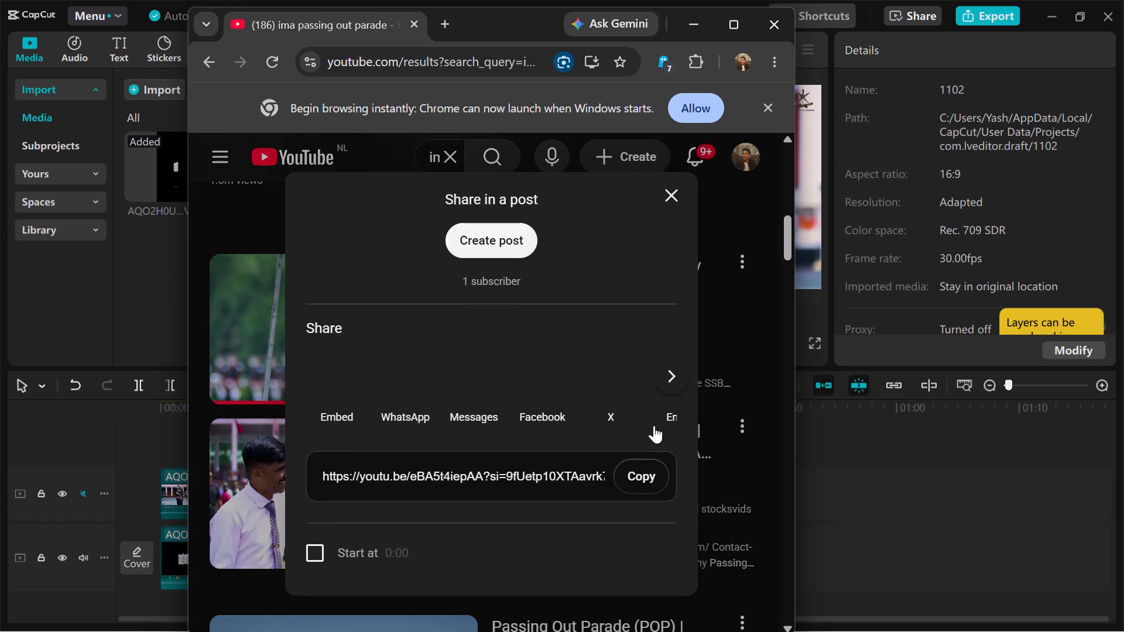
click(645, 473)
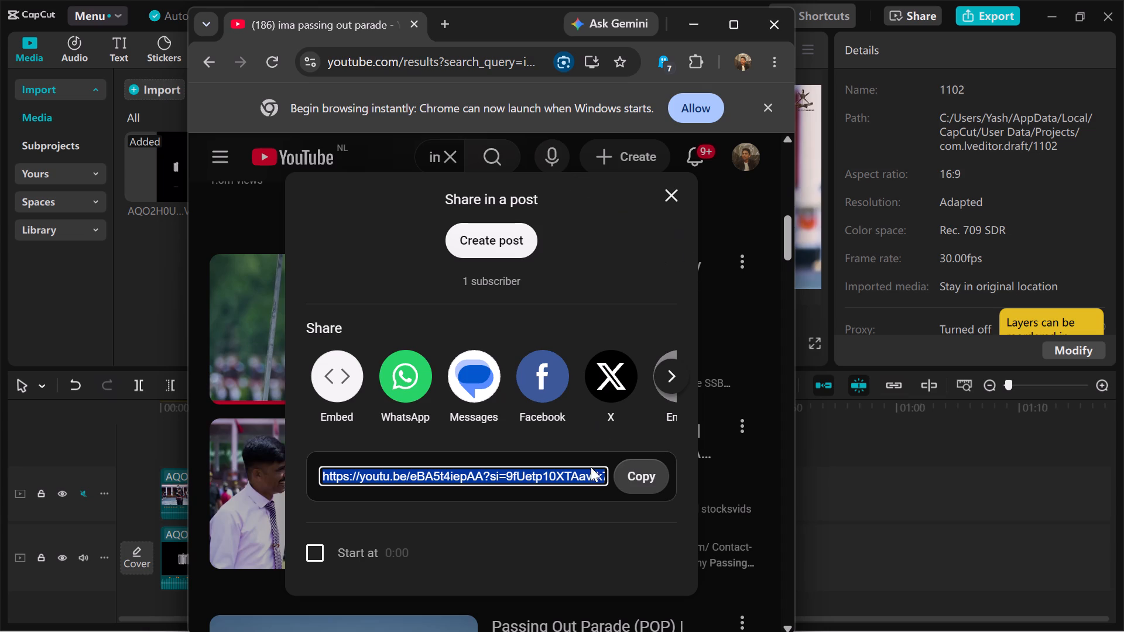
click(652, 477)
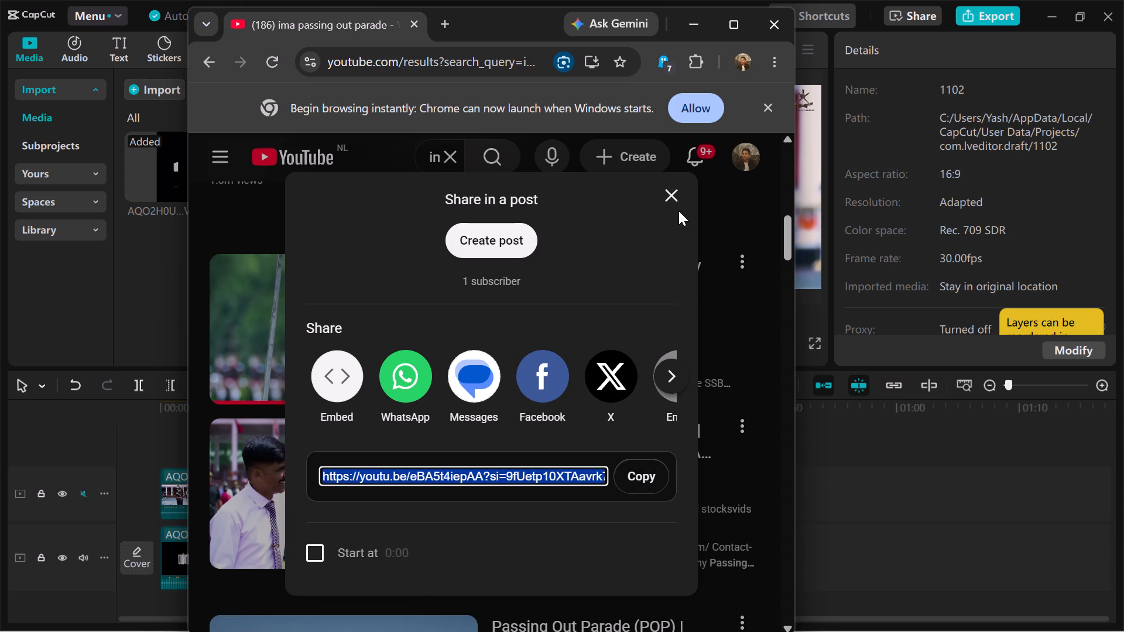
click(665, 207)
click(672, 201)
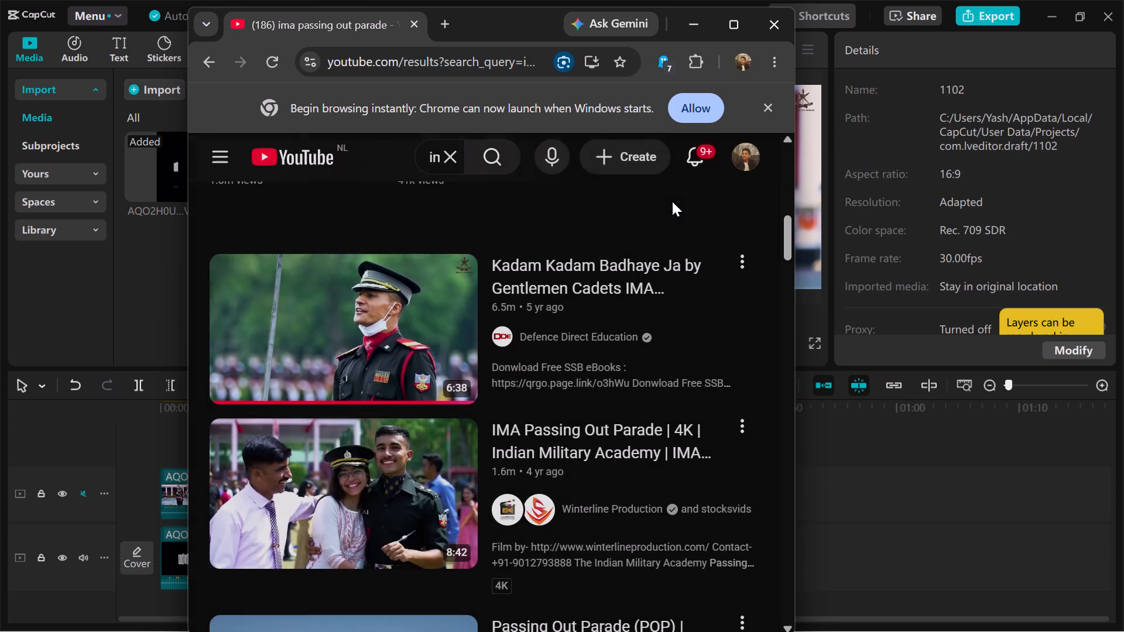
Replace the YouTube results tab with a new blank tab.
click(437, 33)
click(445, 27)
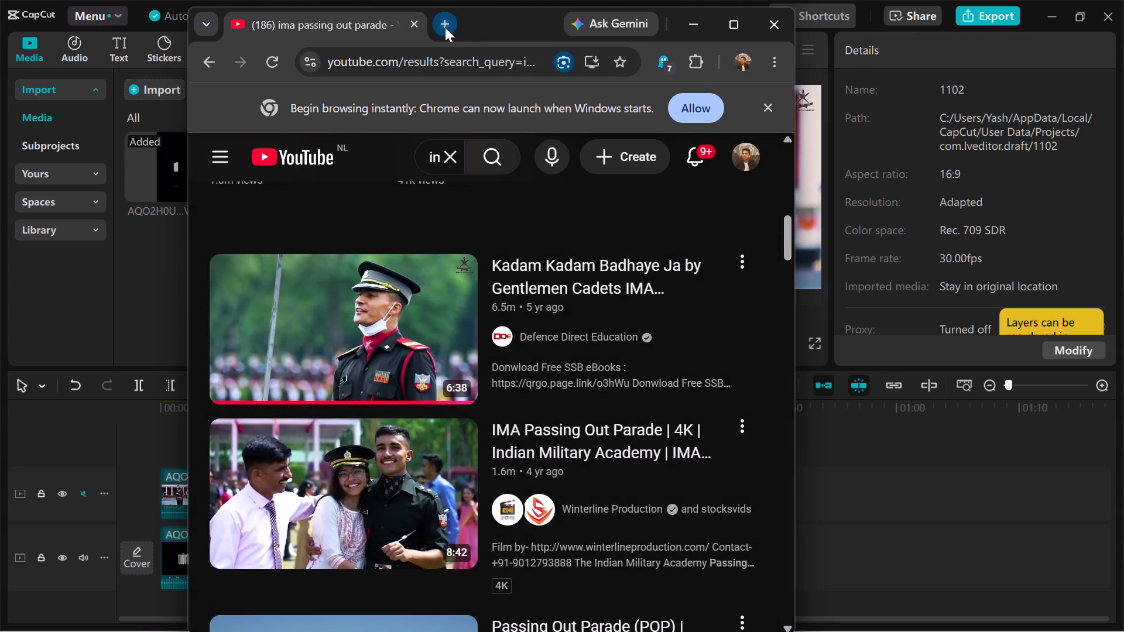
click(341, 23)
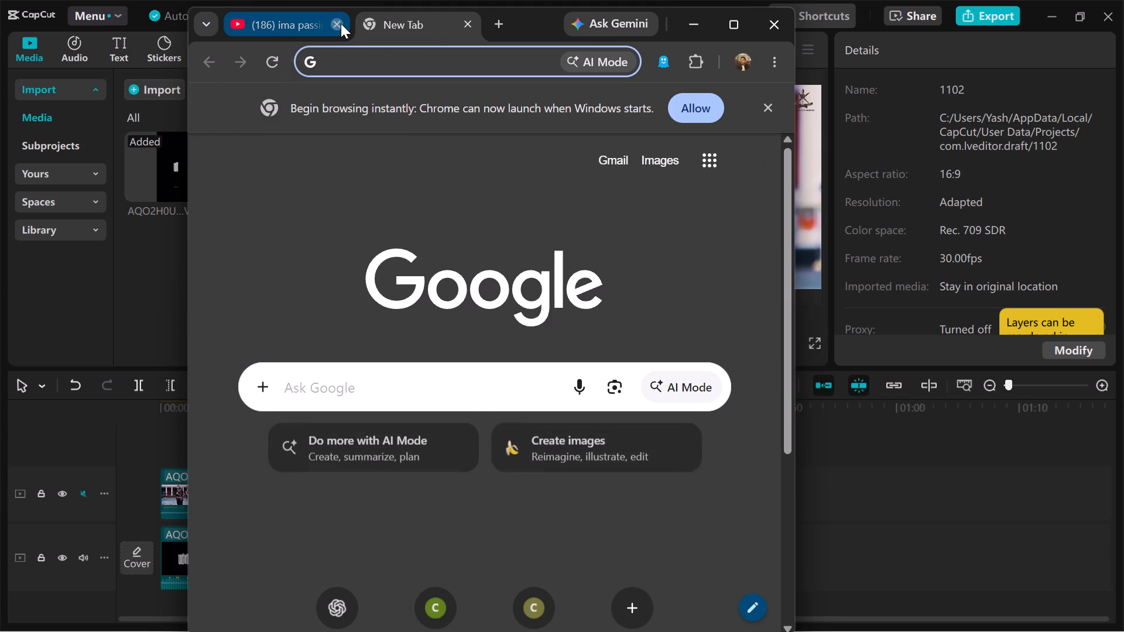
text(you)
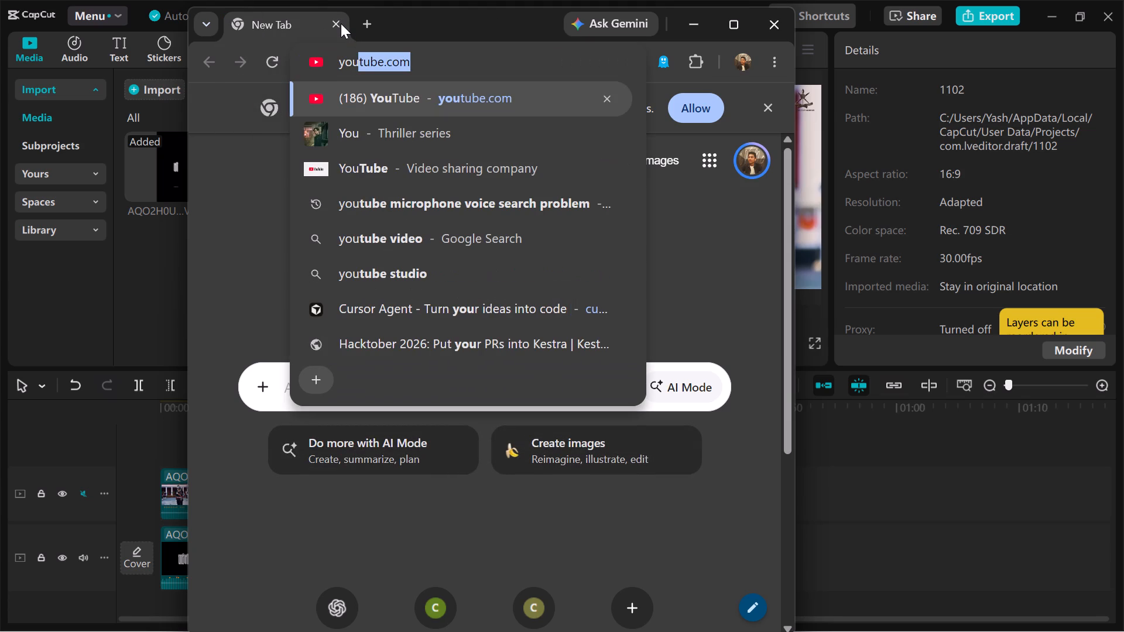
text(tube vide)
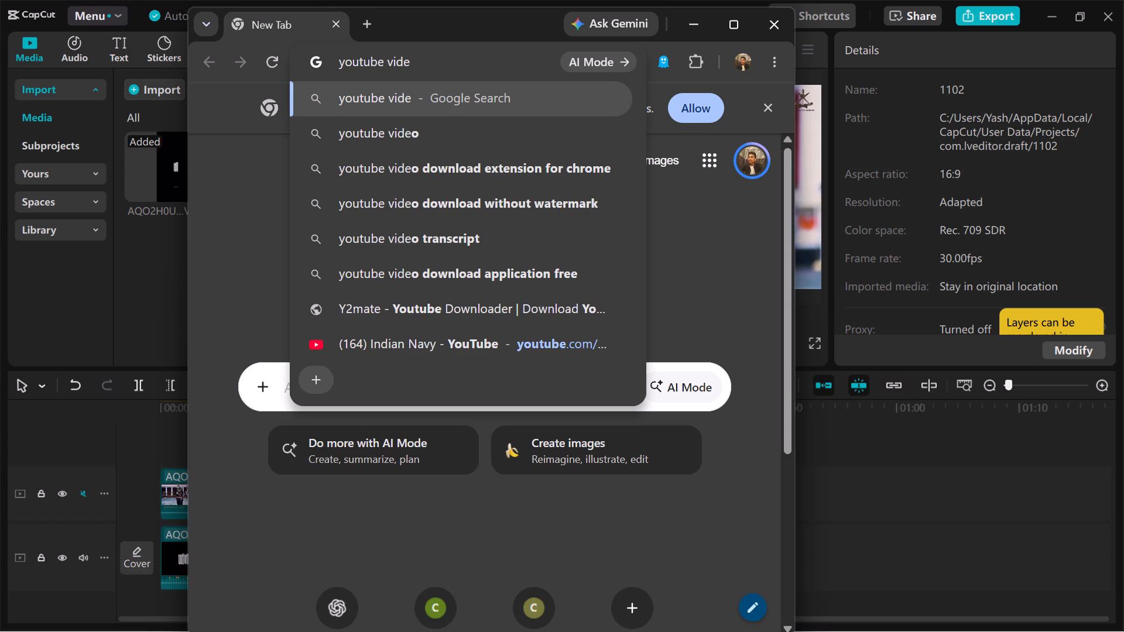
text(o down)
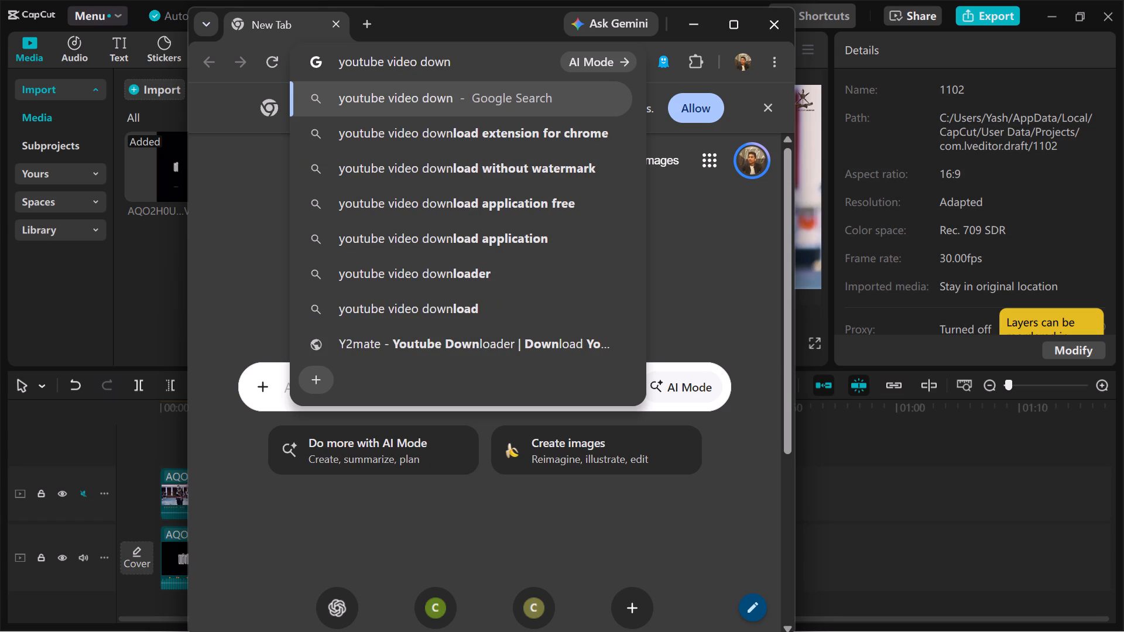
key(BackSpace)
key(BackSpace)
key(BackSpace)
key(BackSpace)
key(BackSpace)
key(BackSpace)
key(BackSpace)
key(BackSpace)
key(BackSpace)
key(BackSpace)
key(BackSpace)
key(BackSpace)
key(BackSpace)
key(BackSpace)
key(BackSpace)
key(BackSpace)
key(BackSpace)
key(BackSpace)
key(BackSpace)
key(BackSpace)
Search the web for "y2mate" and open the v42.www-y2mate.com downloader site.
text(y2matw)
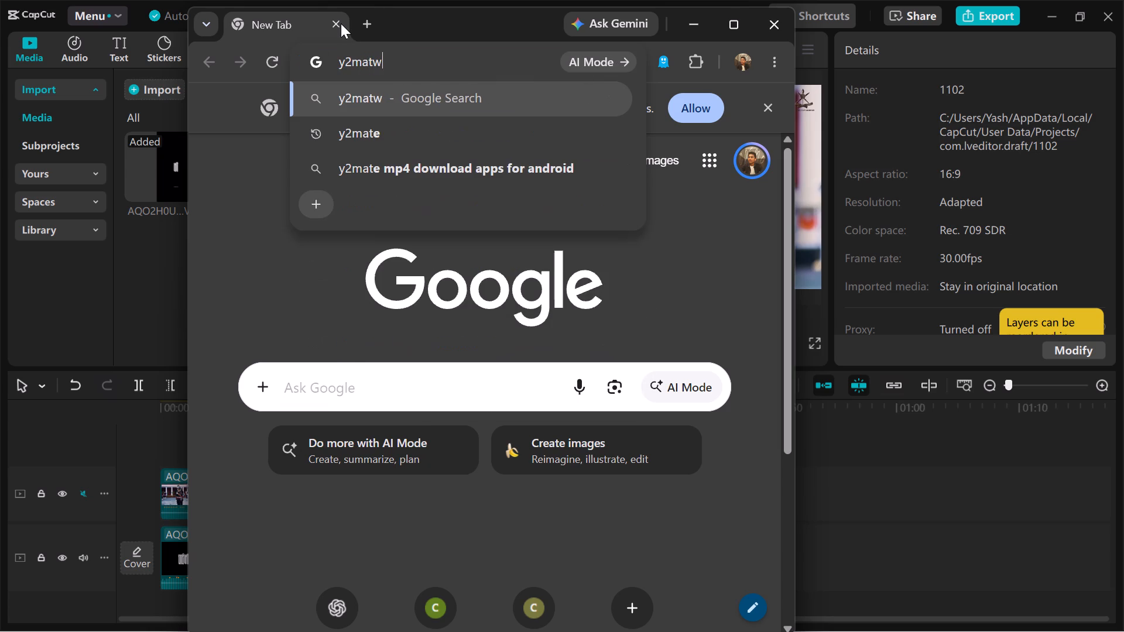
key(BackSpace)
key(e)
key(Return)
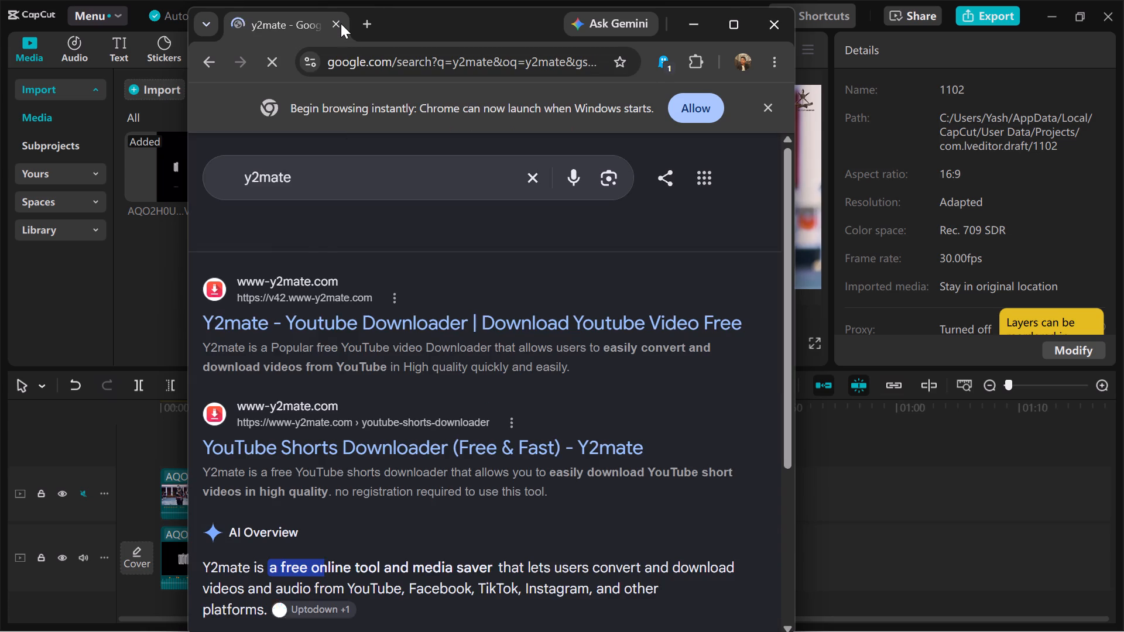
click(339, 304)
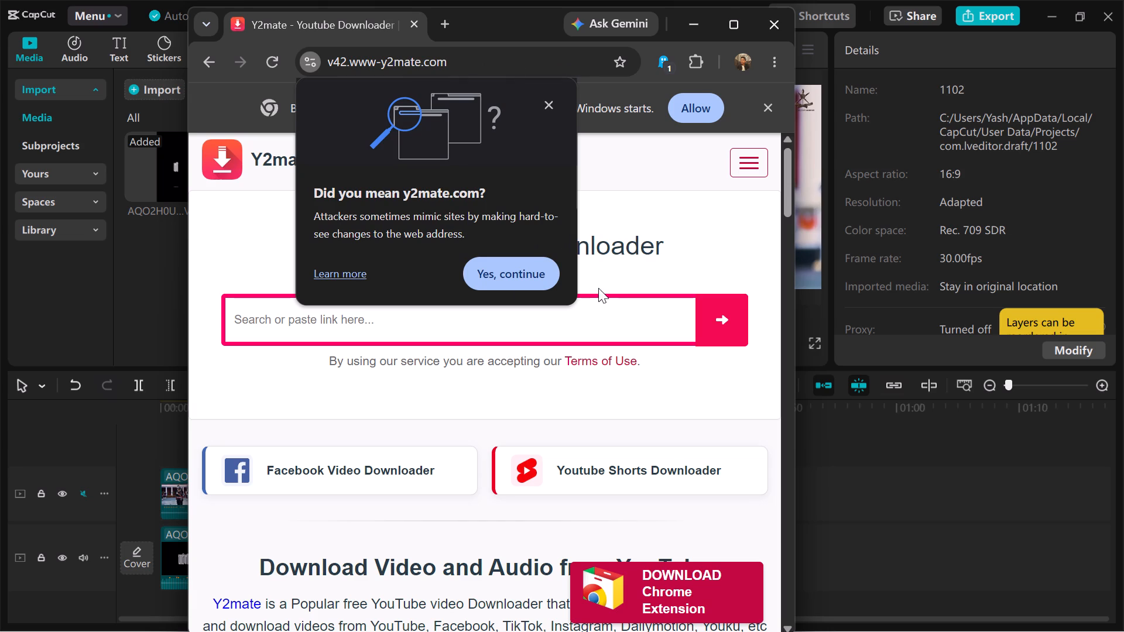
Paste the copied video link into the downloader's link box and dismiss the site-address warning.
click(599, 324)
key(ctrl+v)
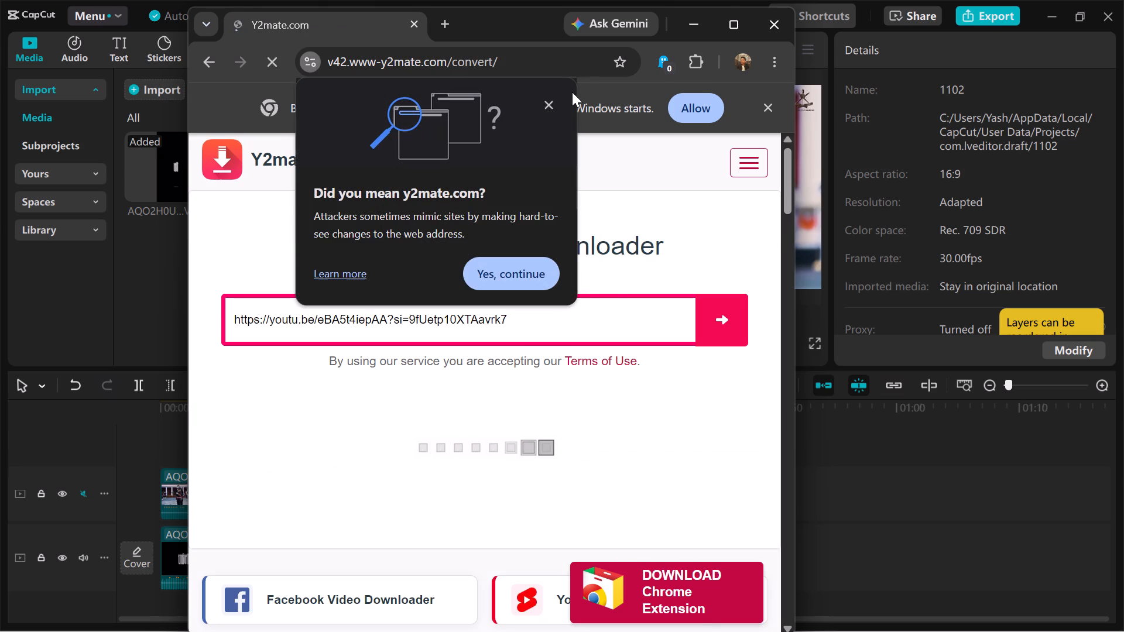
click(550, 105)
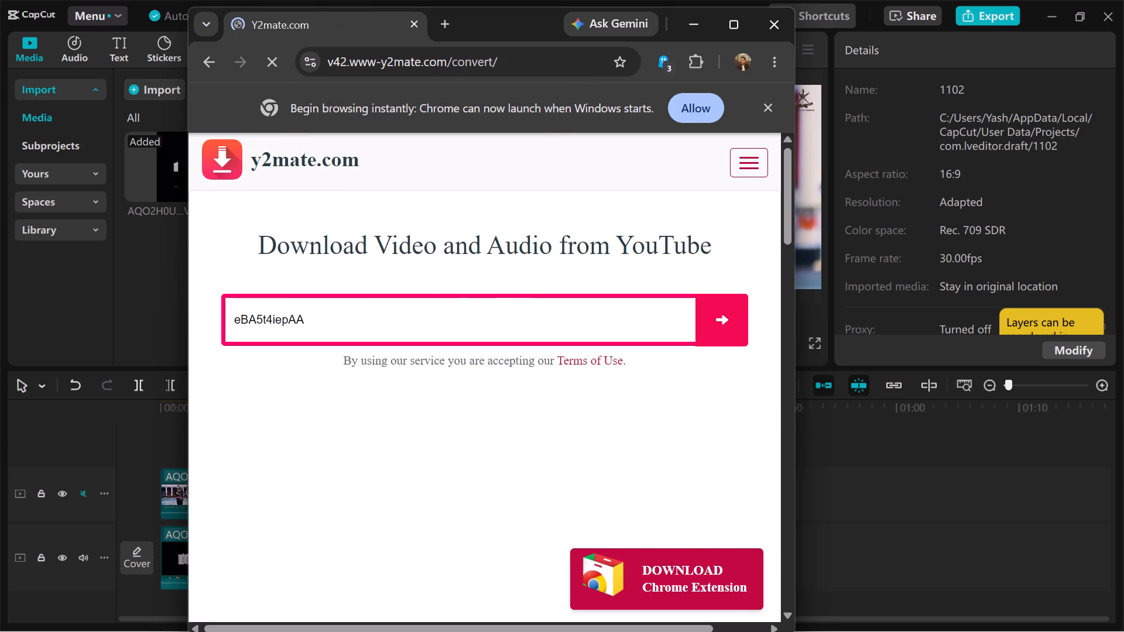
Download the video in the 1080p (.mp4) format and open the recent download history.
scroll(512, 300, down, 3)
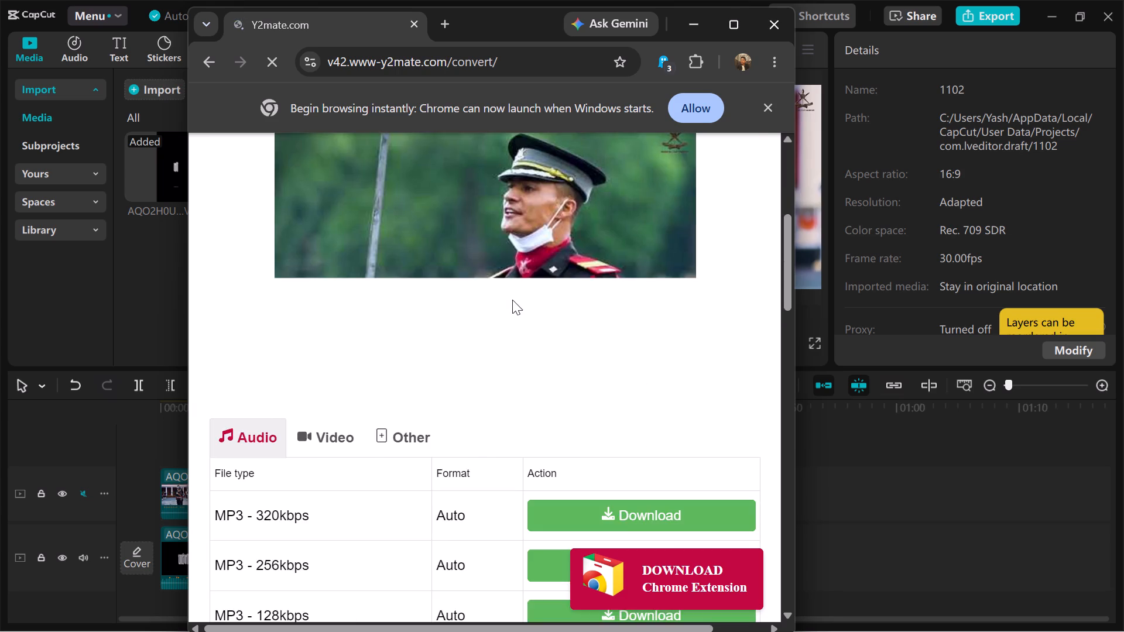
scroll(512, 300, down, 2)
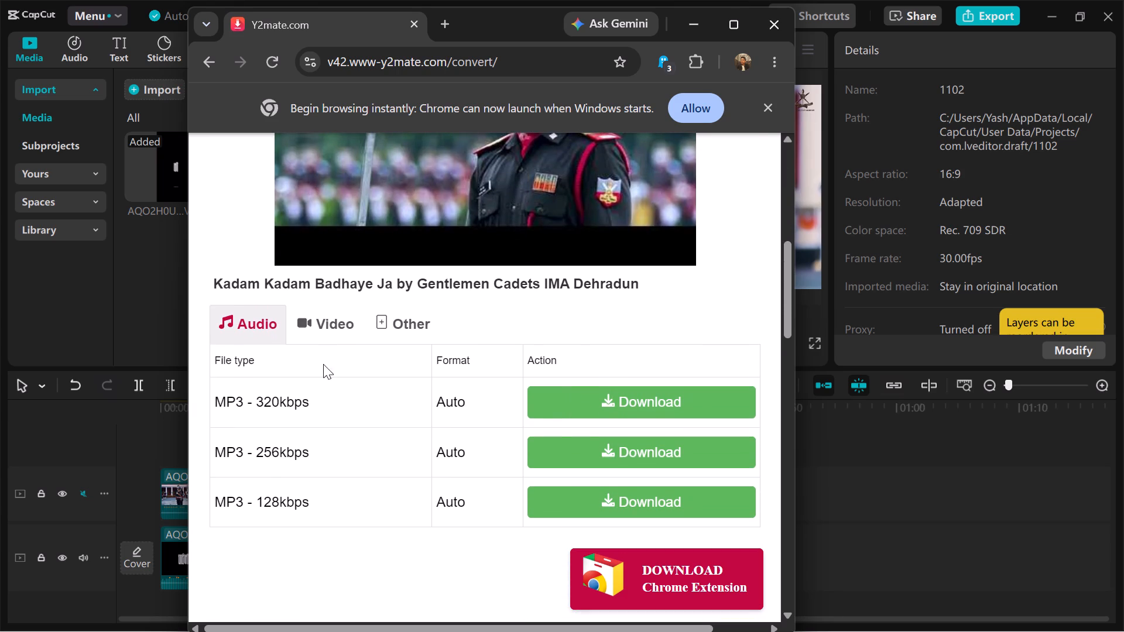
click(329, 332)
scroll(336, 397, down, 1)
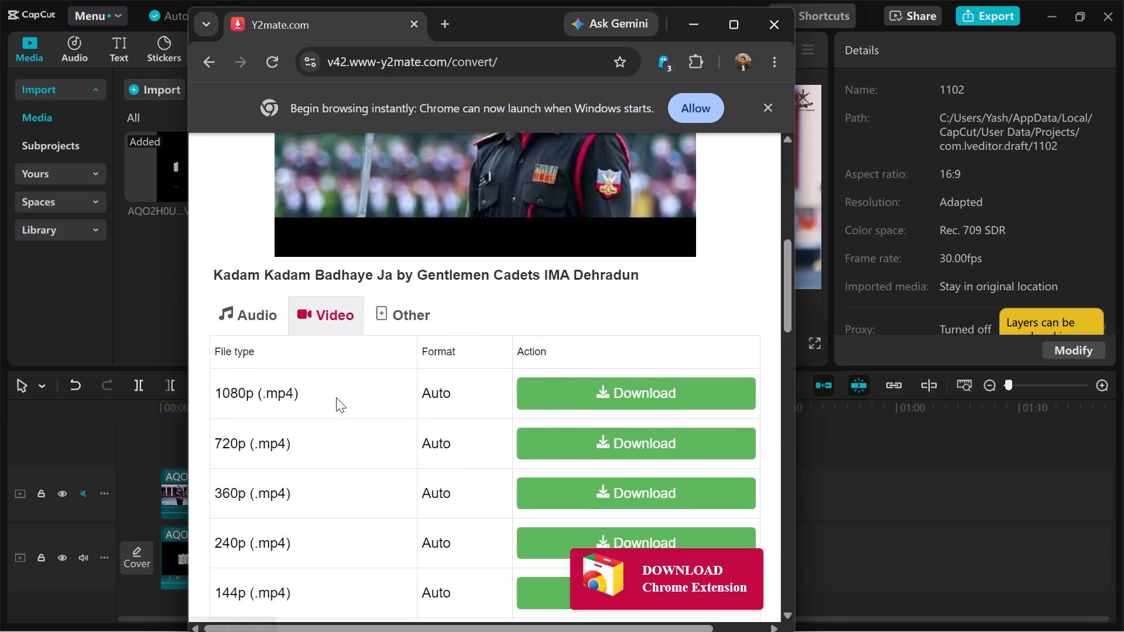
scroll(336, 397, down, 1)
click(557, 373)
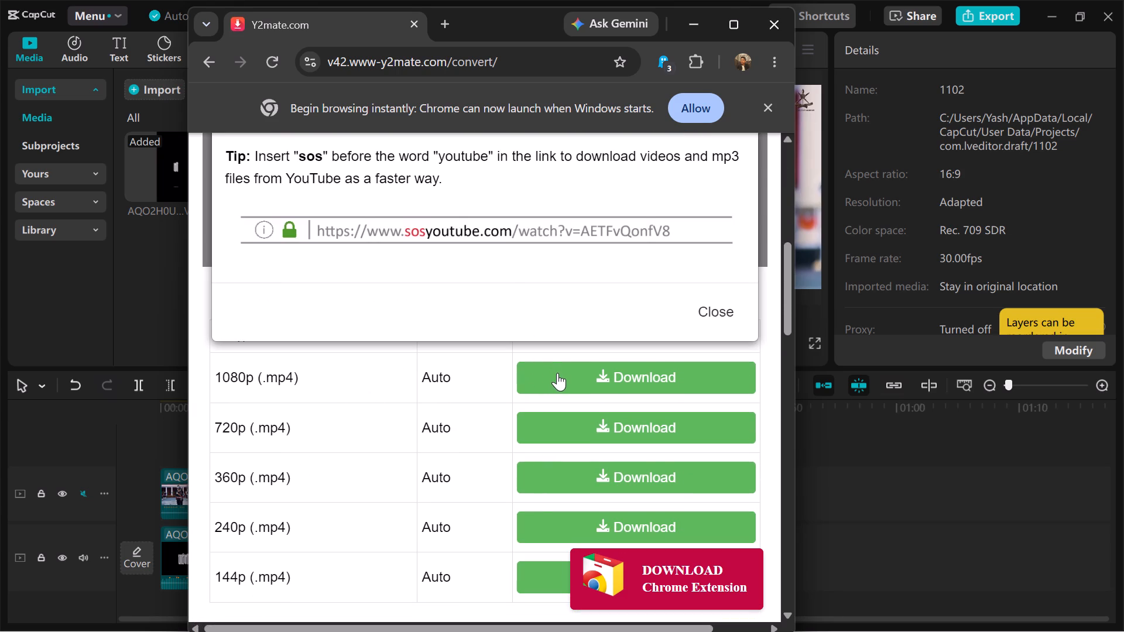
scroll(523, 269, up, 3)
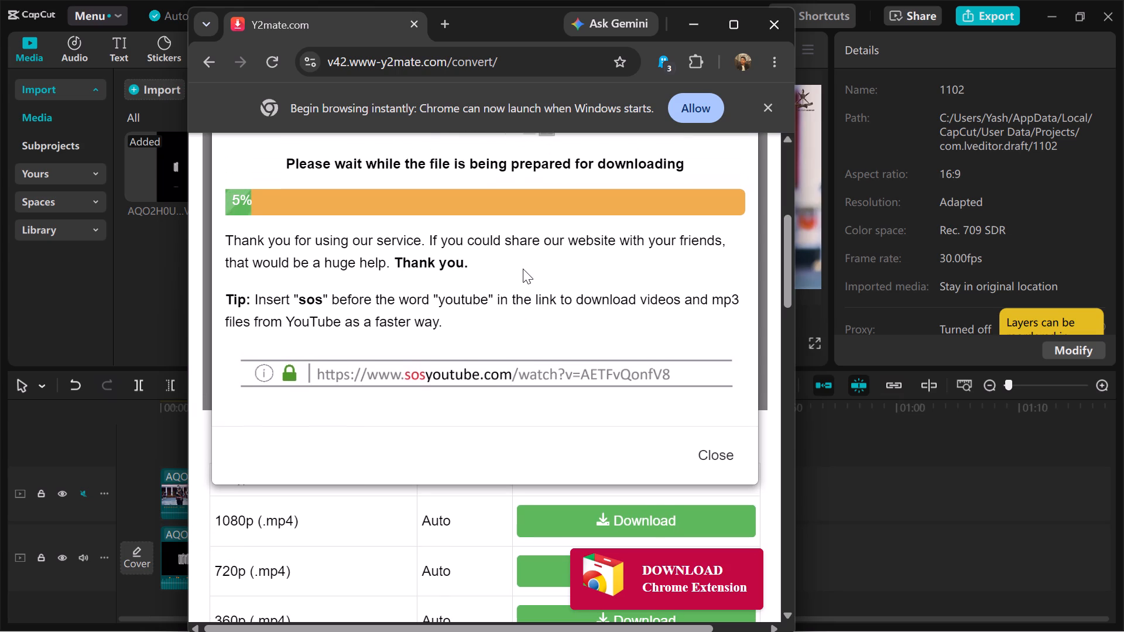
scroll(523, 269, up, 1)
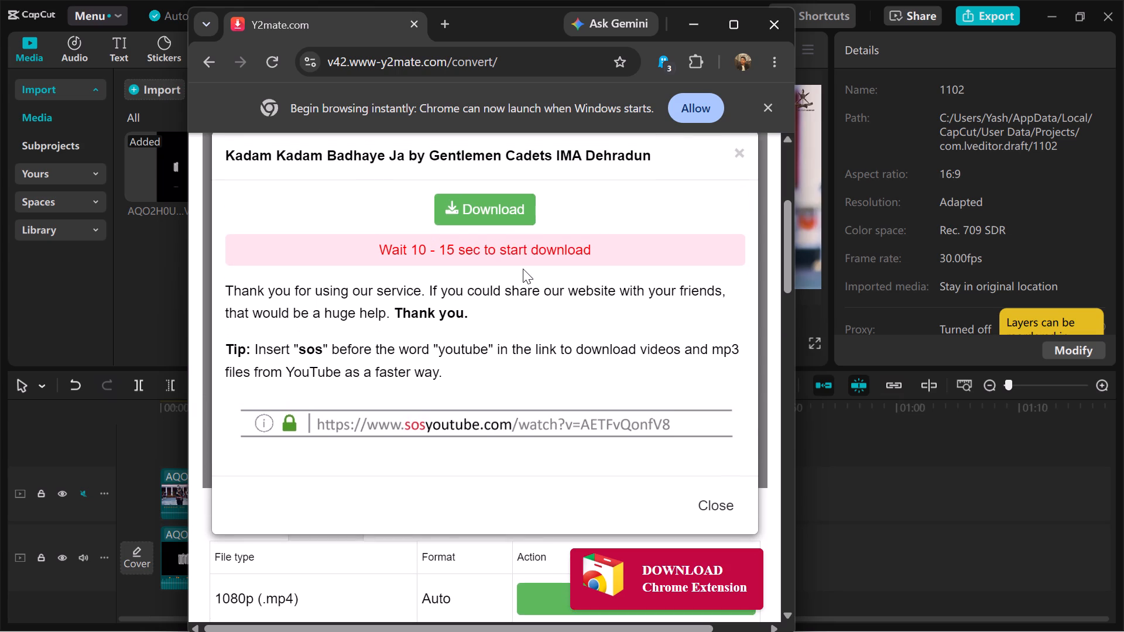
click(503, 218)
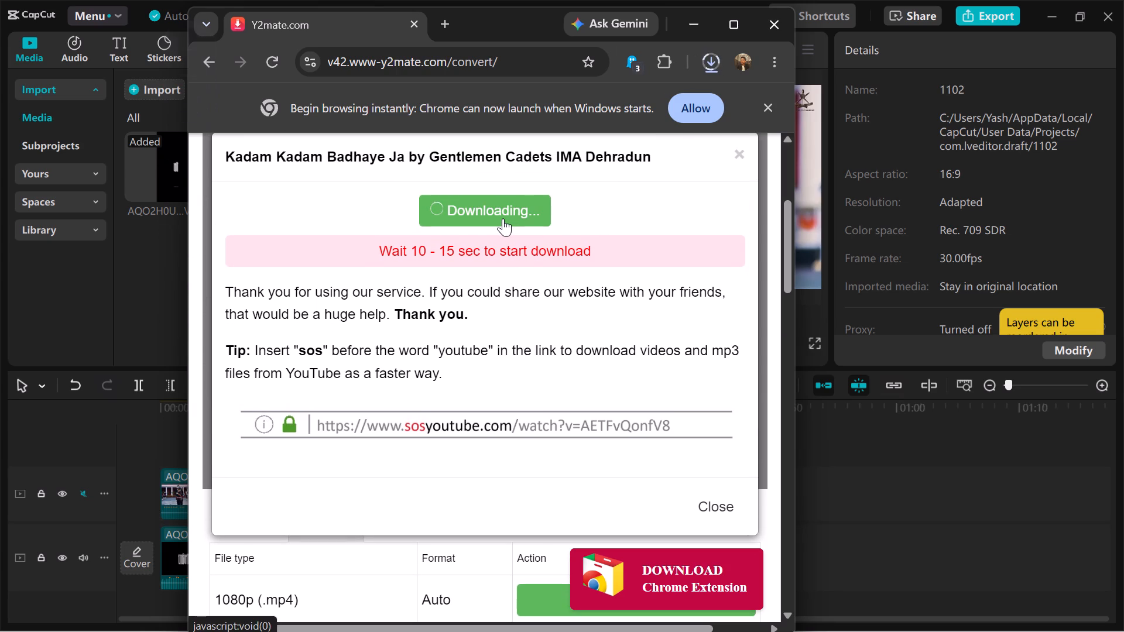
click(712, 58)
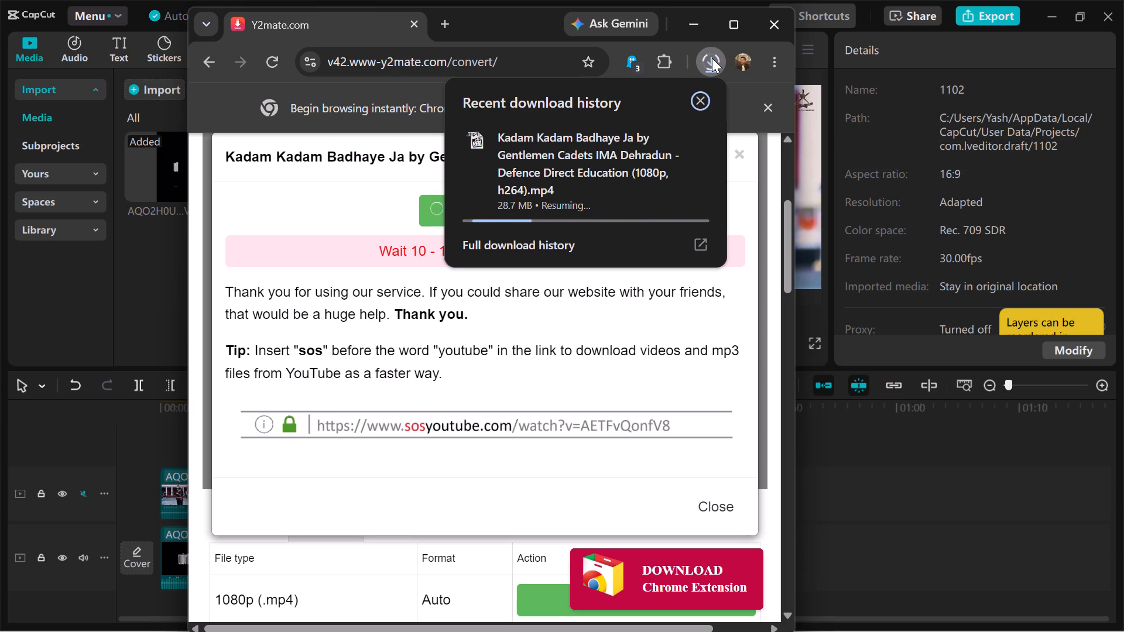
Switch to CapCut, play project 1102's timeline from the beginning and return the playhead to the start.
click(79, 305)
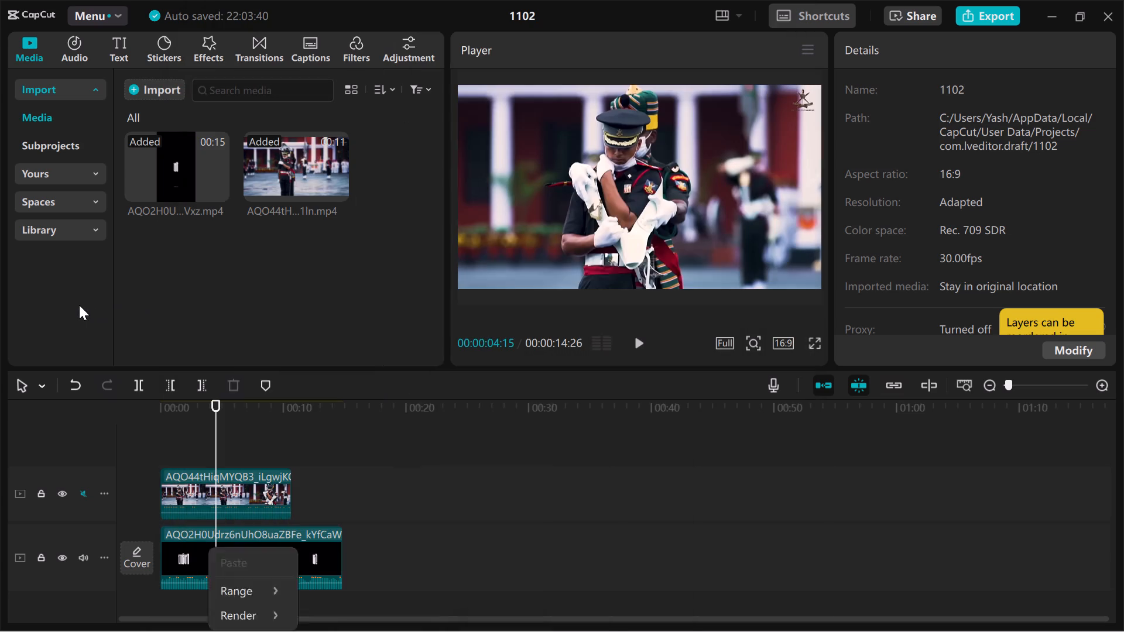
click(145, 452)
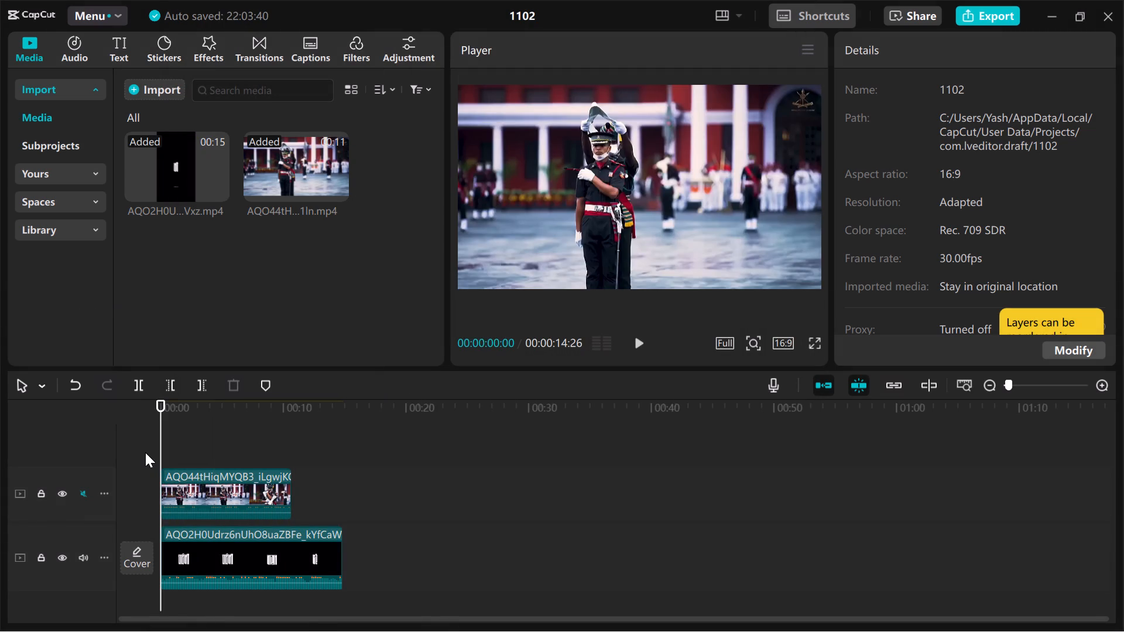
key(space)
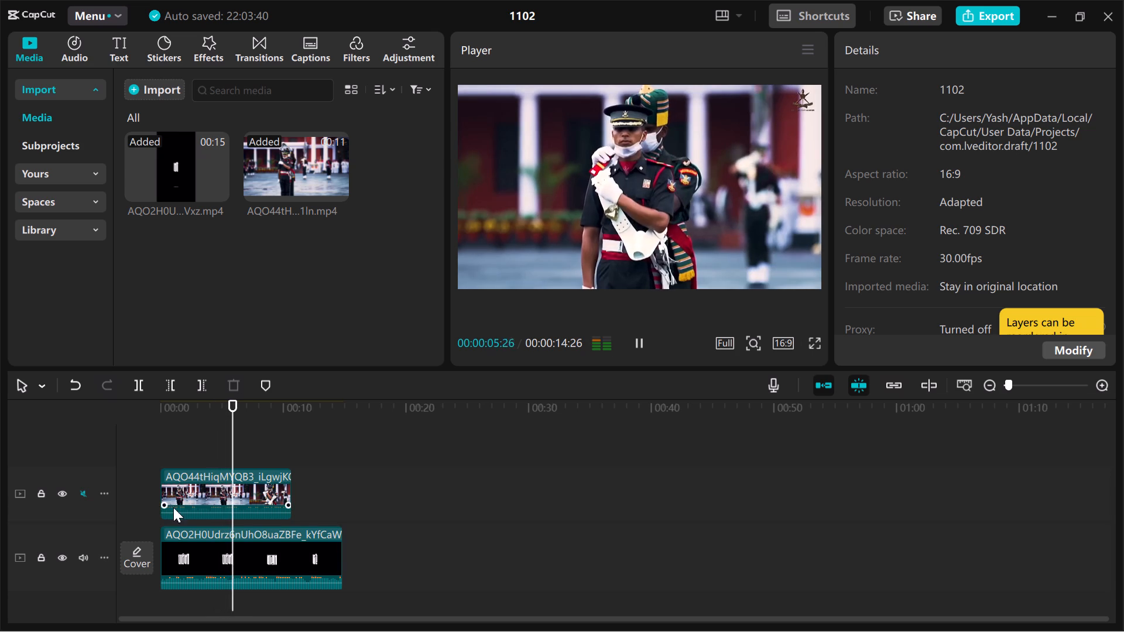
click(133, 472)
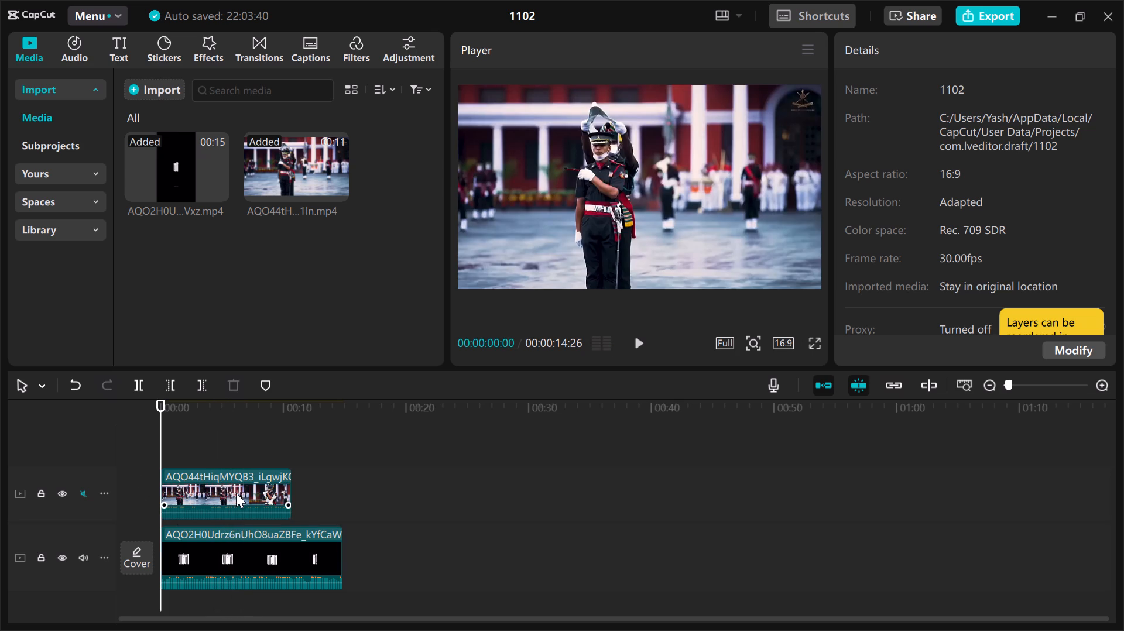
Swap the clip layering so the parade clip starts the main track and the white-text clip sits on the track above.
drag(236, 493, 422, 548)
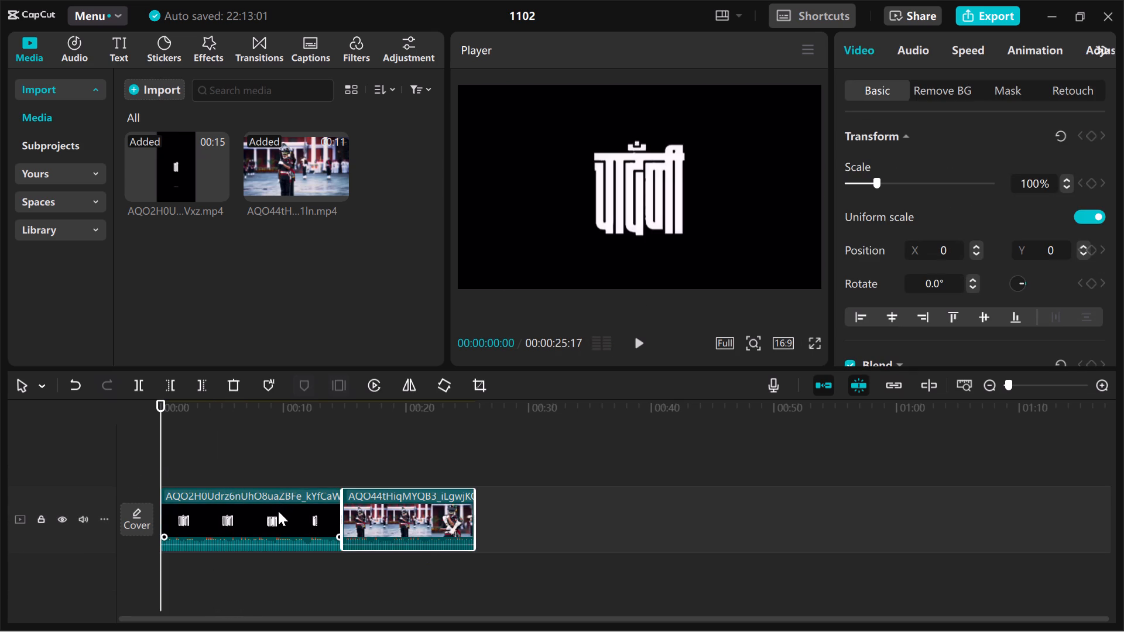
click(278, 511)
drag(278, 511, 258, 458)
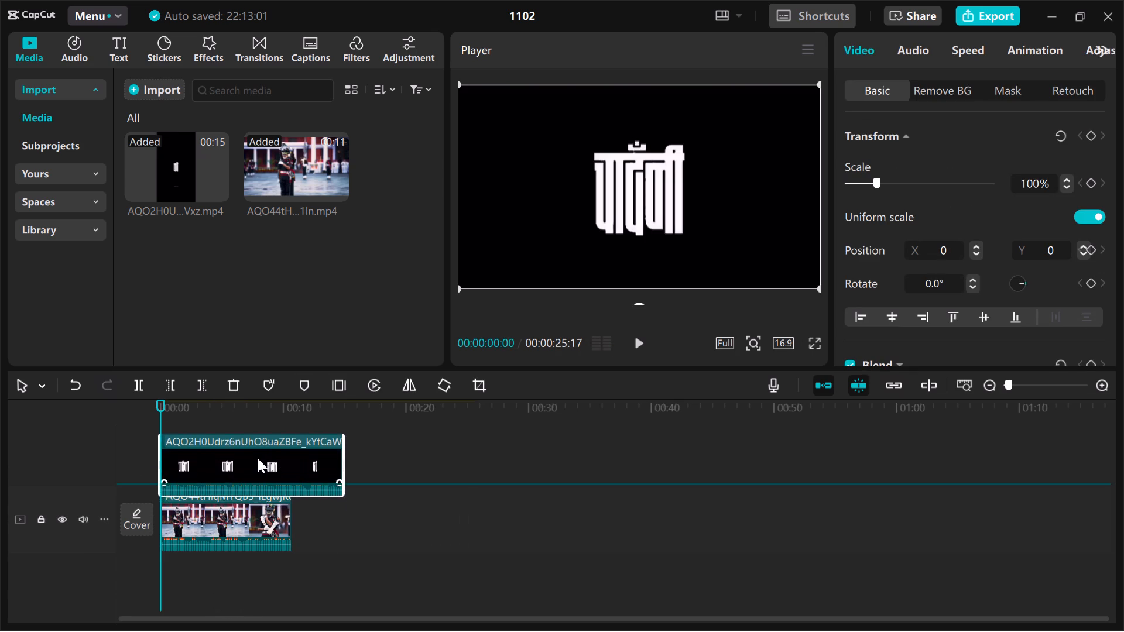
Extract the audio from the white-text clip onto its own audio track.
right_click(246, 492)
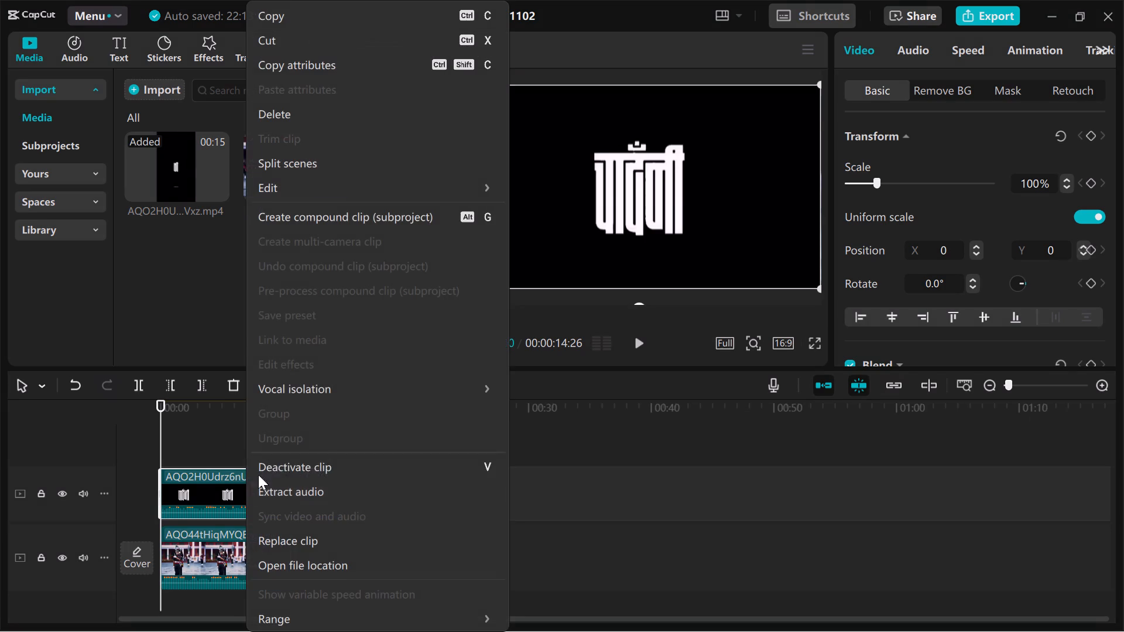
click(328, 491)
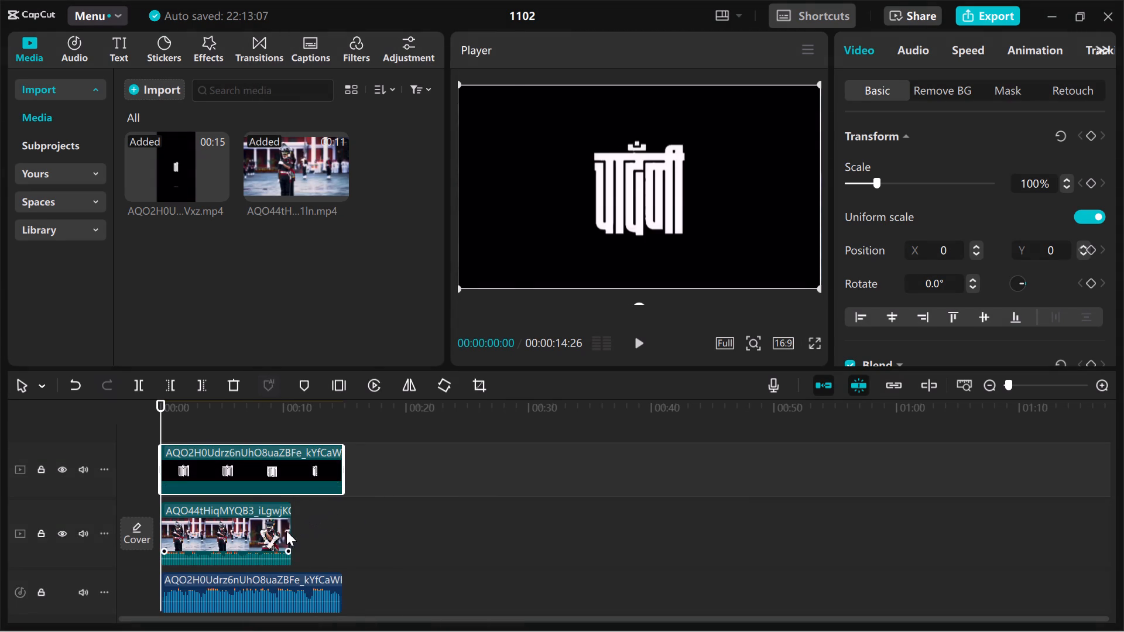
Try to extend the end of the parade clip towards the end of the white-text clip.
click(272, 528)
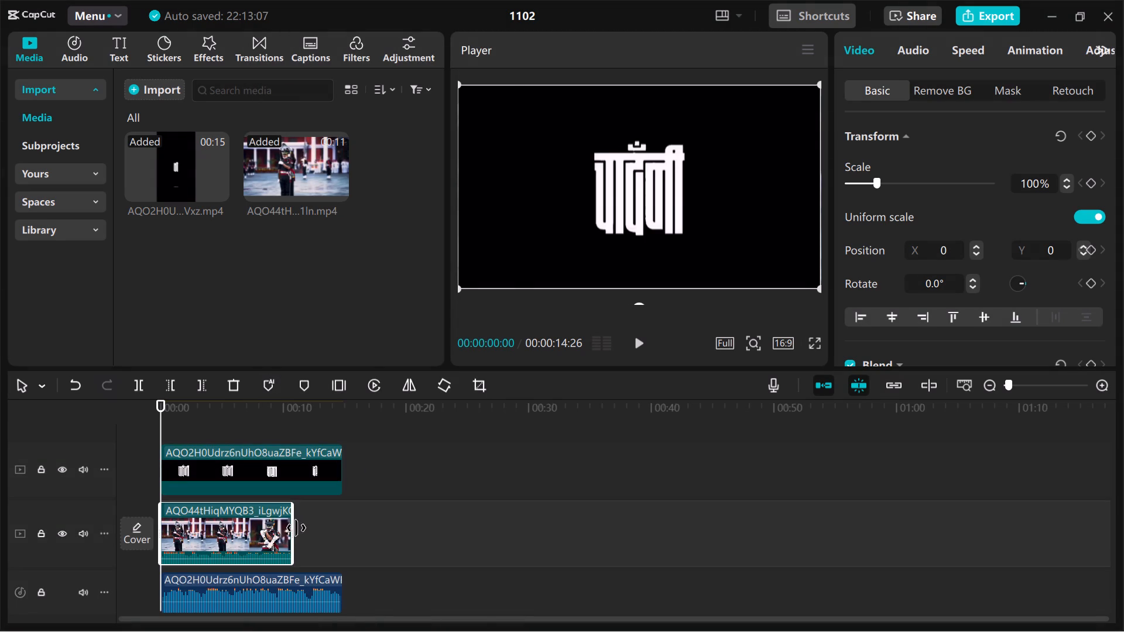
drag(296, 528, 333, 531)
Duplicate the parade clip and place the copy directly after the original on the main track.
click(204, 523)
key(ctrl+c)
click(335, 531)
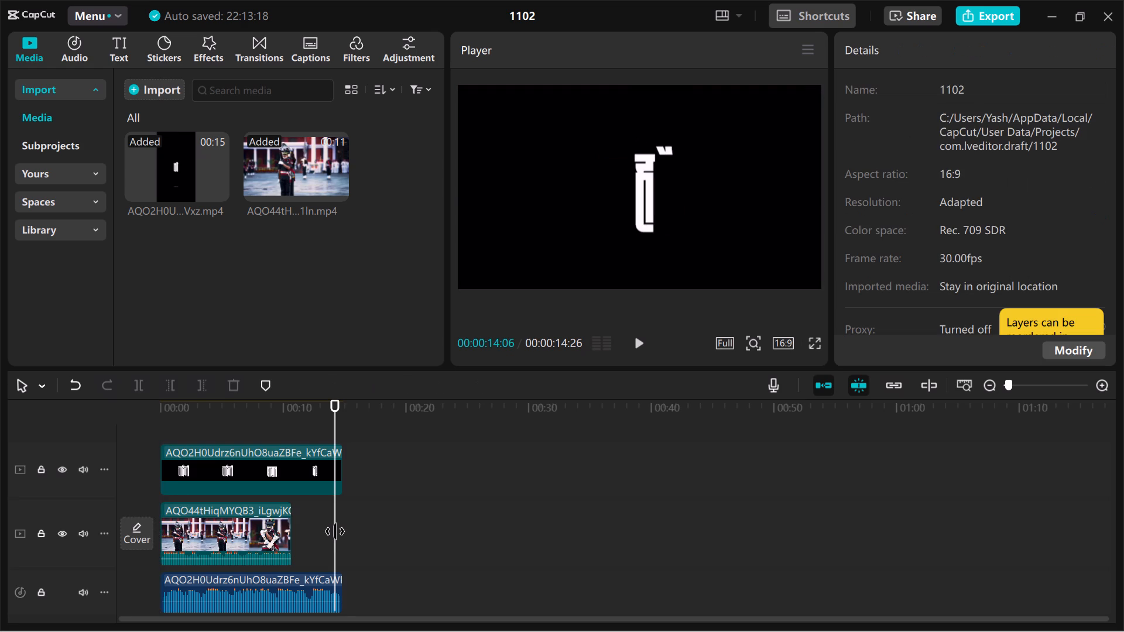
key(ctrl+v)
drag(375, 485, 333, 559)
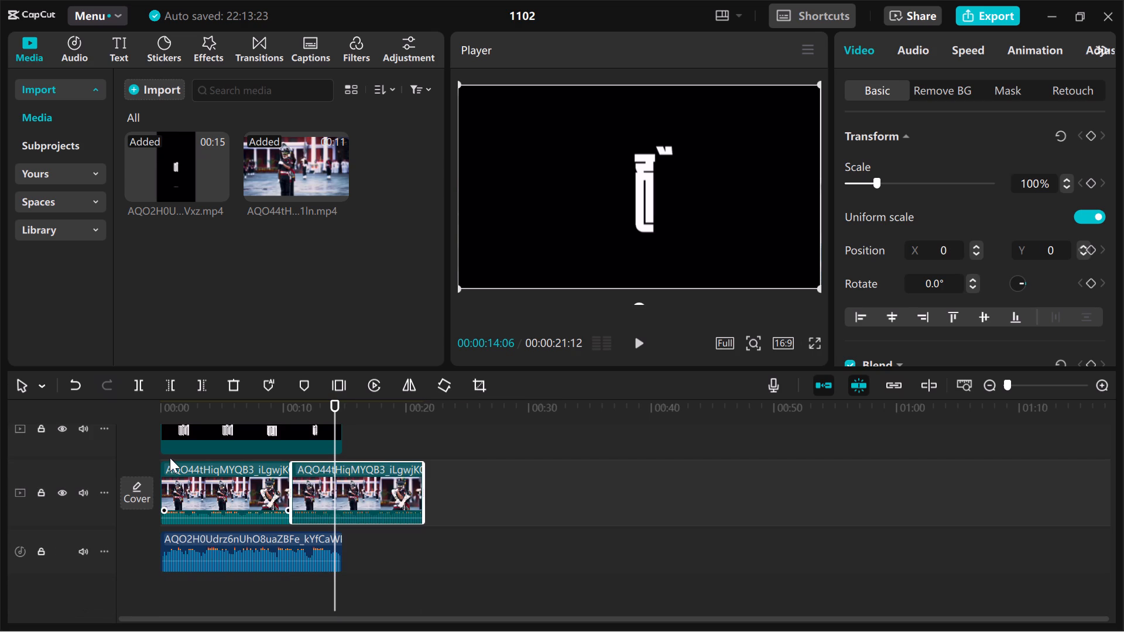
Preview the sequence briefly from the start and mute the main track holding the two parade clips.
click(136, 441)
key(space)
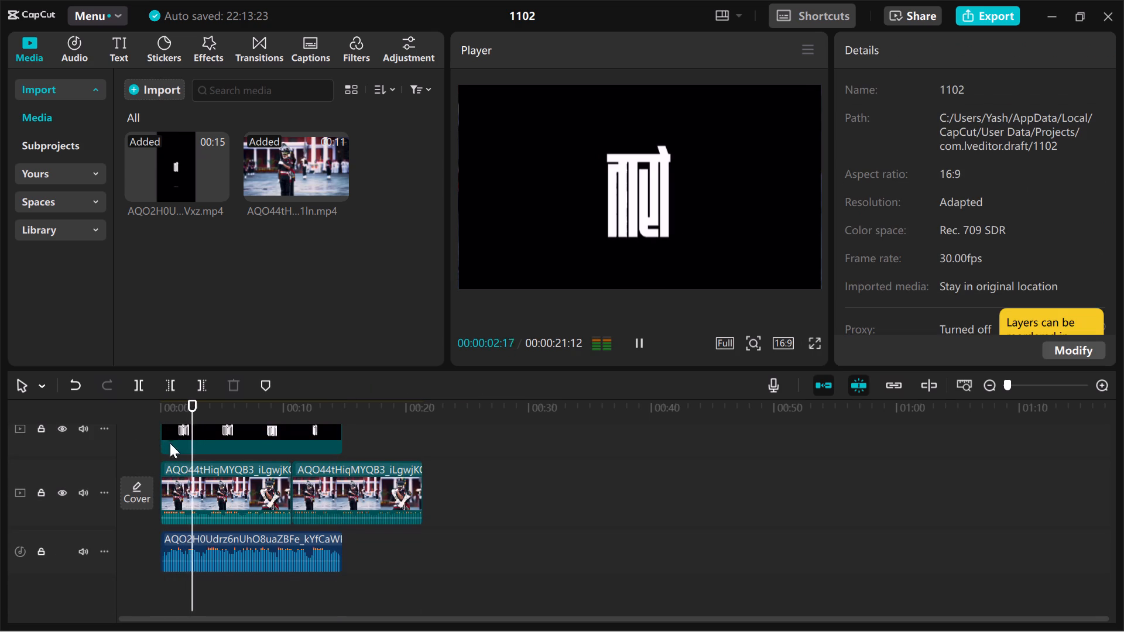
click(147, 442)
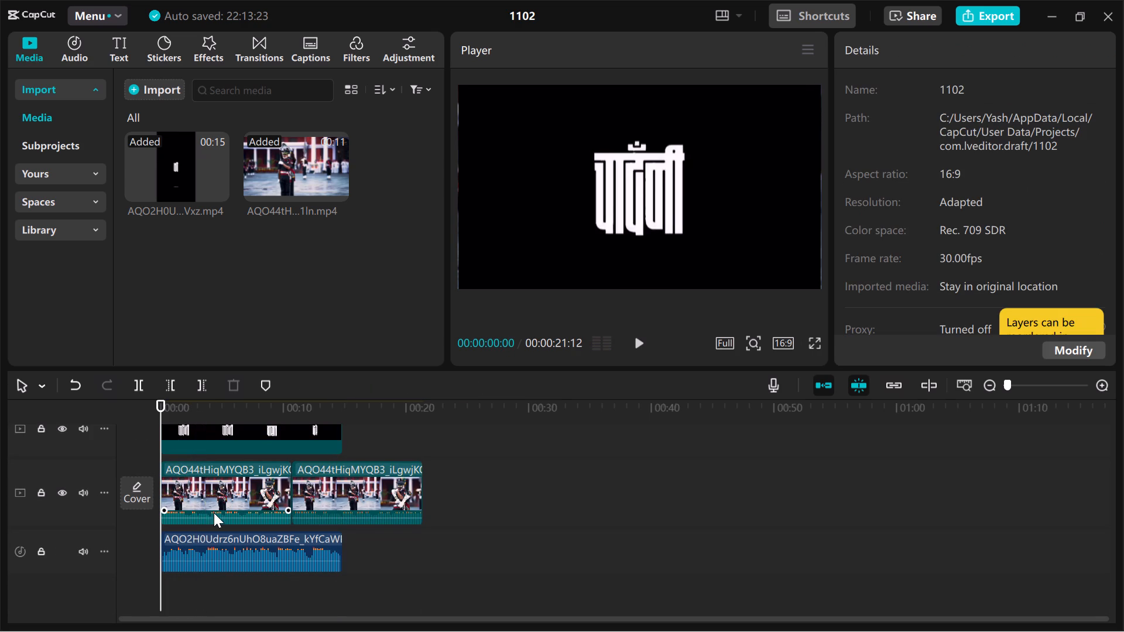
click(215, 513)
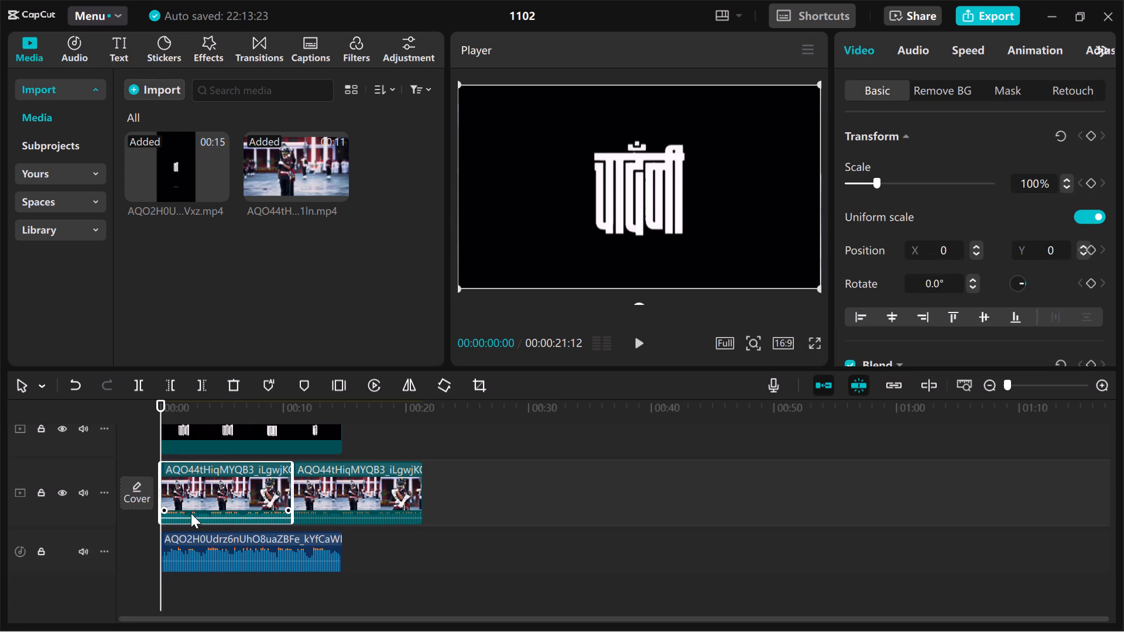
click(82, 492)
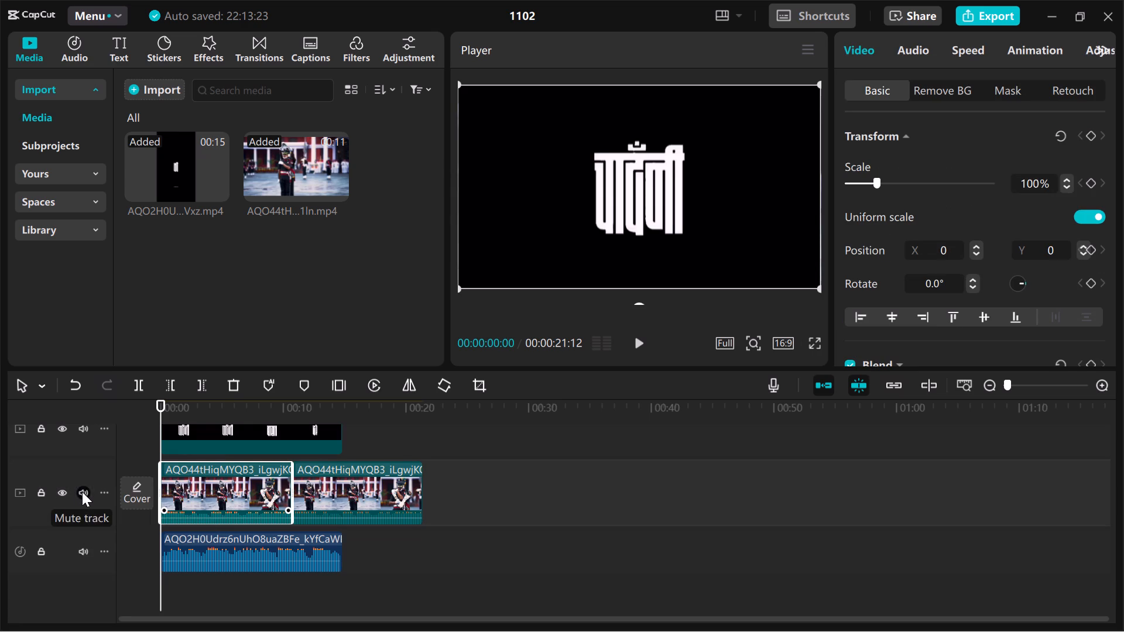
Play the sequence from the start past the end of the white-text clip, then return to the start.
click(140, 456)
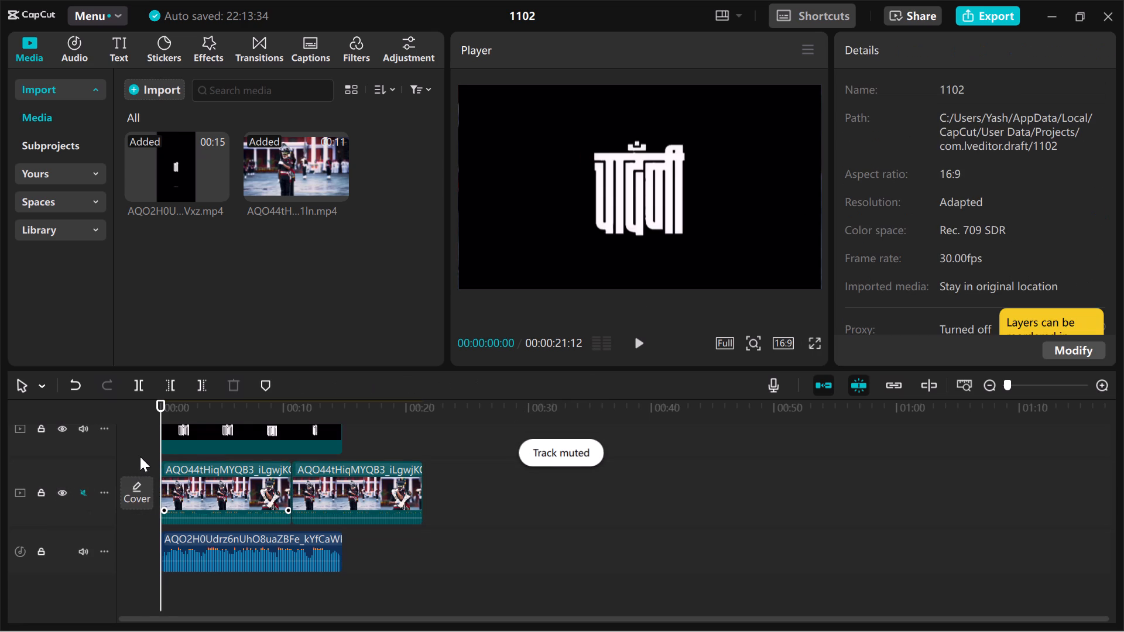
key(space)
scroll(222, 469, up, 1)
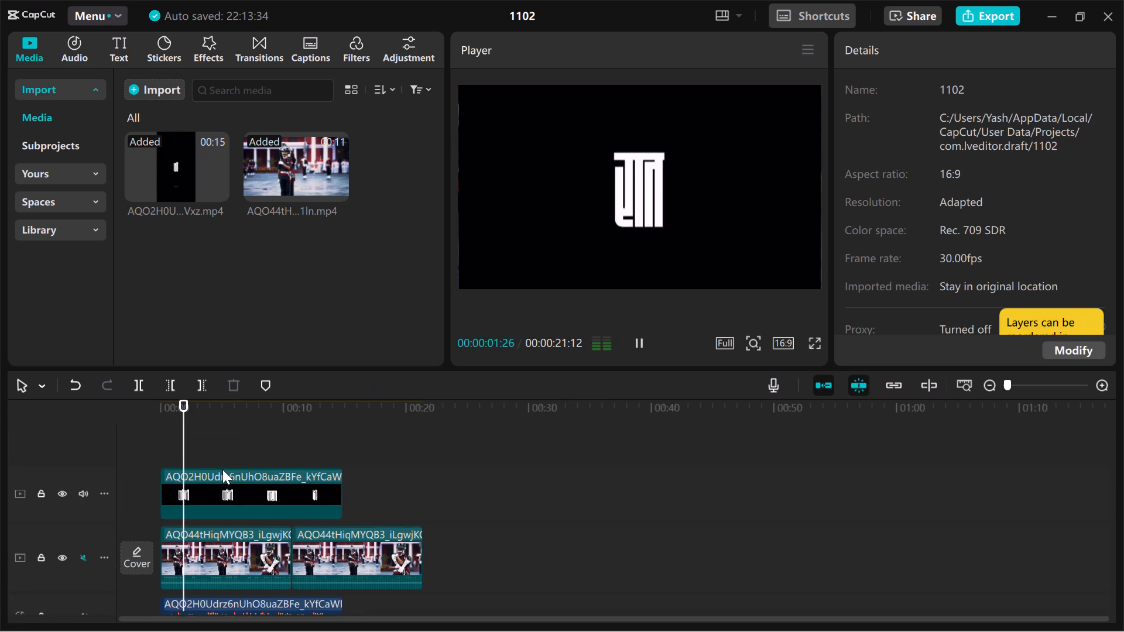
scroll(222, 469, down, 2)
scroll(222, 469, up, 1)
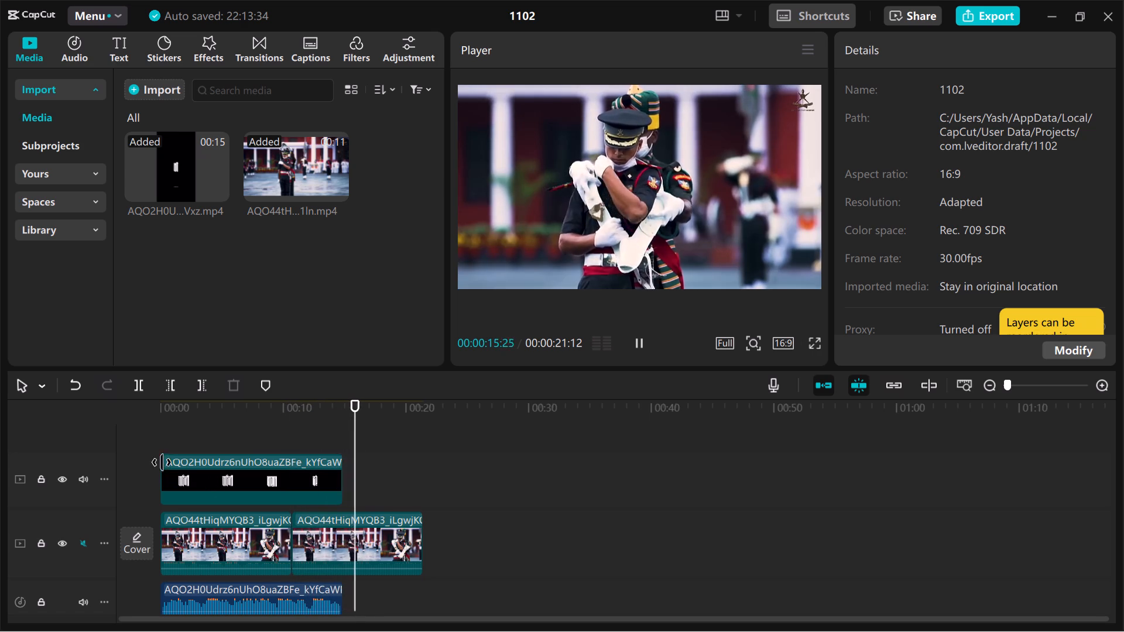
click(147, 454)
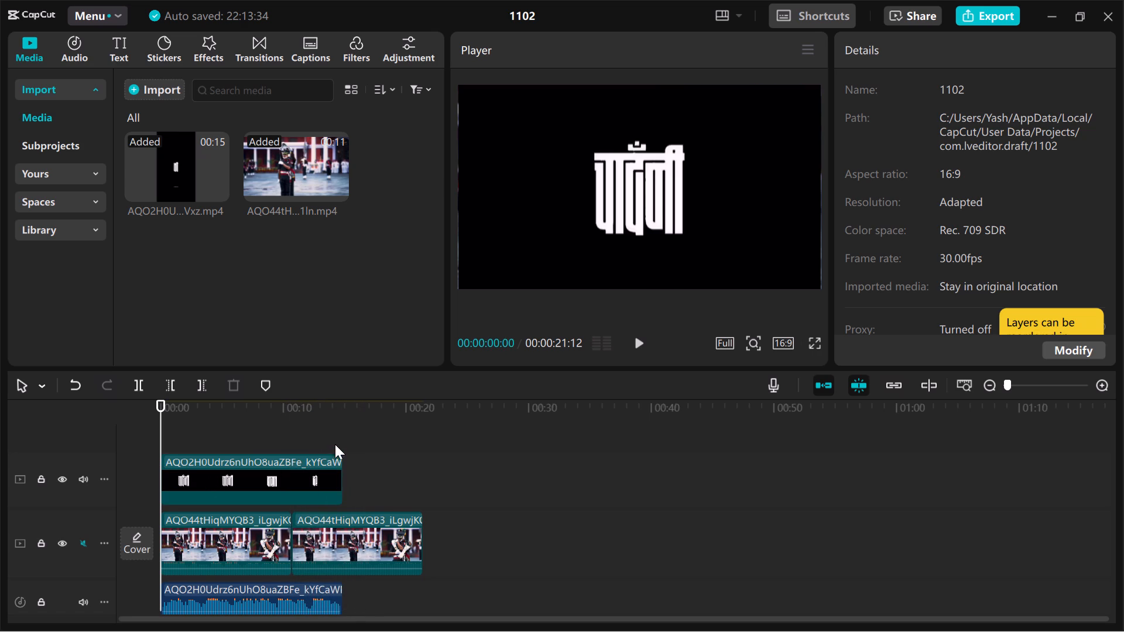
Trim the end of the second parade clip to the white-text clip's end at 00:00:14:26.
click(342, 433)
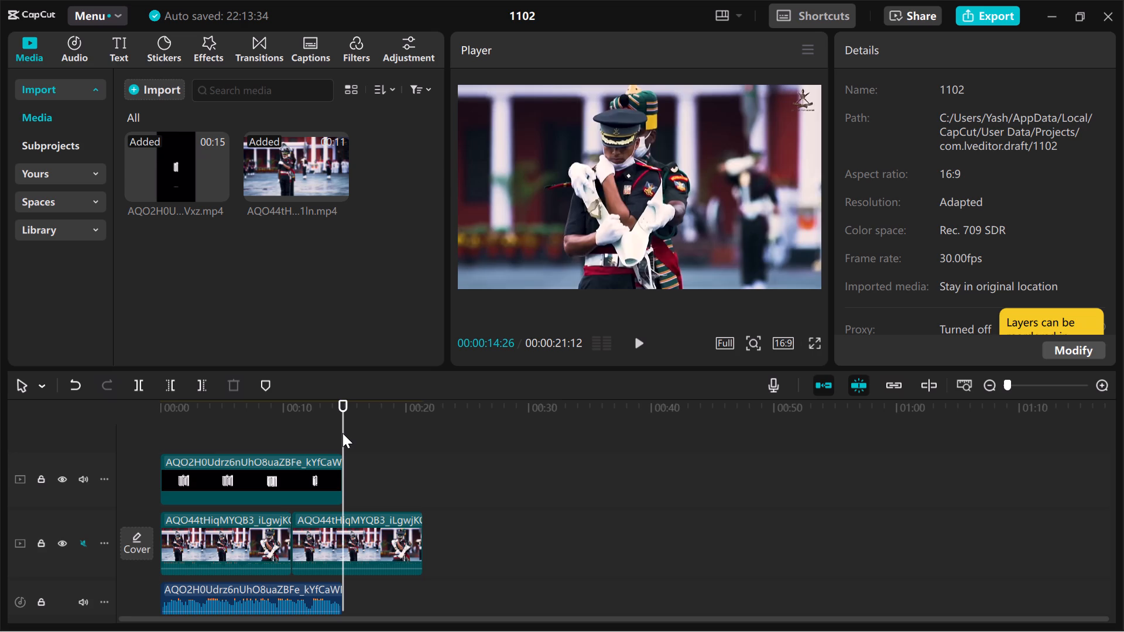
click(359, 534)
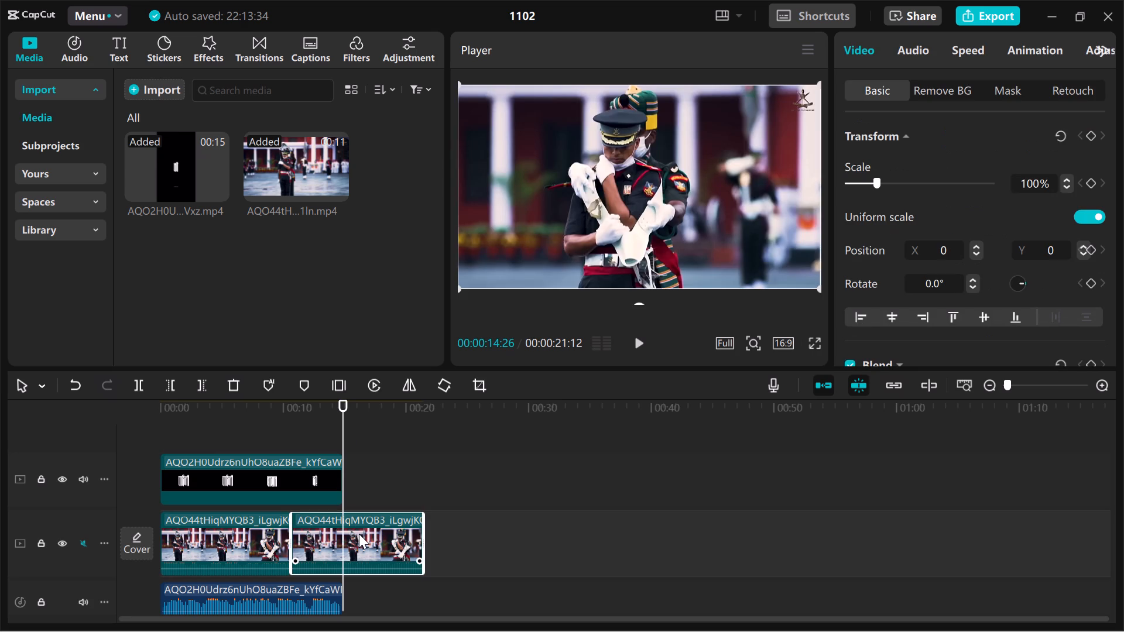
click(200, 379)
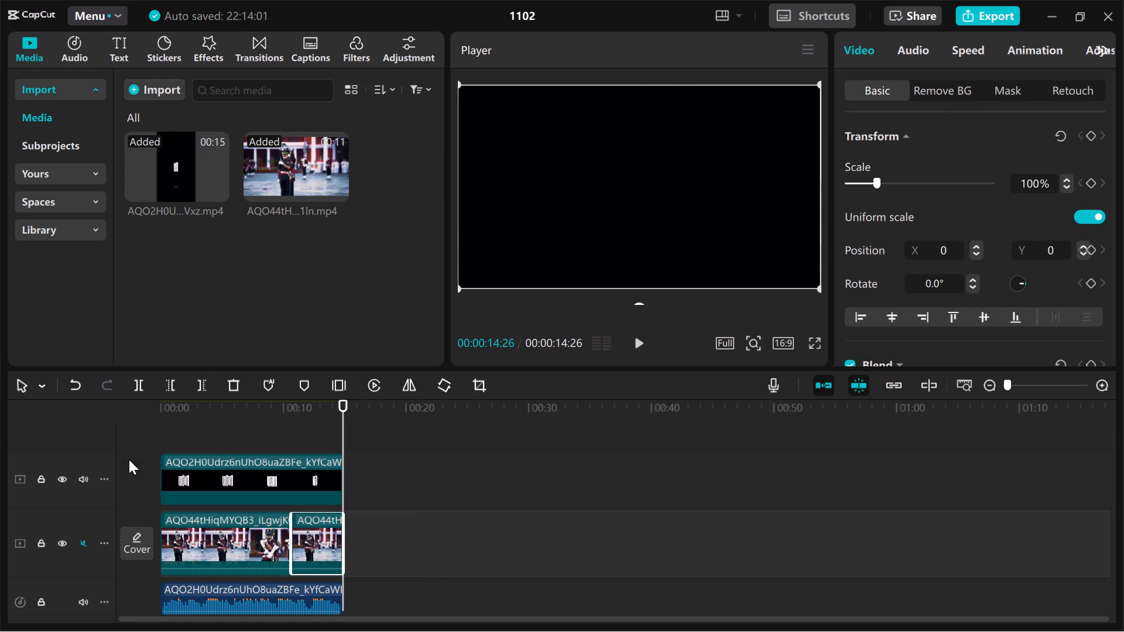
Scale the white-text clip down to 93% with the playhead at the start of the timeline.
click(129, 459)
click(239, 477)
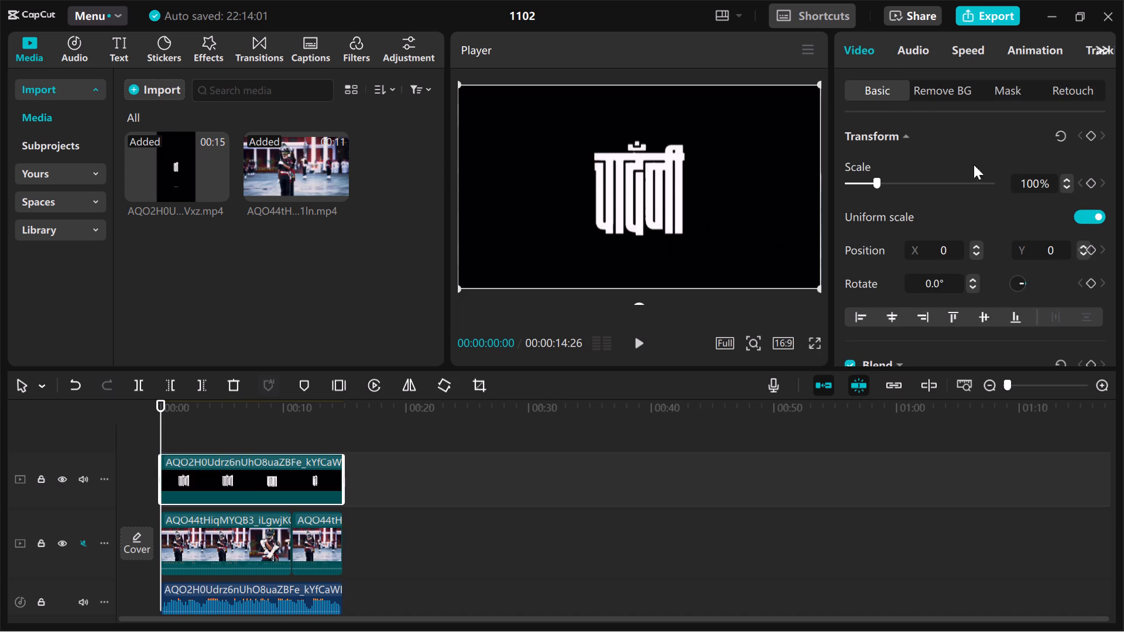
scroll(903, 258, down, 1)
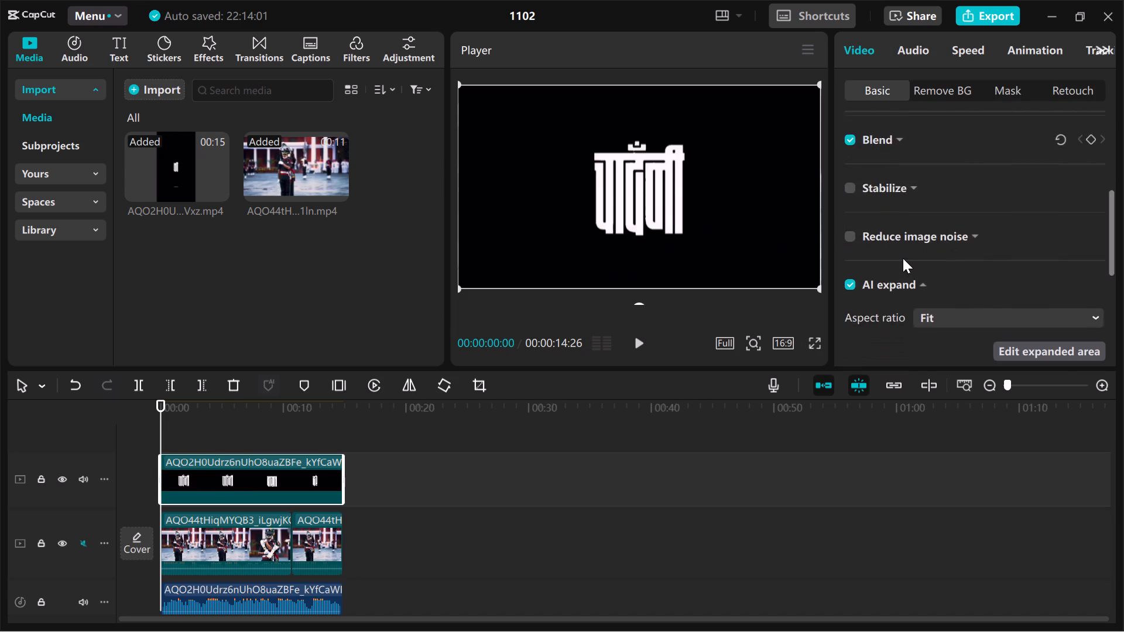
scroll(903, 258, up, 1)
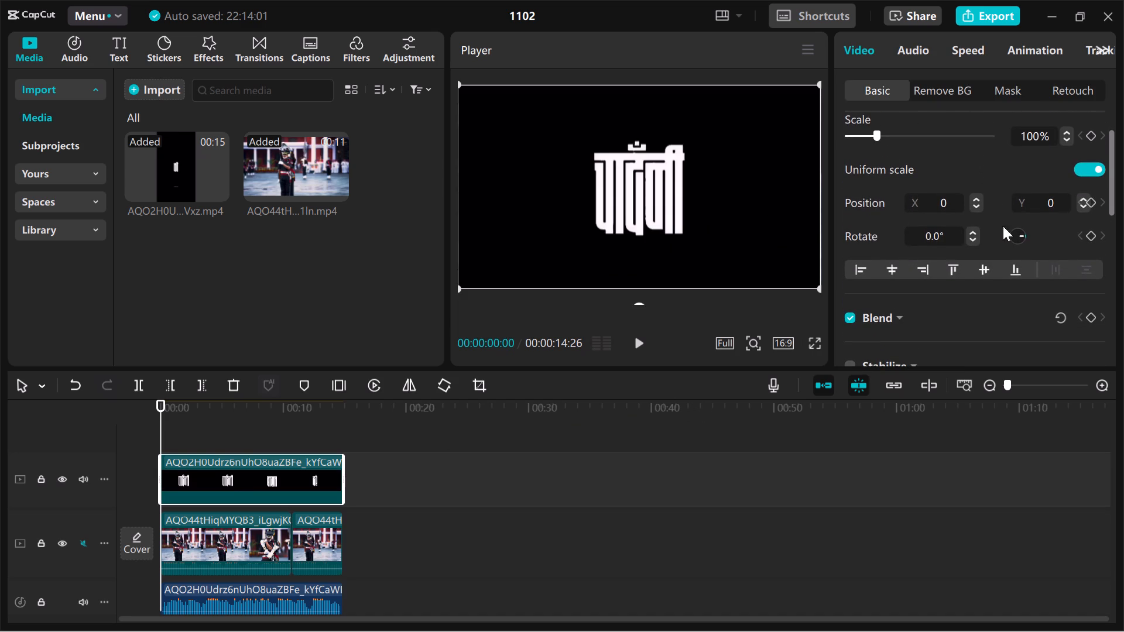
triple_click(1067, 139)
triple_click(1067, 139)
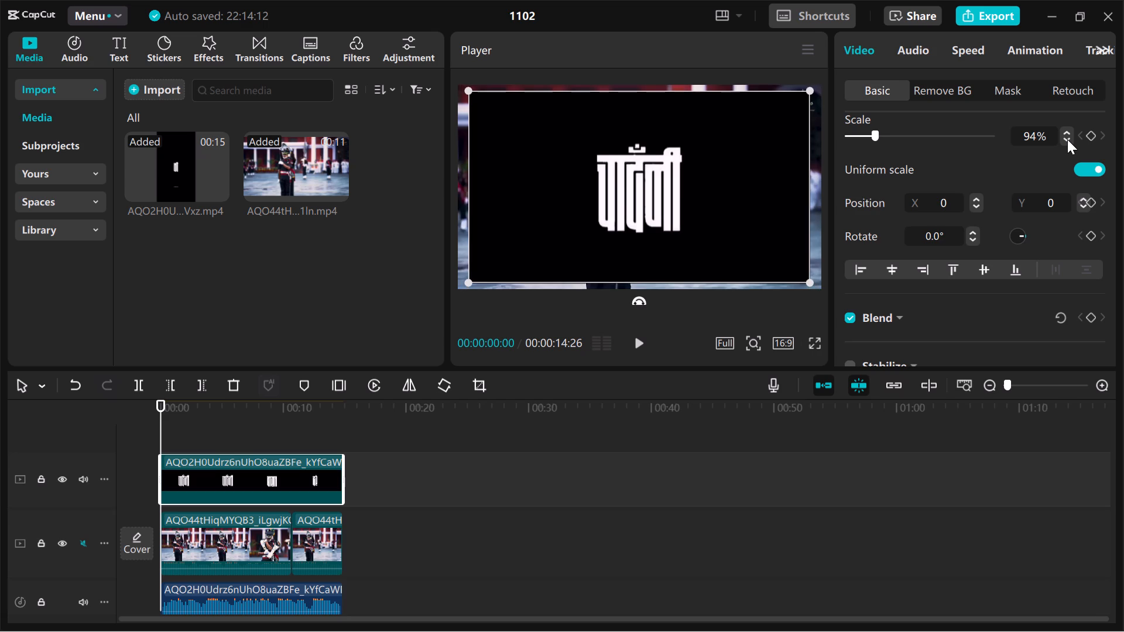
click(1067, 139)
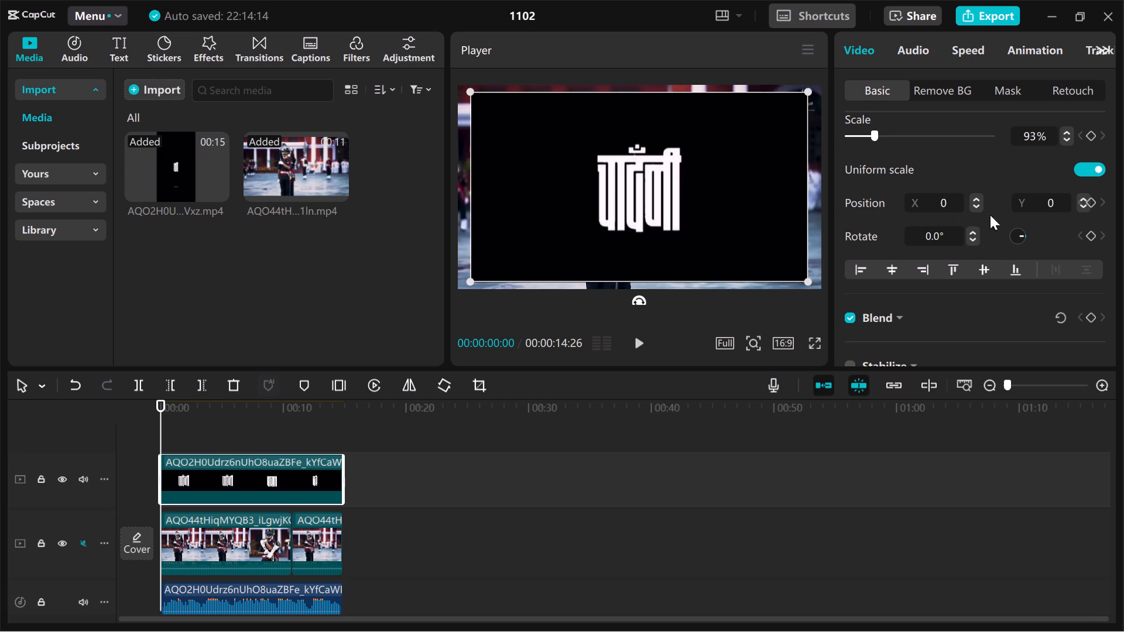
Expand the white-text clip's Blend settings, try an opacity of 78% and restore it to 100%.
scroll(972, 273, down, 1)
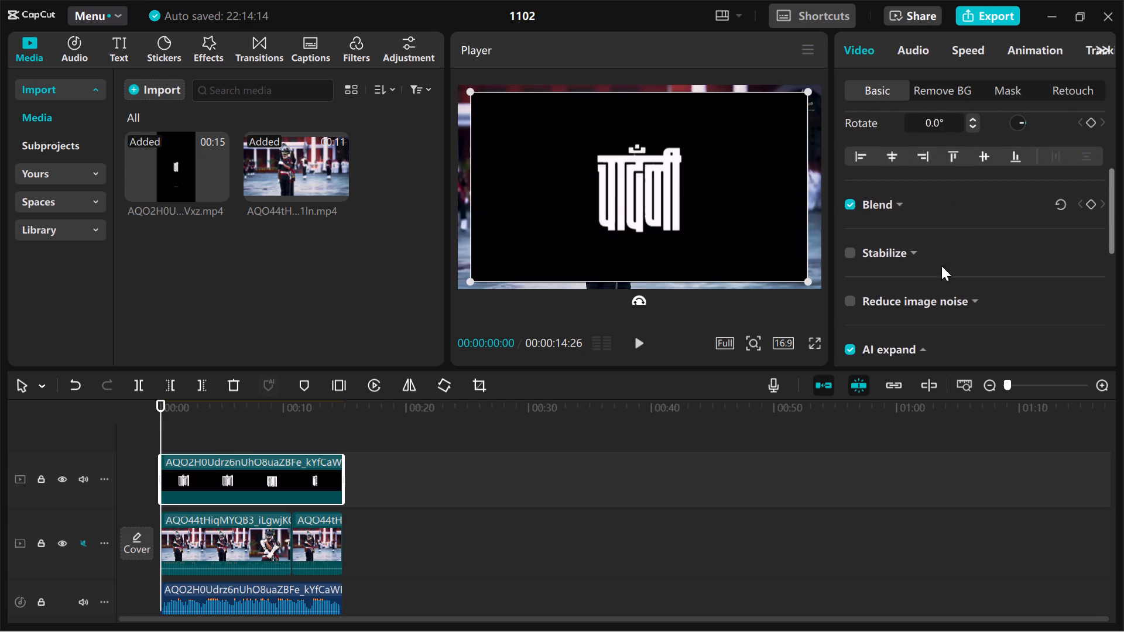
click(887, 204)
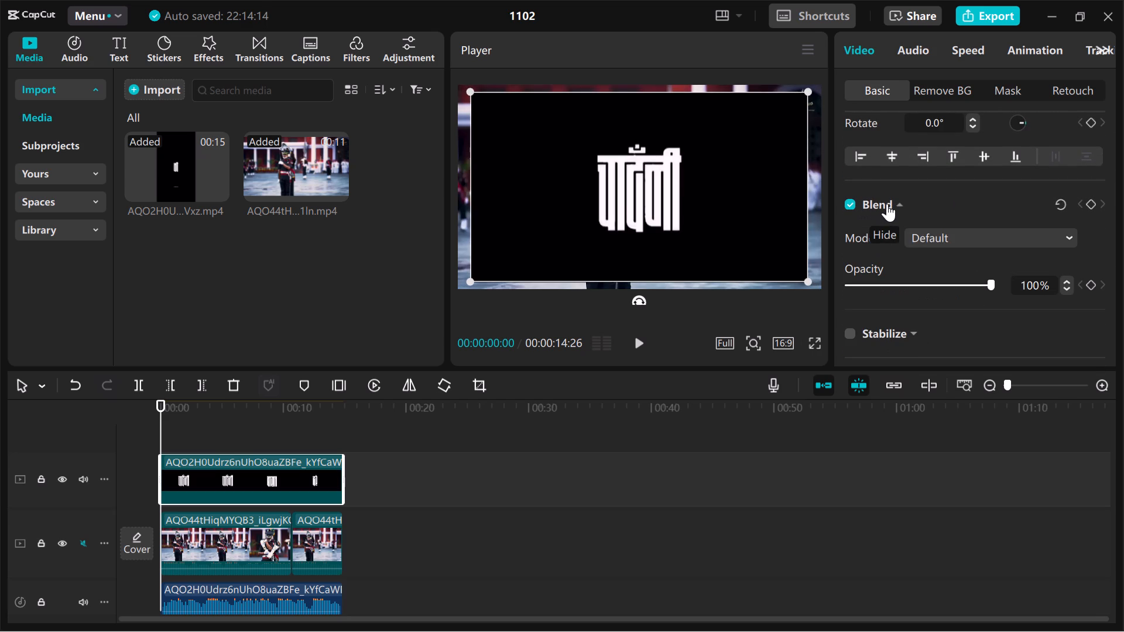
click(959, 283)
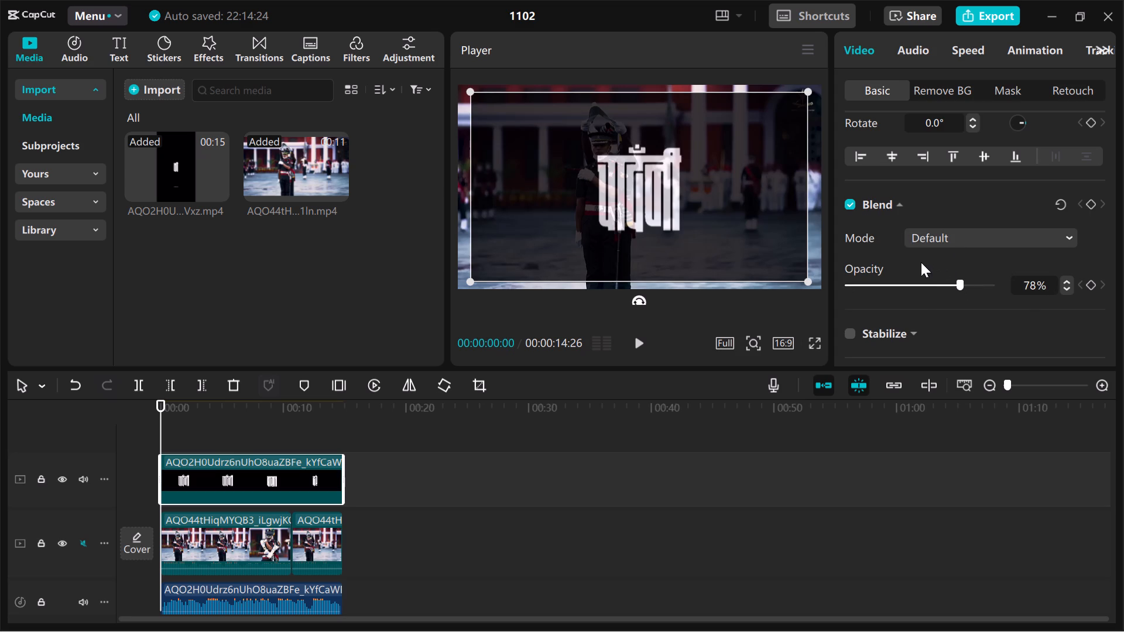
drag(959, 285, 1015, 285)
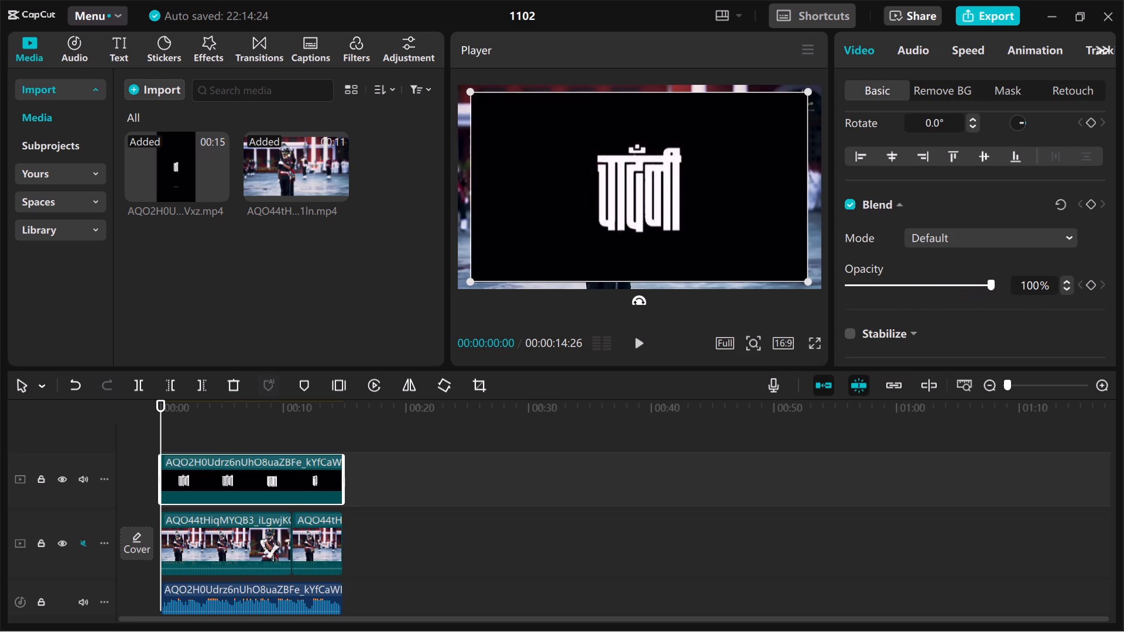
Look through the white-text clip's basic video settings, from AI expand down to Motion blur and back up to Transform.
scroll(978, 298, down, 1)
scroll(978, 298, right, 1)
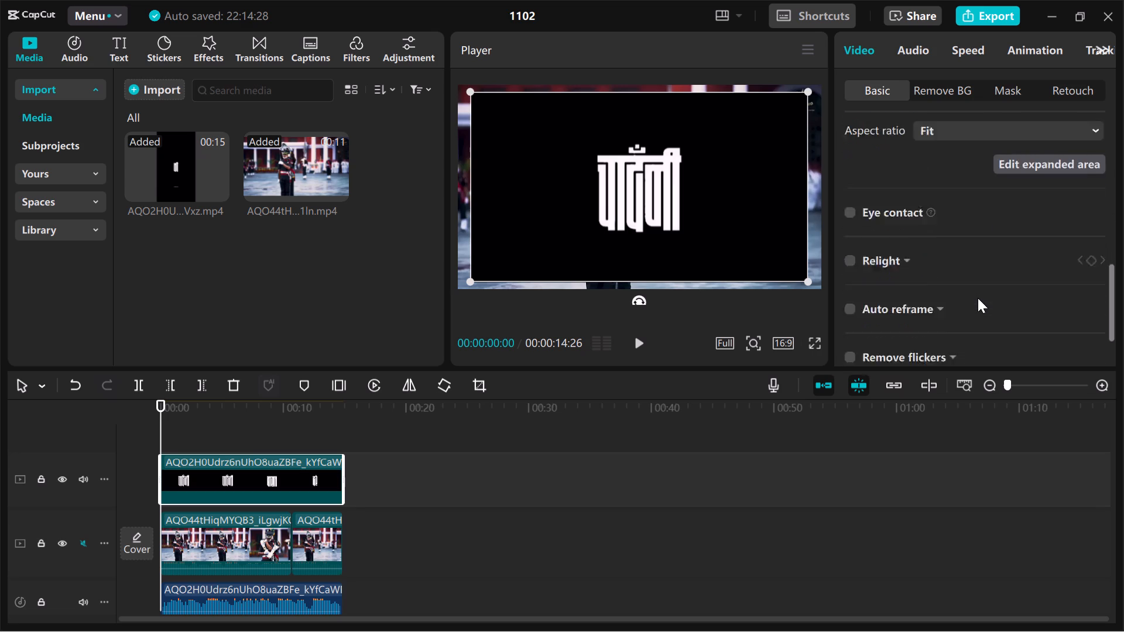
scroll(978, 298, right, 2)
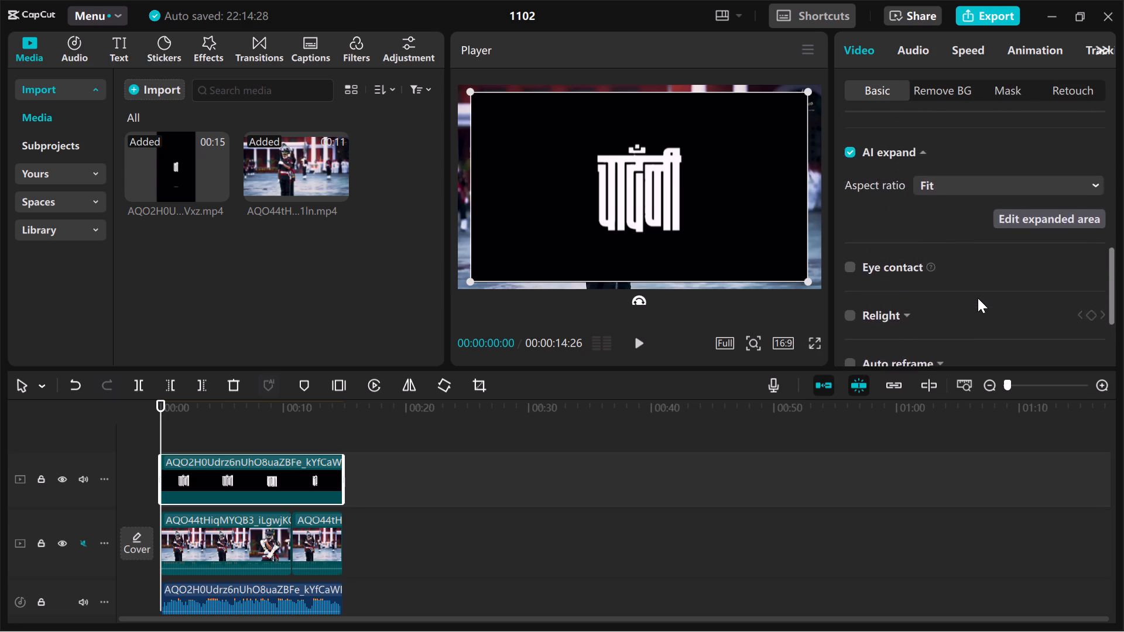
scroll(978, 298, down, 3)
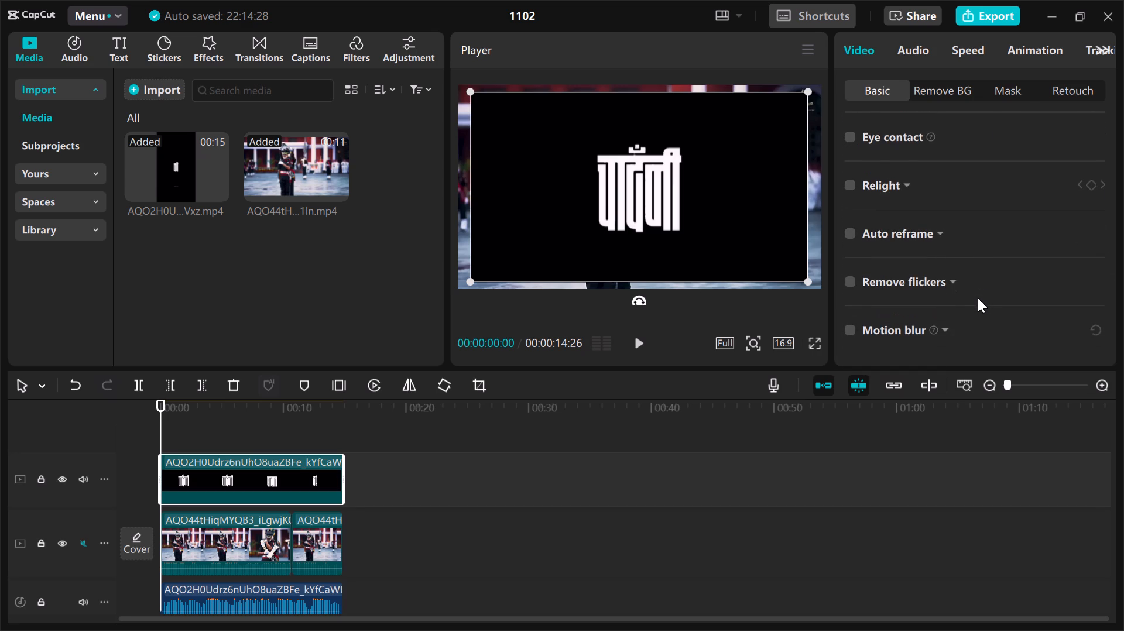
scroll(978, 298, up, 2)
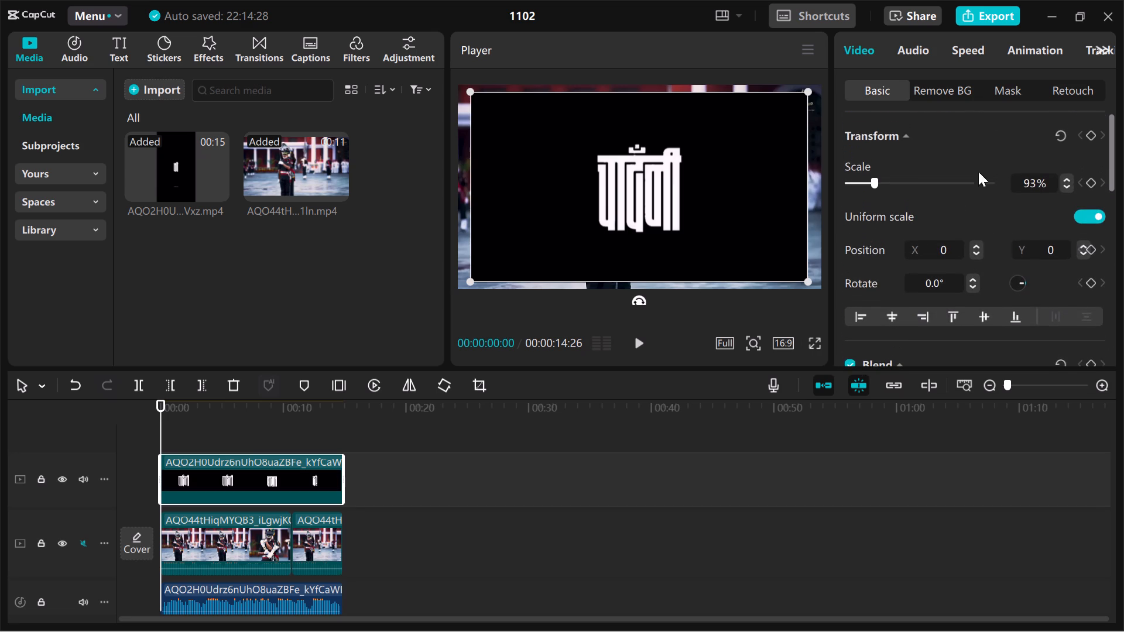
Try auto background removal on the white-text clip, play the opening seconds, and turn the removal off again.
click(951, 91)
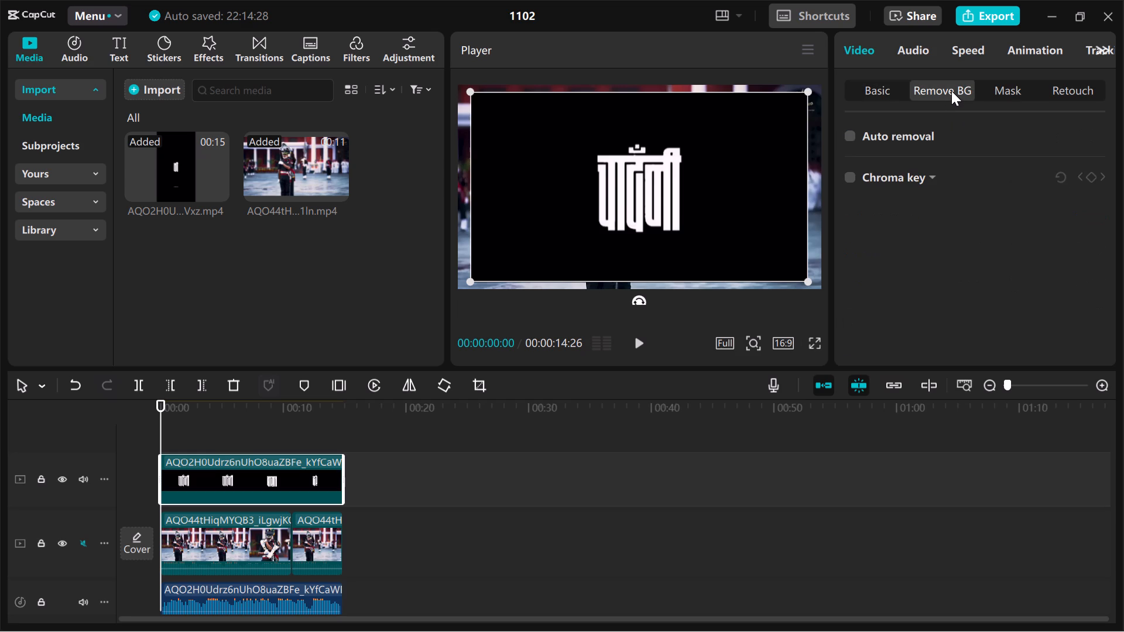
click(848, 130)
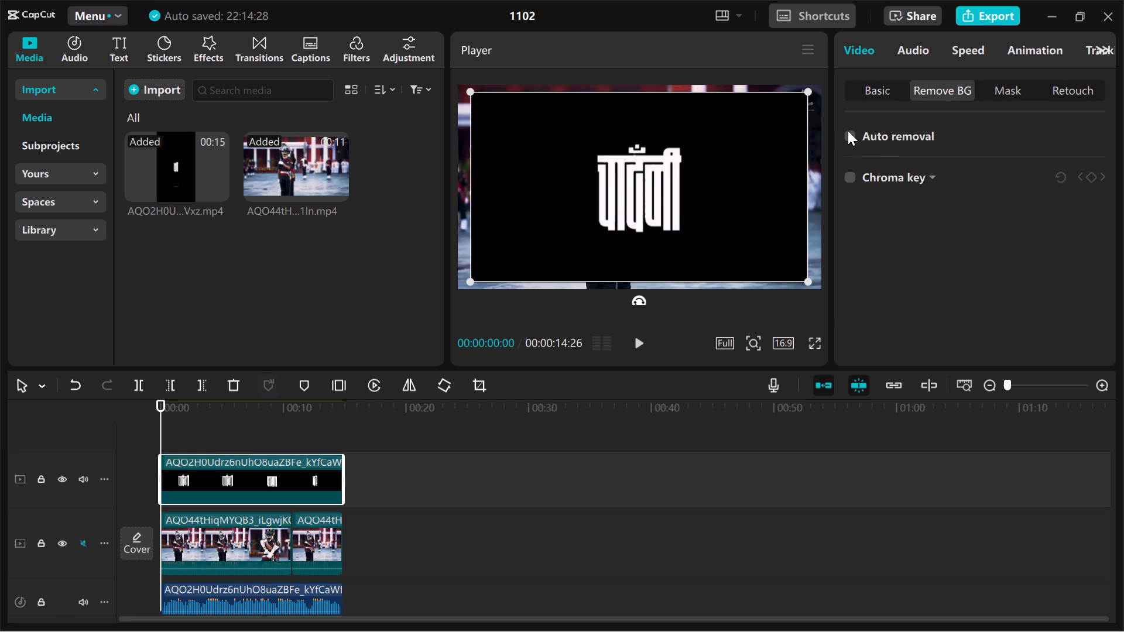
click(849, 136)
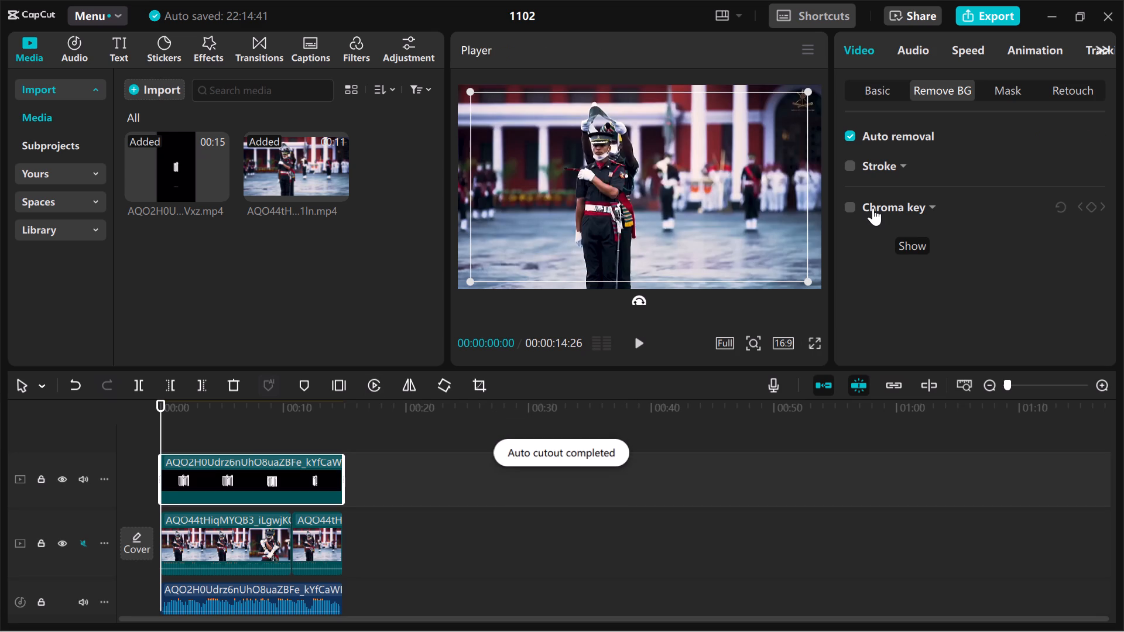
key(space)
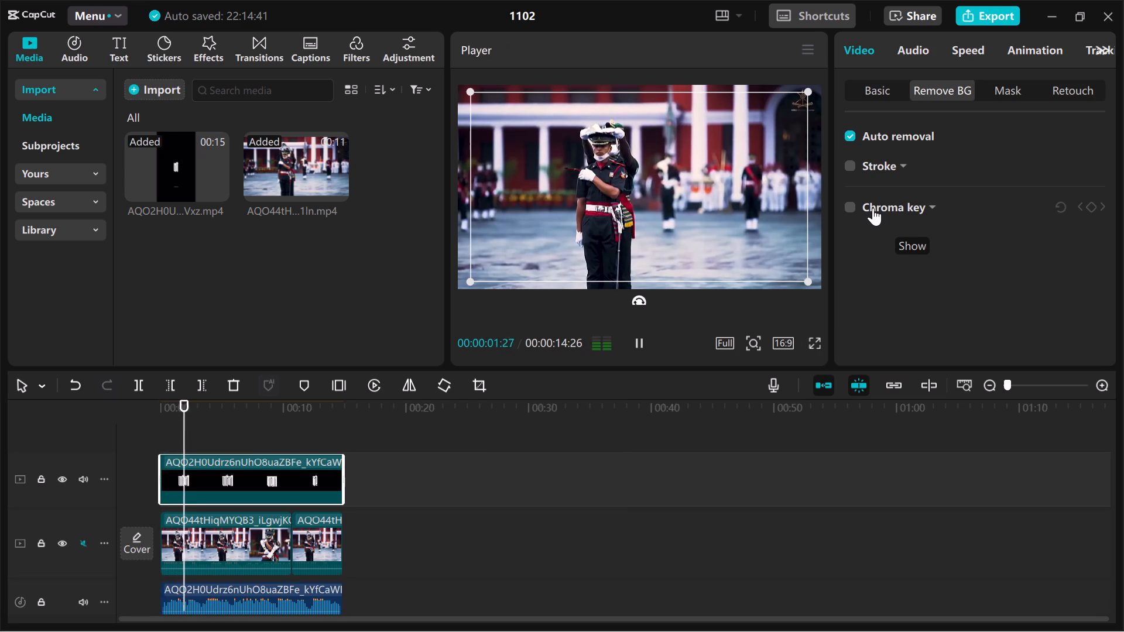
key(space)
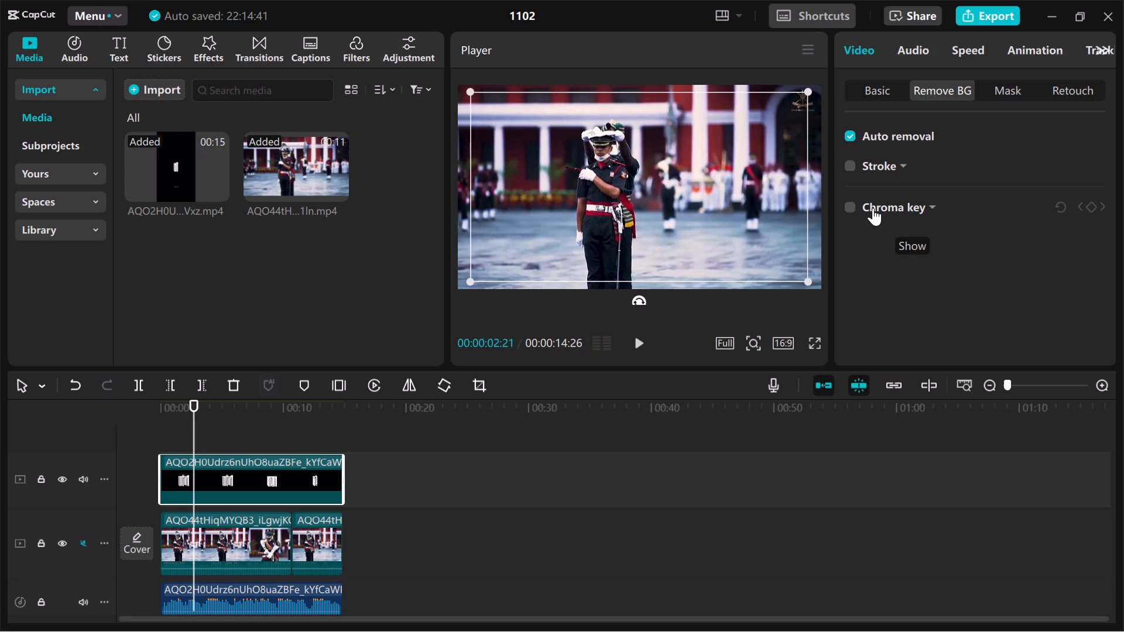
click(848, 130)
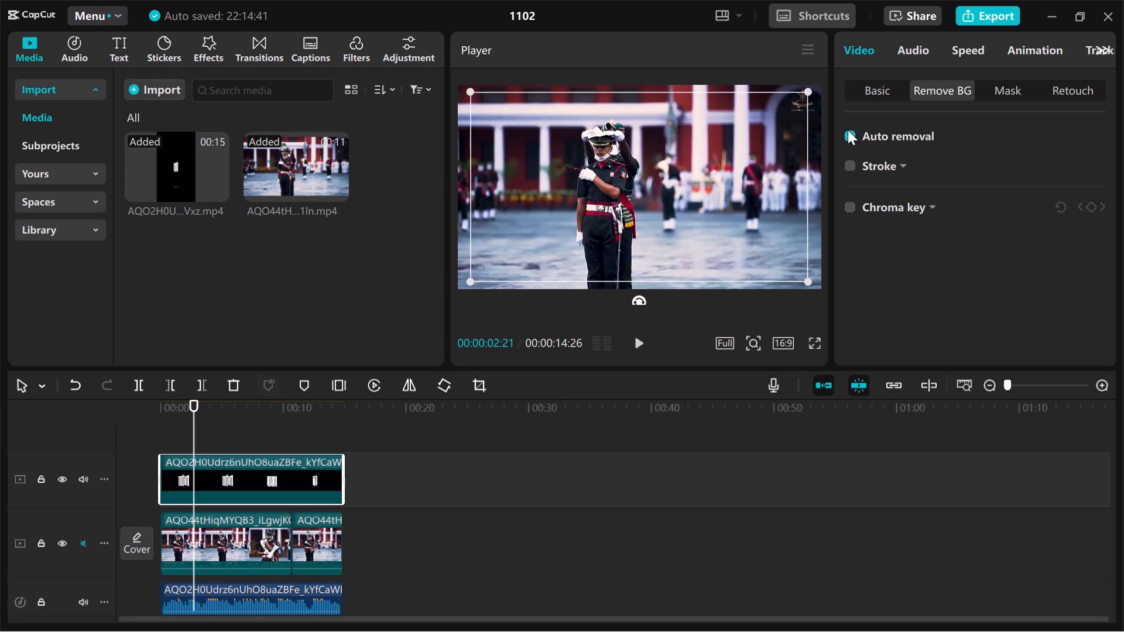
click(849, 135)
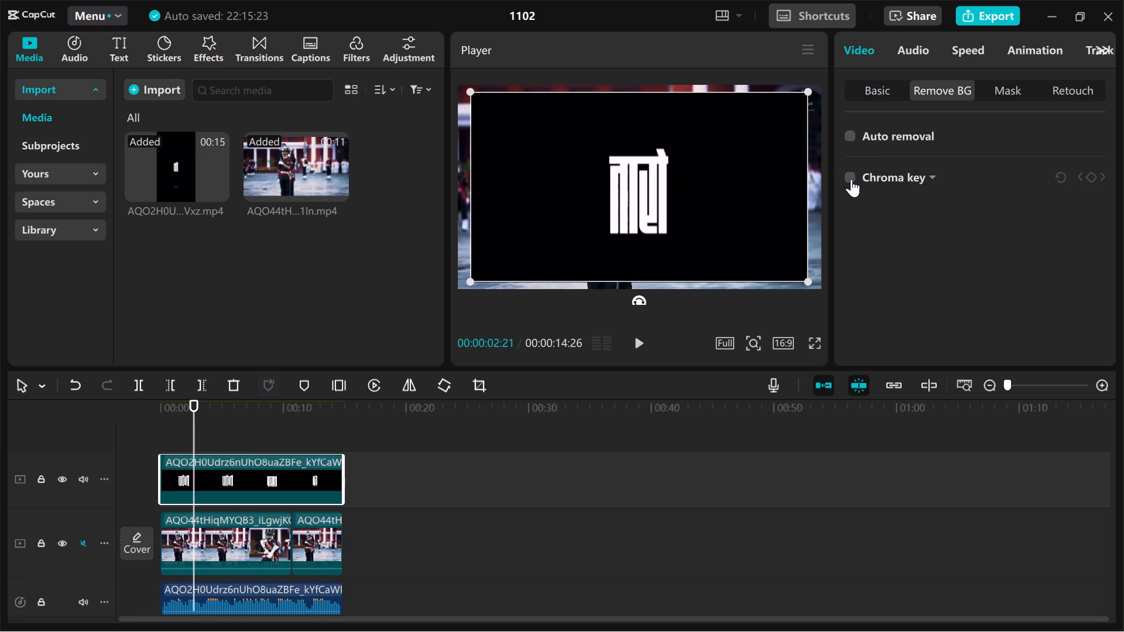
Chroma-key the black background out of the white-text clip, sampling black as the key colour and setting the intensity to 100.
click(851, 179)
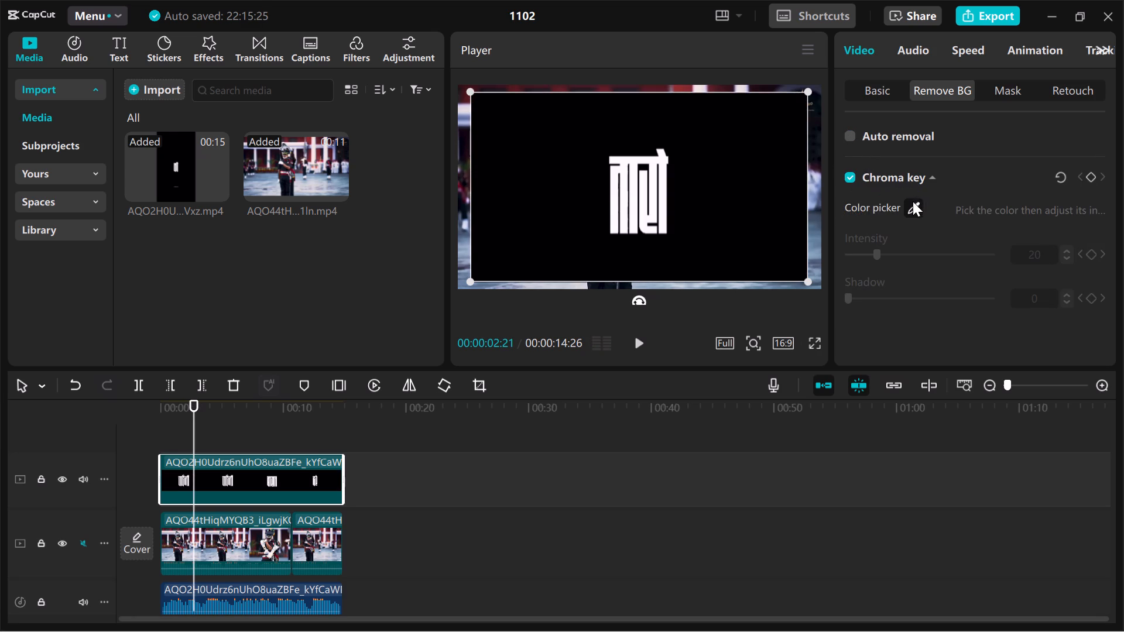
click(913, 205)
click(911, 208)
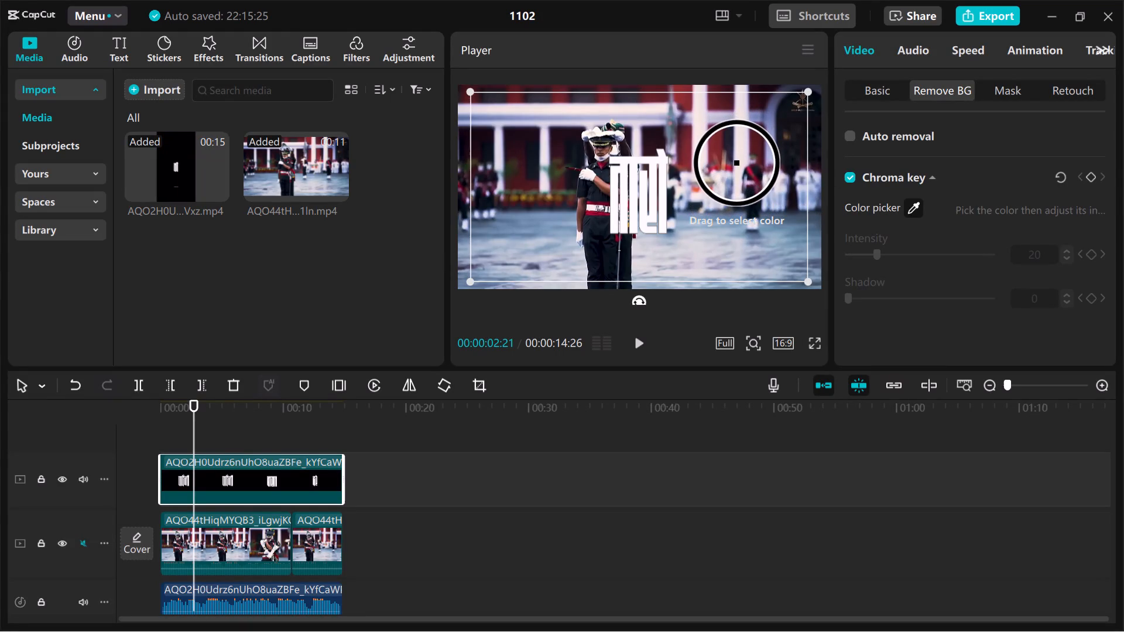
click(736, 163)
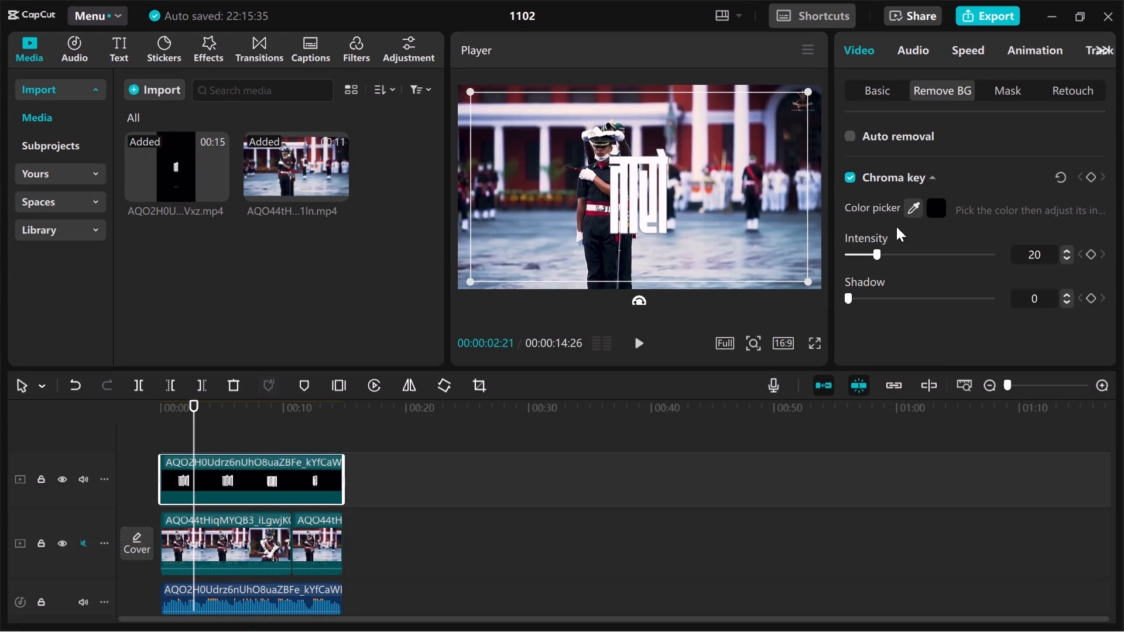
drag(877, 247, 965, 255)
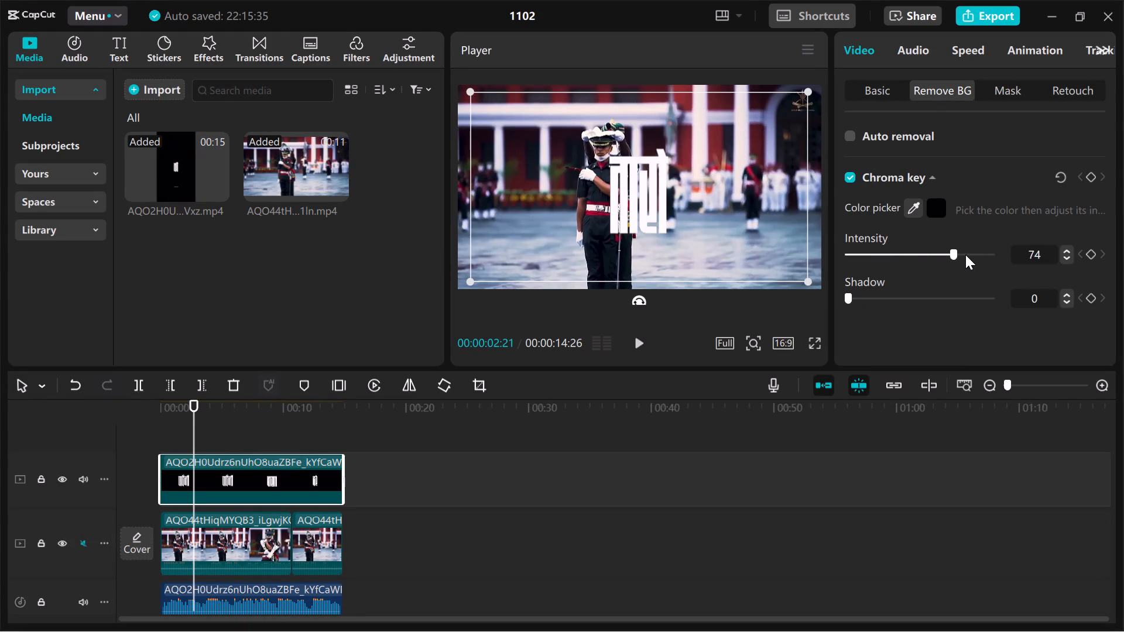
drag(965, 255, 847, 250)
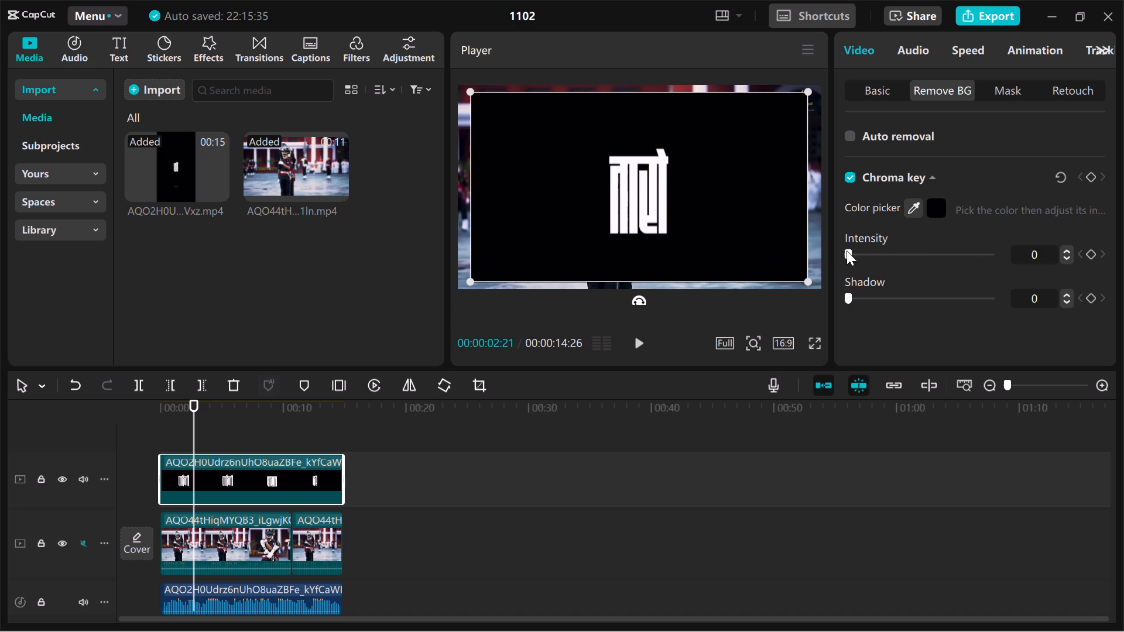
drag(847, 250, 909, 259)
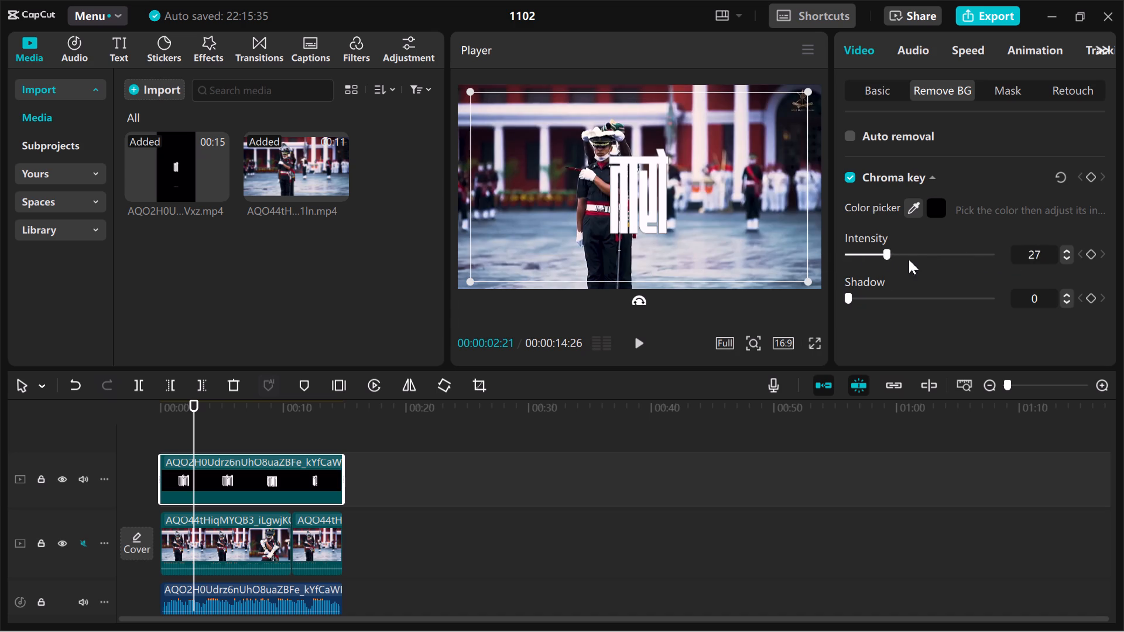
drag(909, 259, 1029, 284)
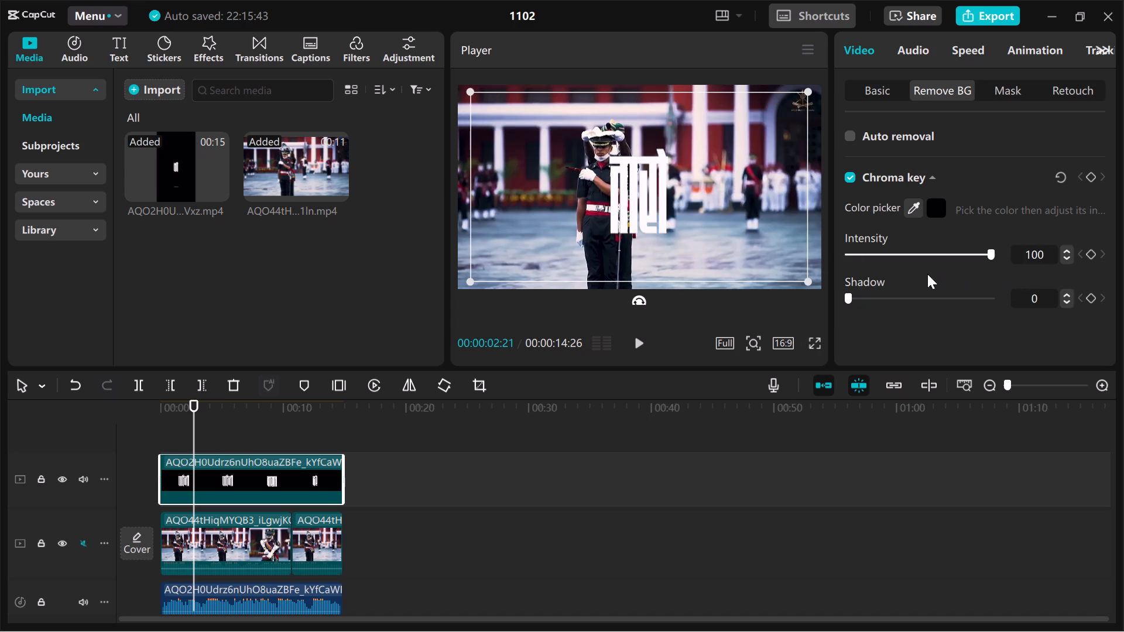
drag(923, 297, 797, 279)
drag(797, 279, 778, 272)
scroll(936, 307, down, 1)
Play the keyed sequence from the start to its end at 00:00:14:26 and return to the start.
click(140, 435)
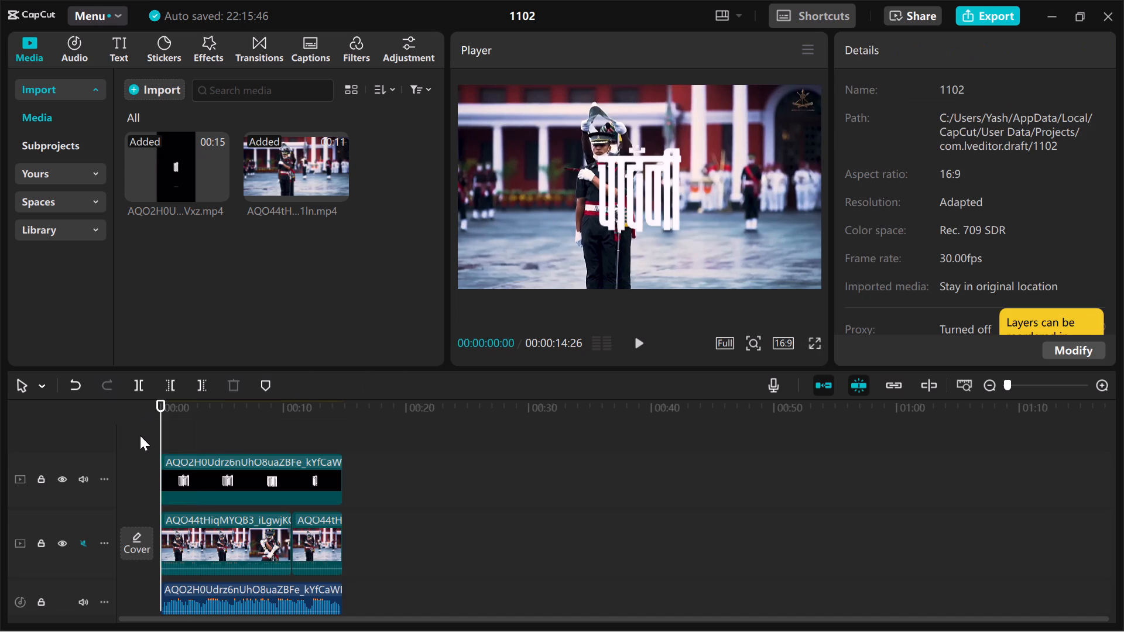
key(space)
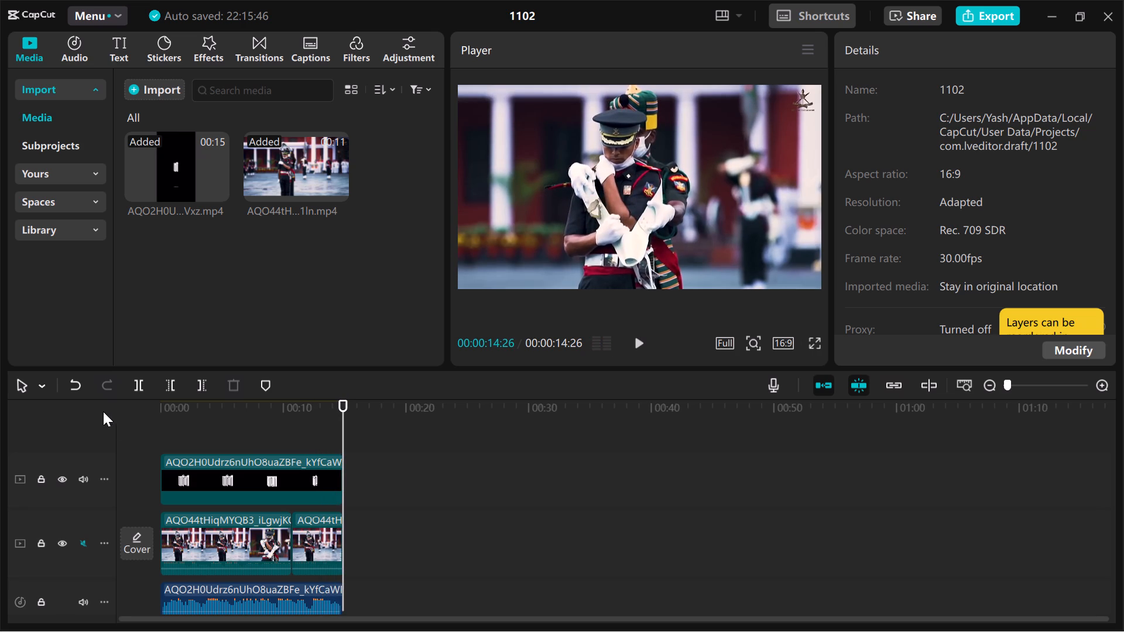
click(134, 449)
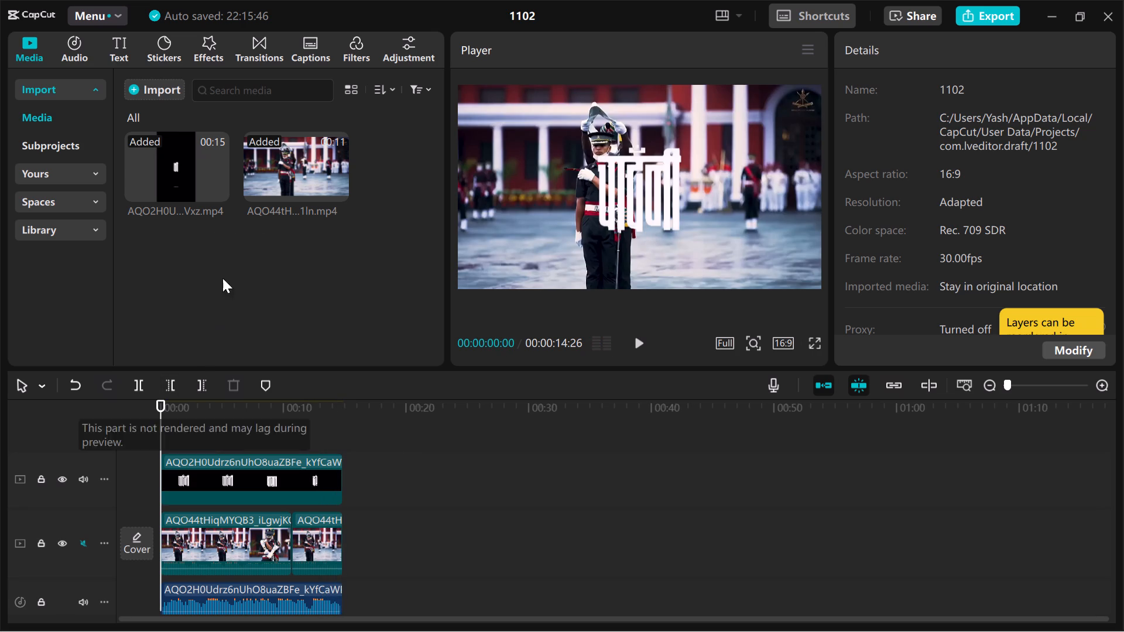
Search the filters for "red" and apply the first Red filter to the white-text clip on the upper track.
click(209, 55)
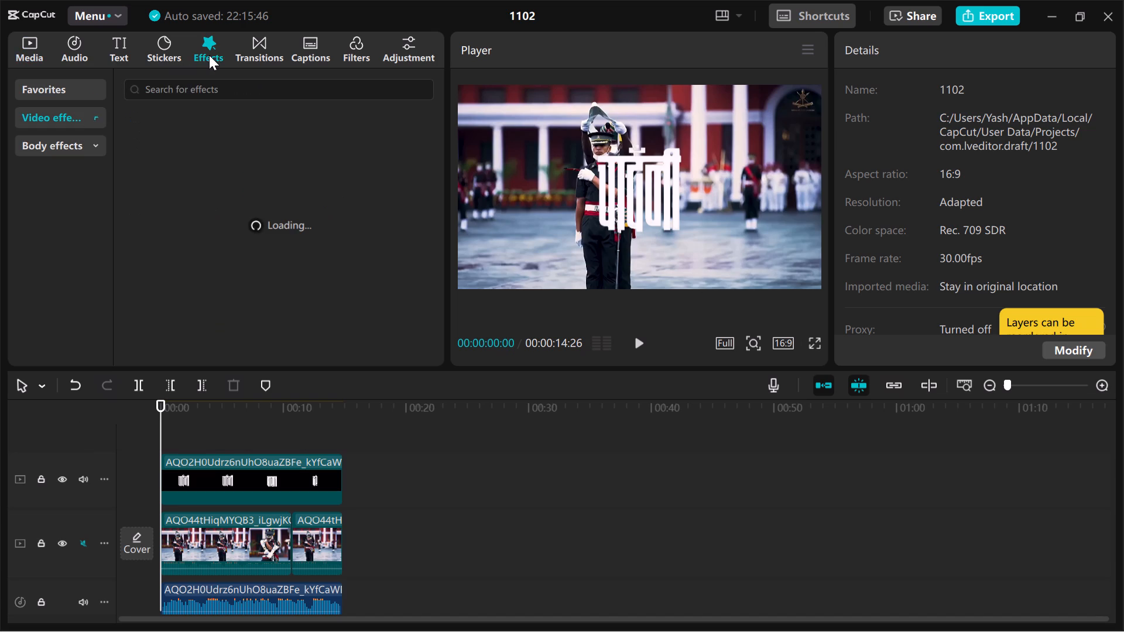
click(358, 40)
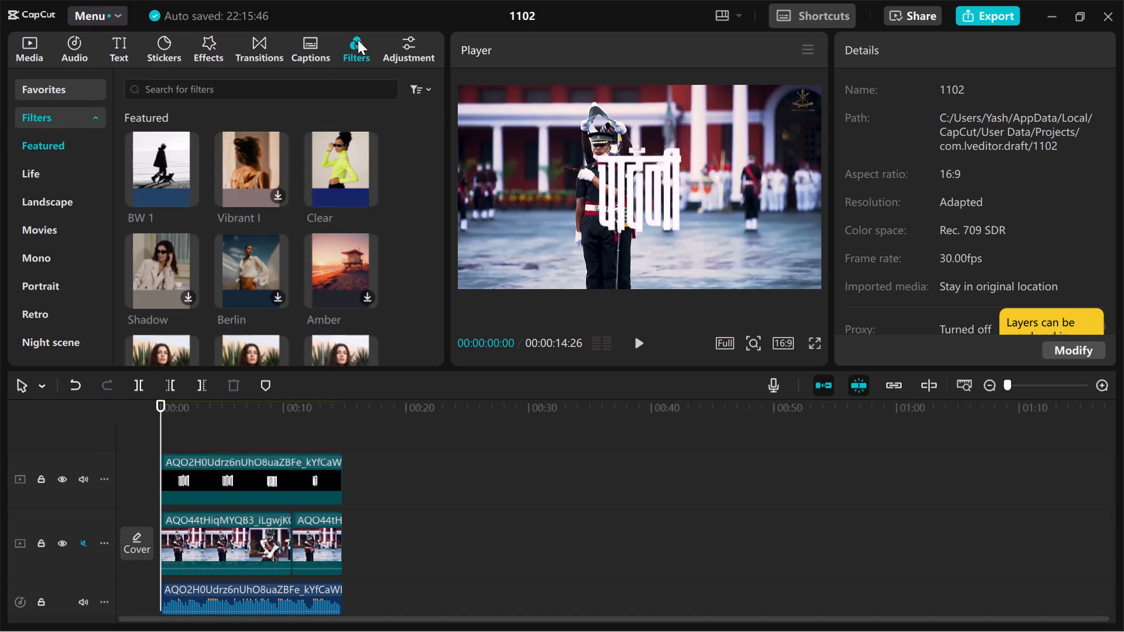
click(296, 92)
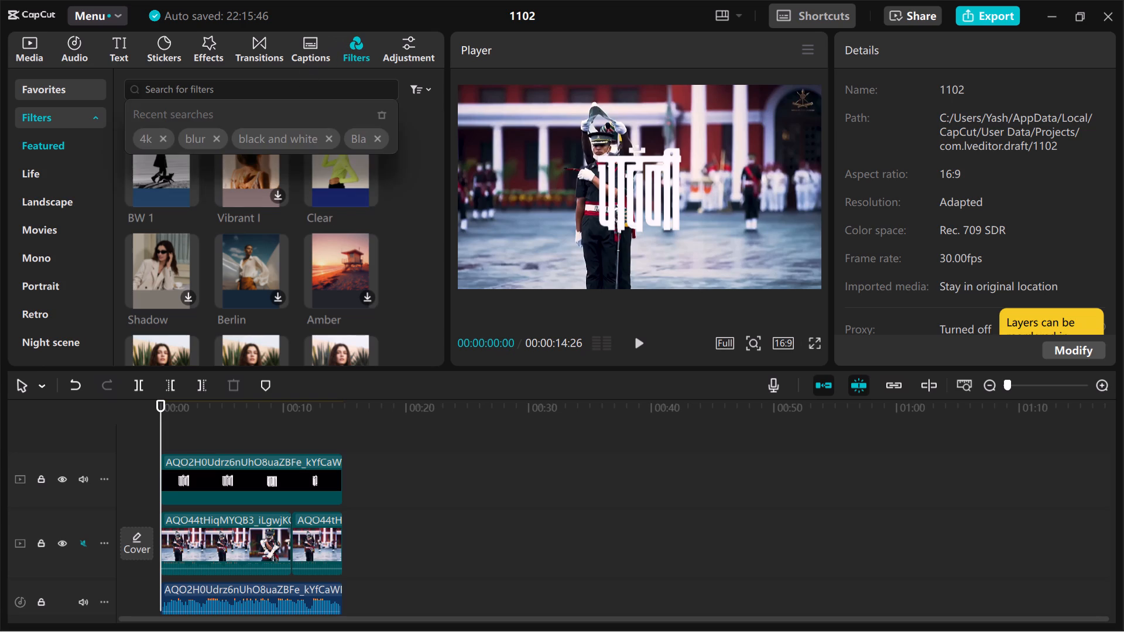
text(red)
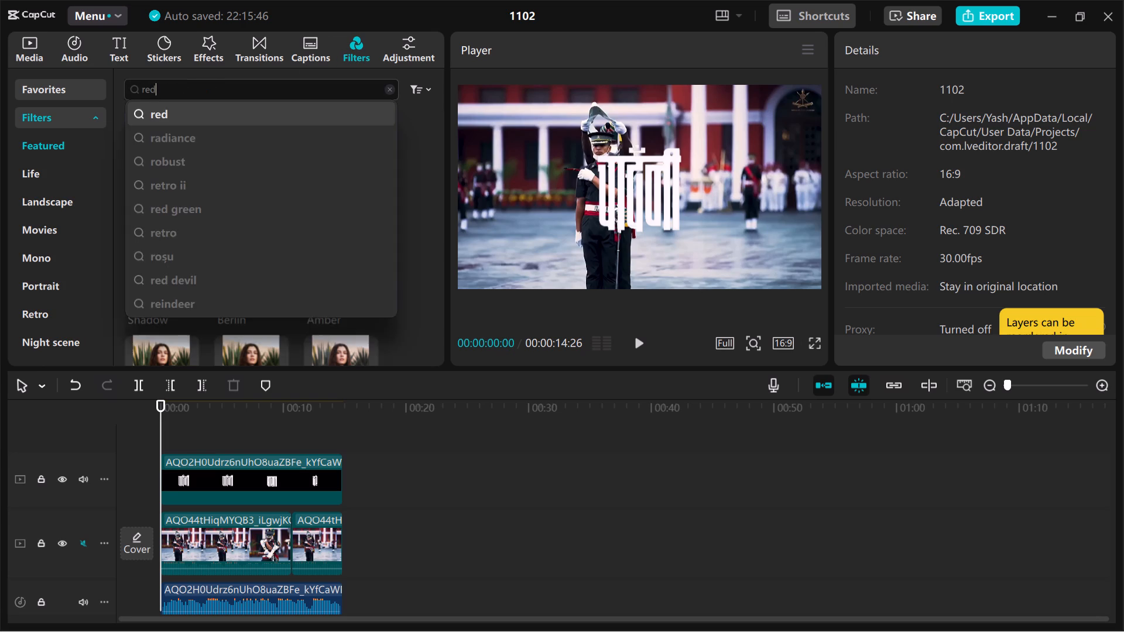
key(Return)
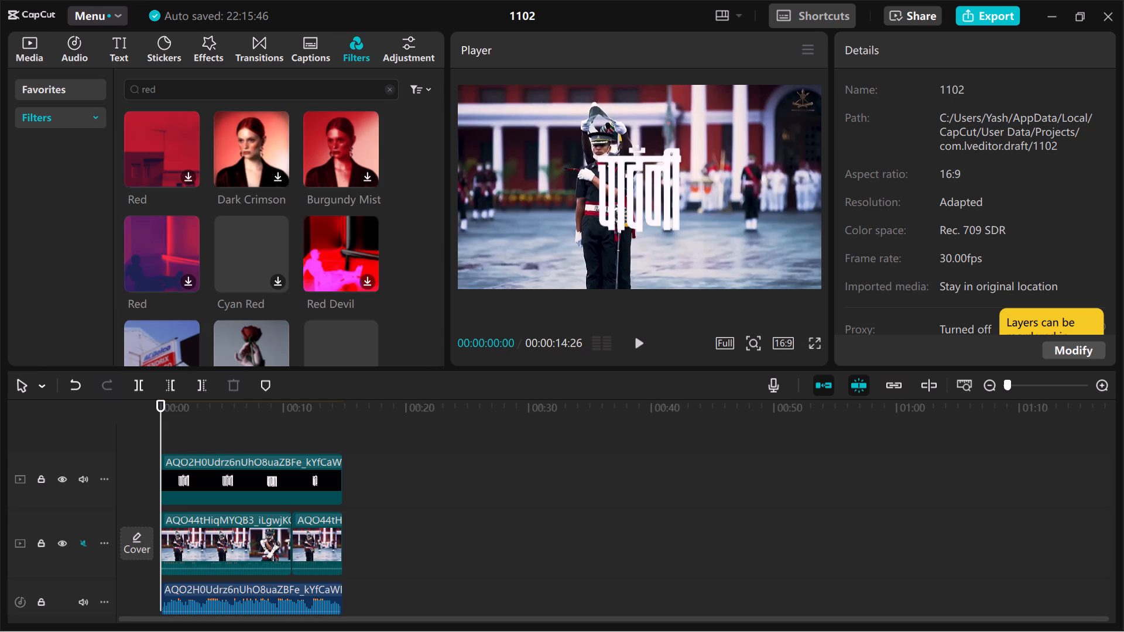
click(163, 157)
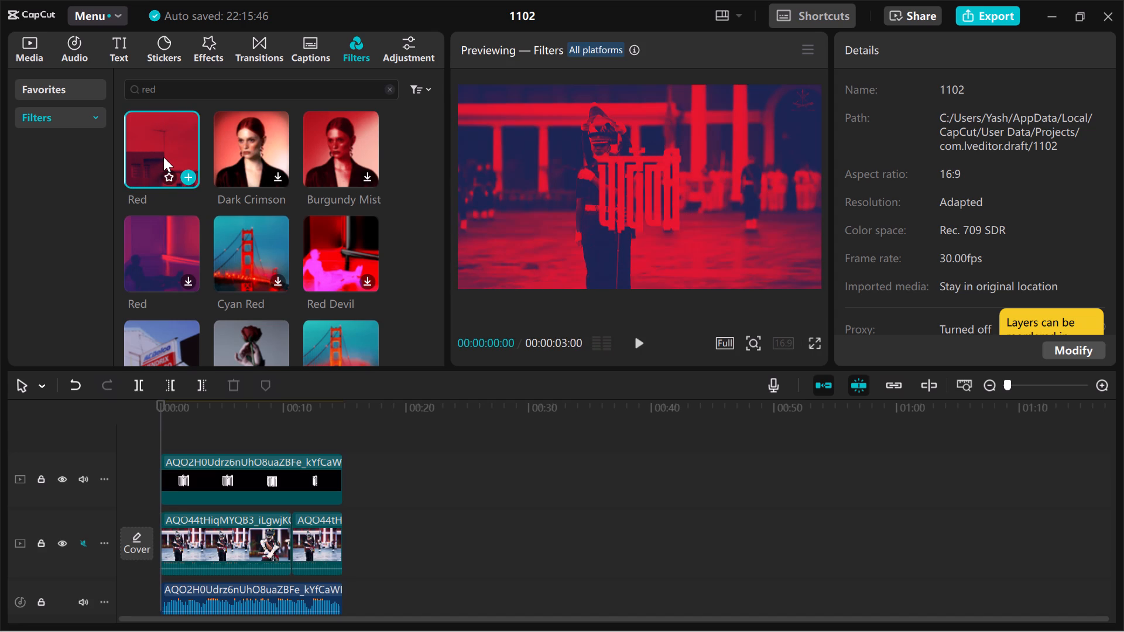
drag(163, 157, 195, 470)
Play the sequence from the start to check the filtered text over the parade footage.
click(143, 472)
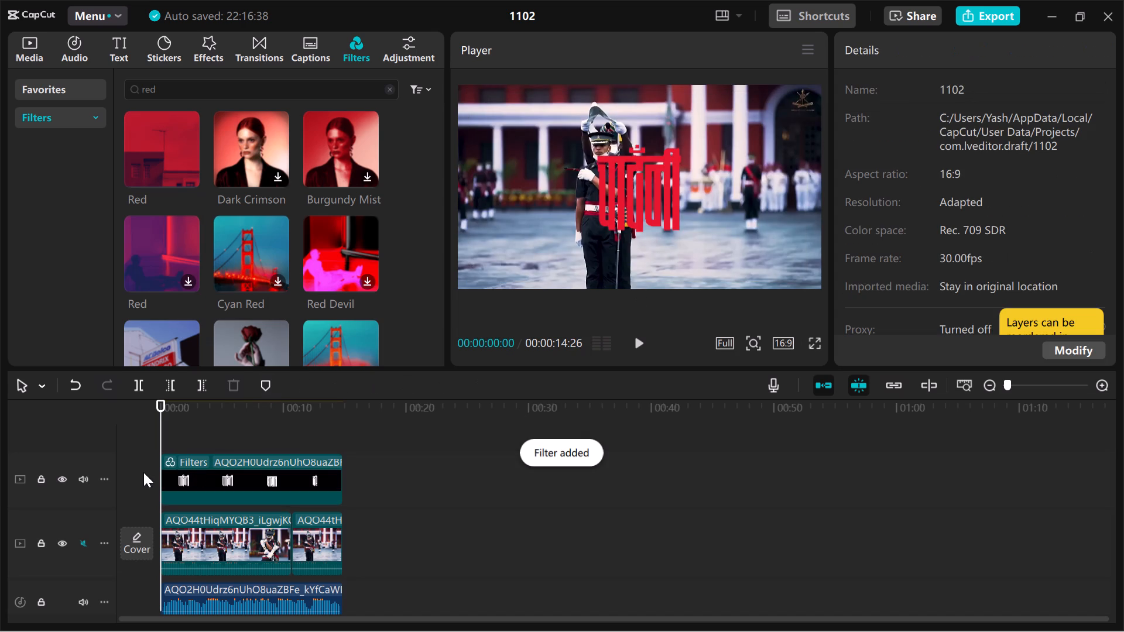
key(space)
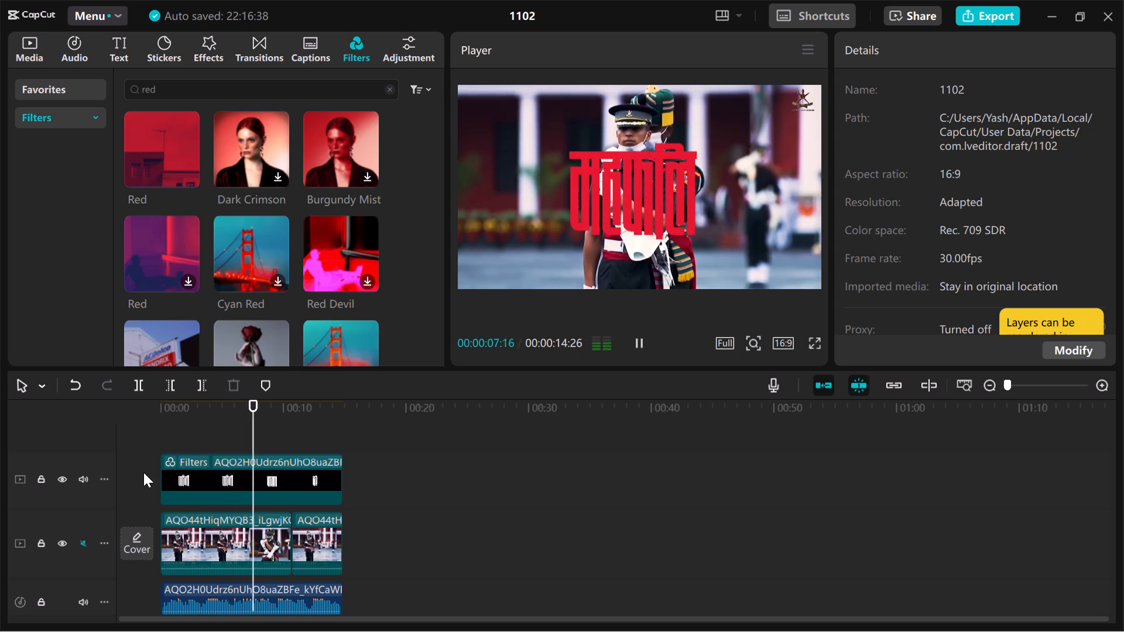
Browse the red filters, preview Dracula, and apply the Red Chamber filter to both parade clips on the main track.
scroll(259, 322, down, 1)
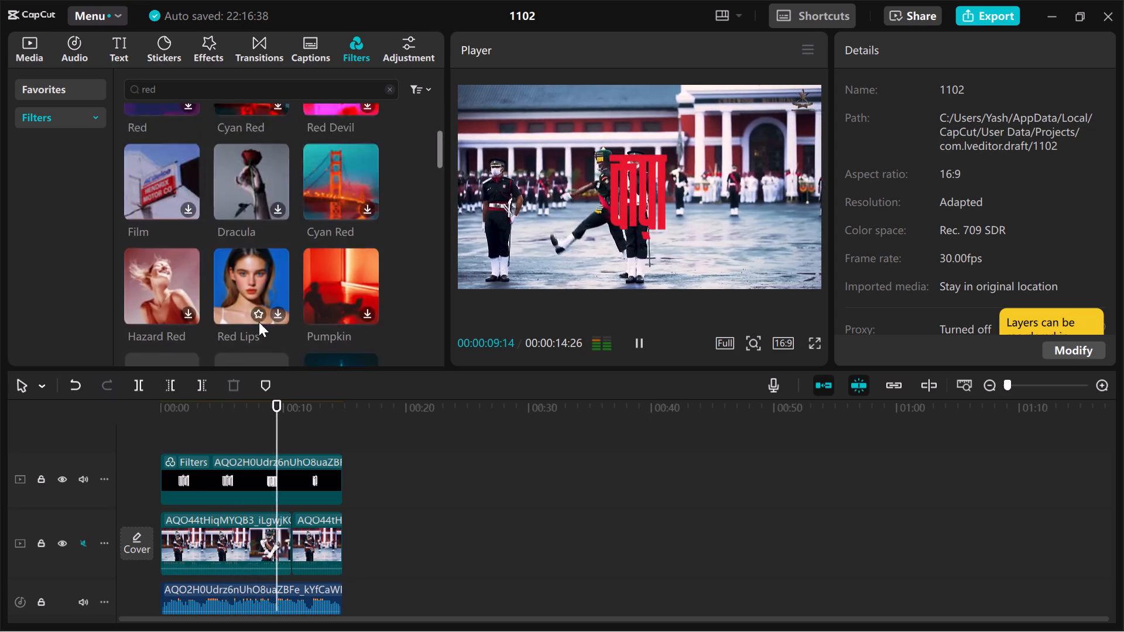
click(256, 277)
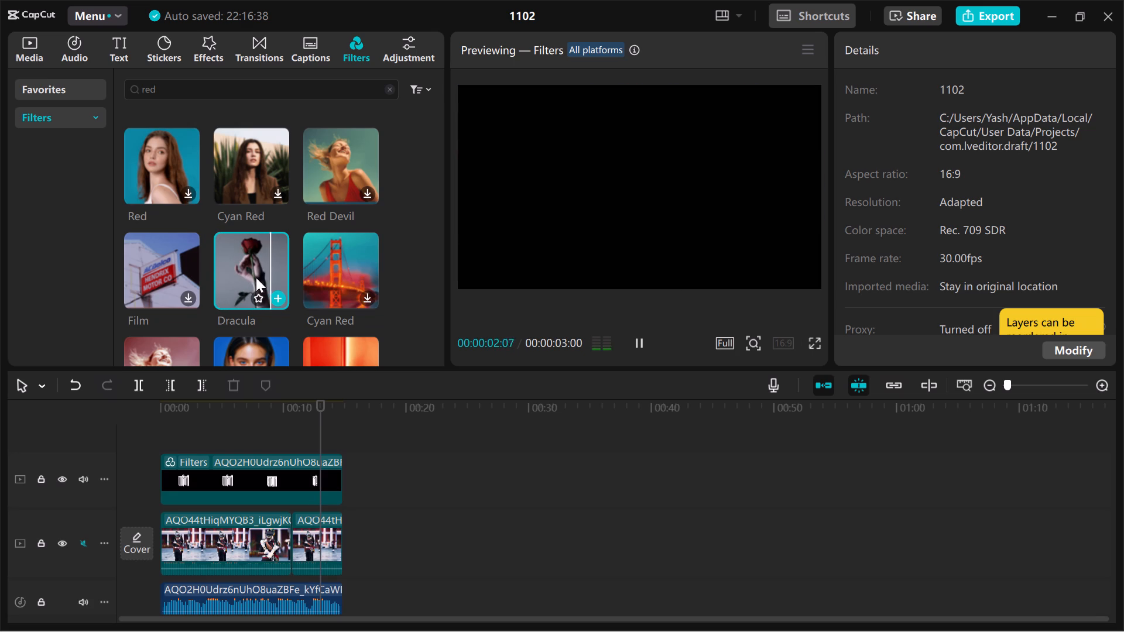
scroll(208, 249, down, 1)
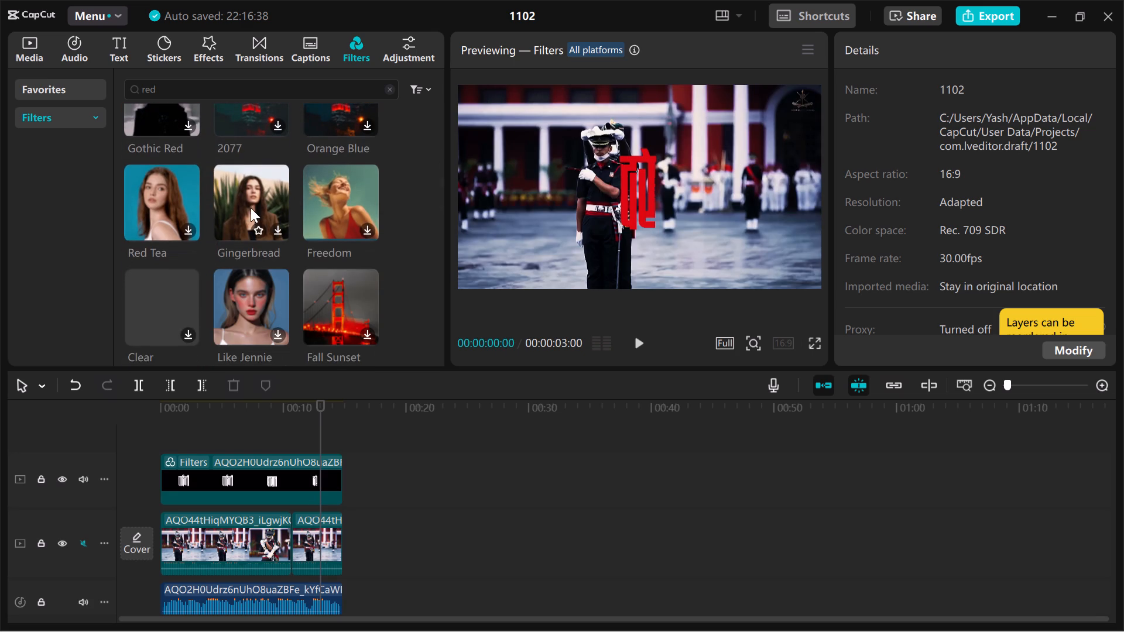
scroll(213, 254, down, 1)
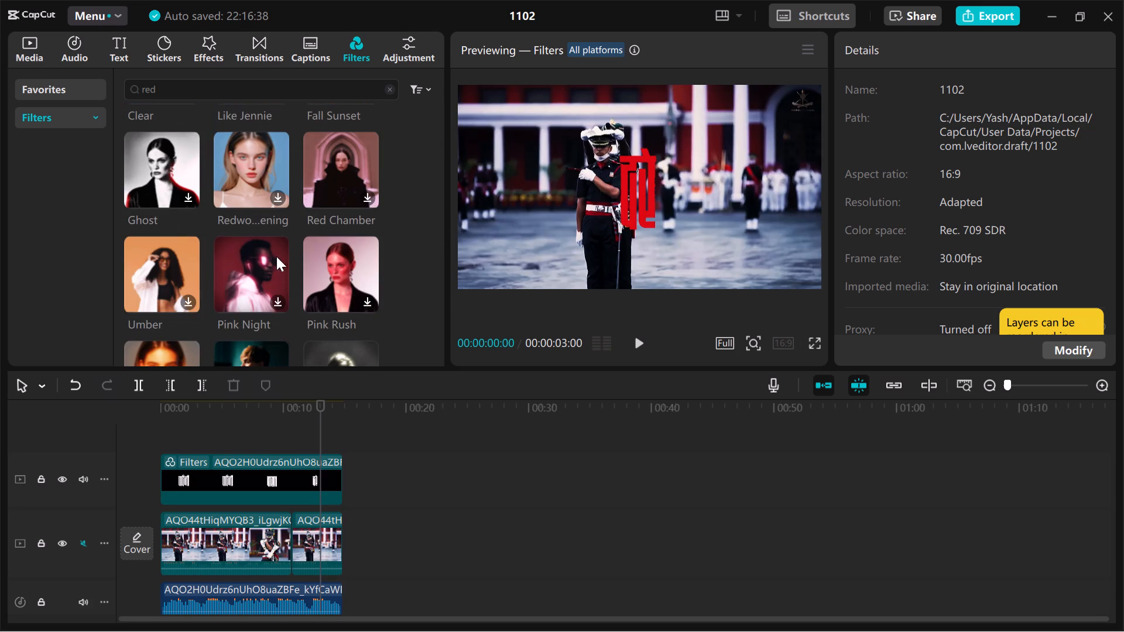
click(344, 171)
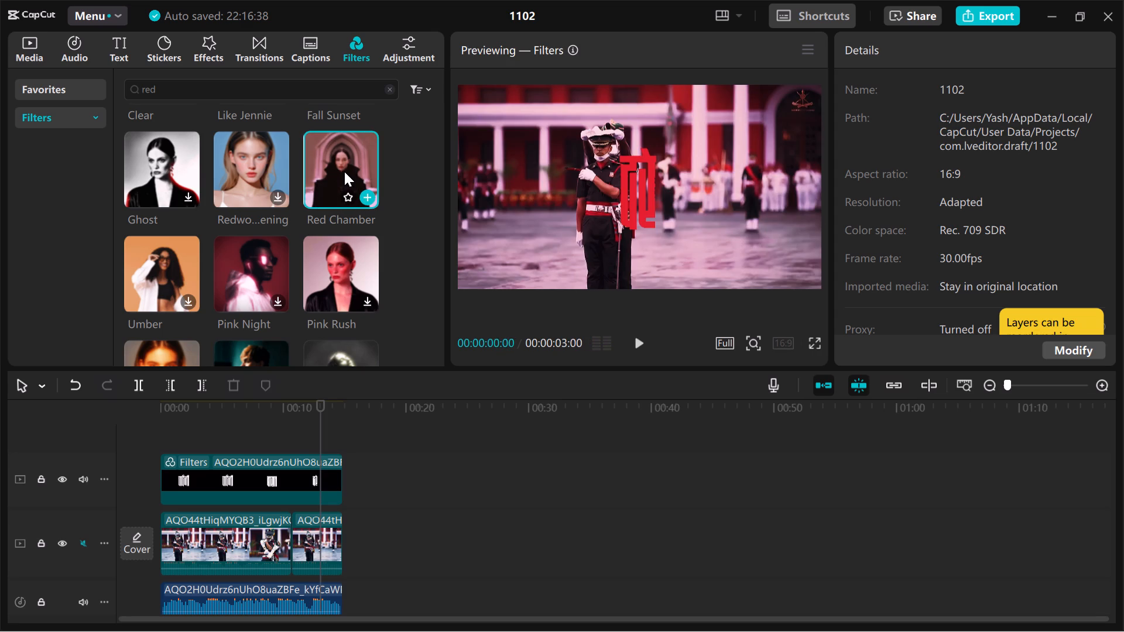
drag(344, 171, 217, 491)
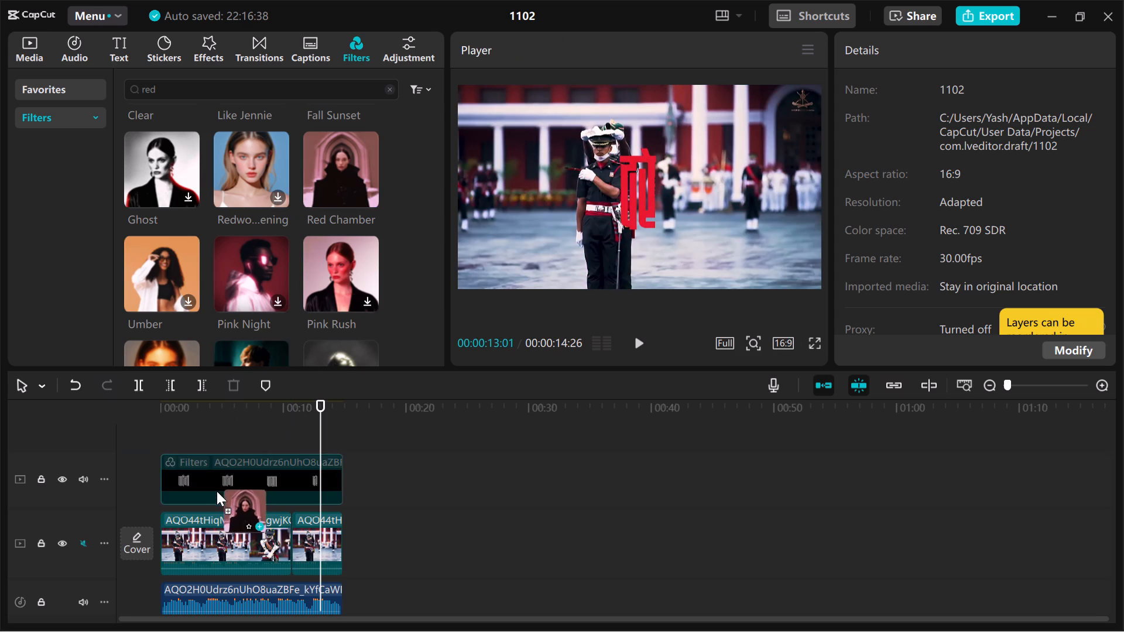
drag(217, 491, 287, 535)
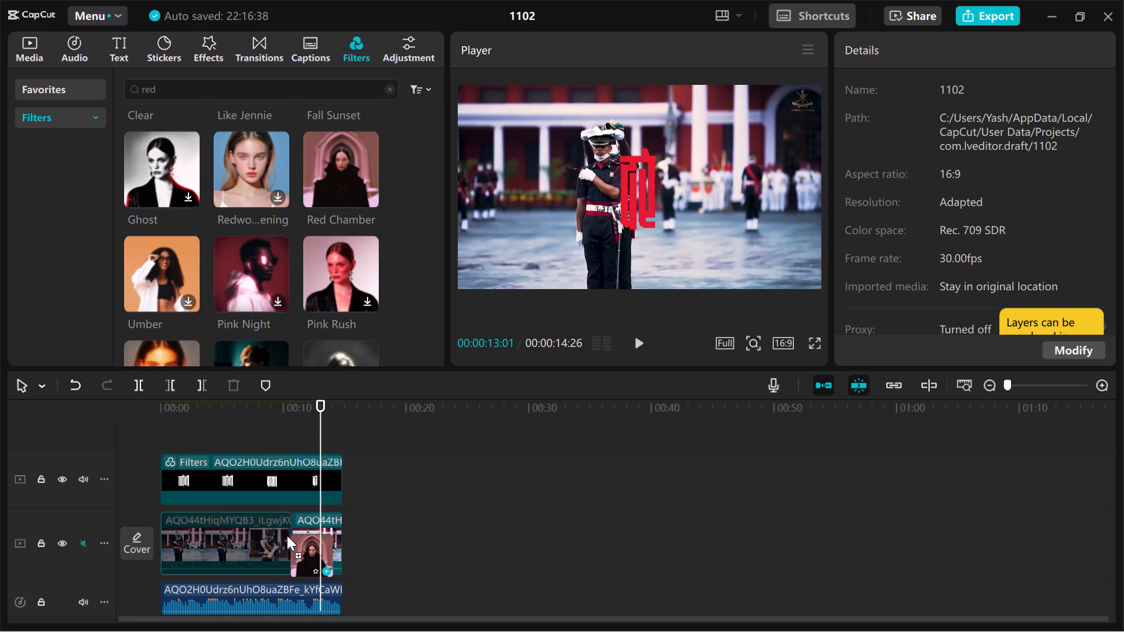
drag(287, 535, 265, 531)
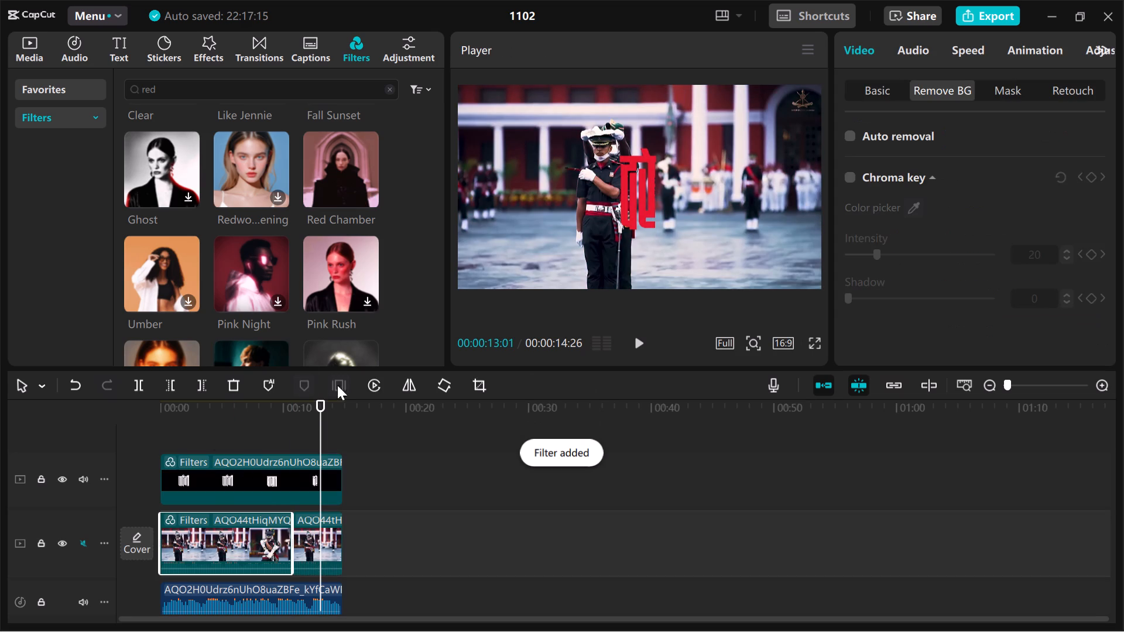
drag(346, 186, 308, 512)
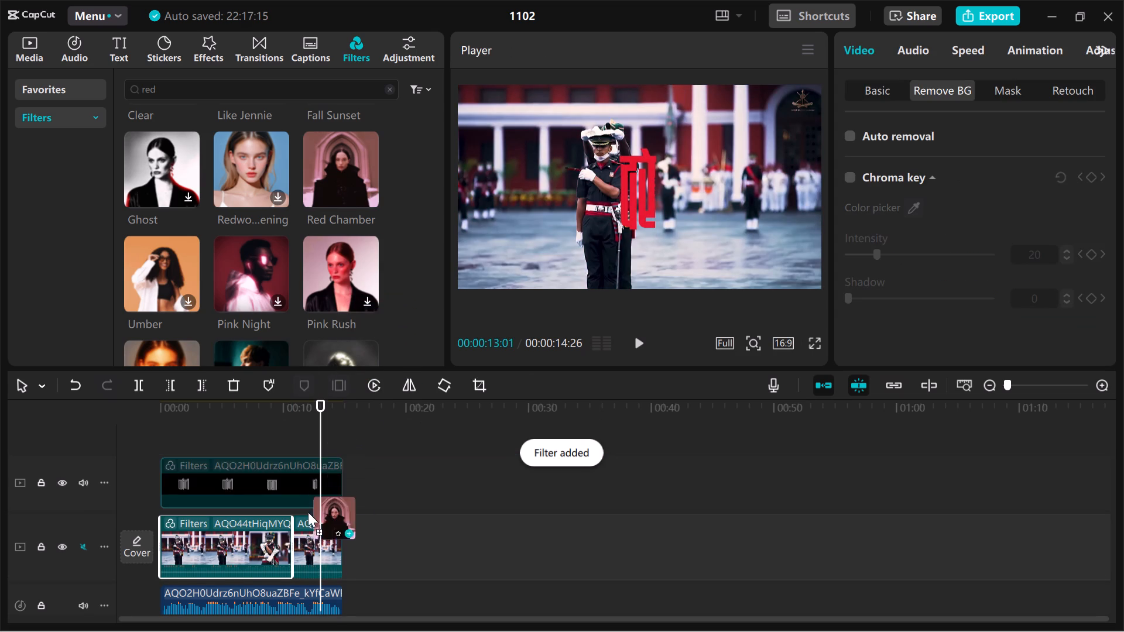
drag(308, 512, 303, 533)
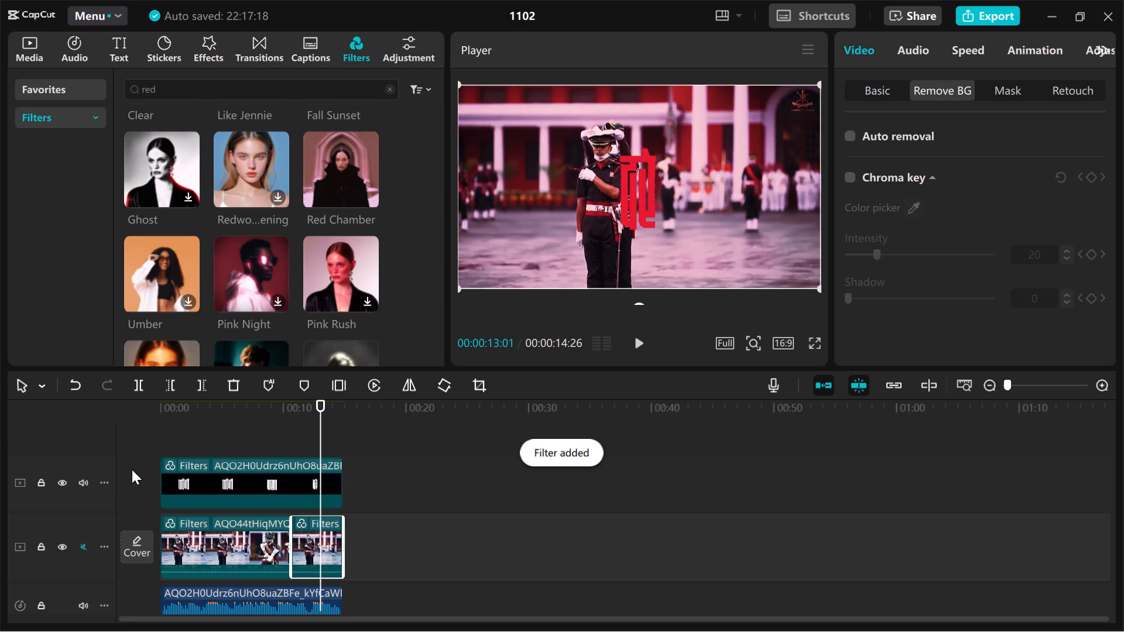
Play the sequence from the start to check the Red Chamber look, browsing further red filters meanwhile.
click(132, 469)
key(space)
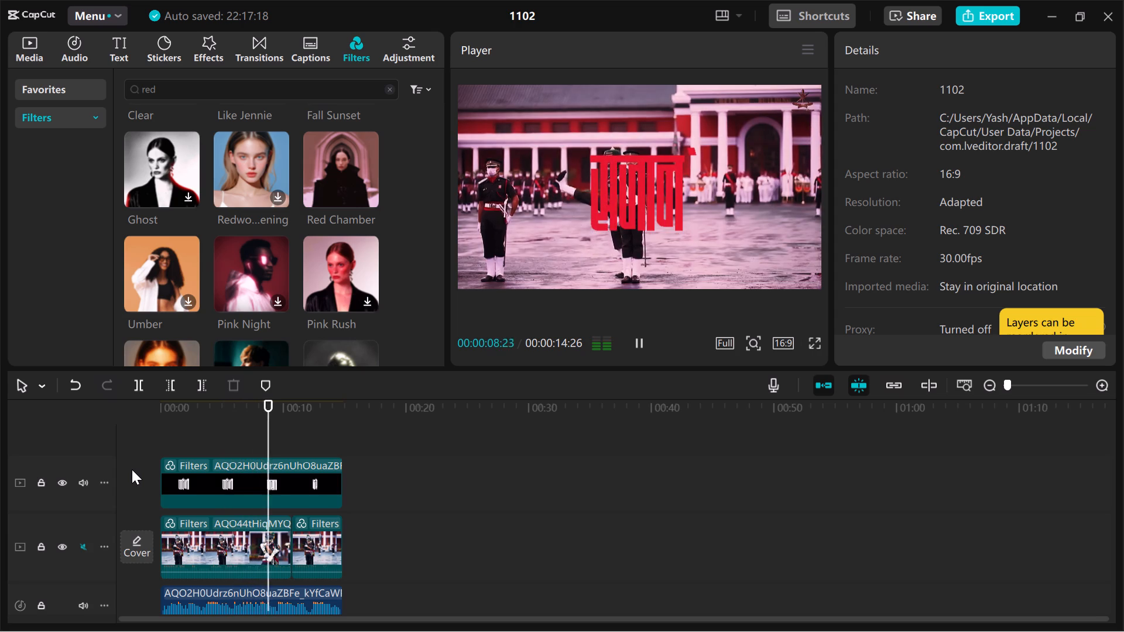
scroll(251, 303, right, 1)
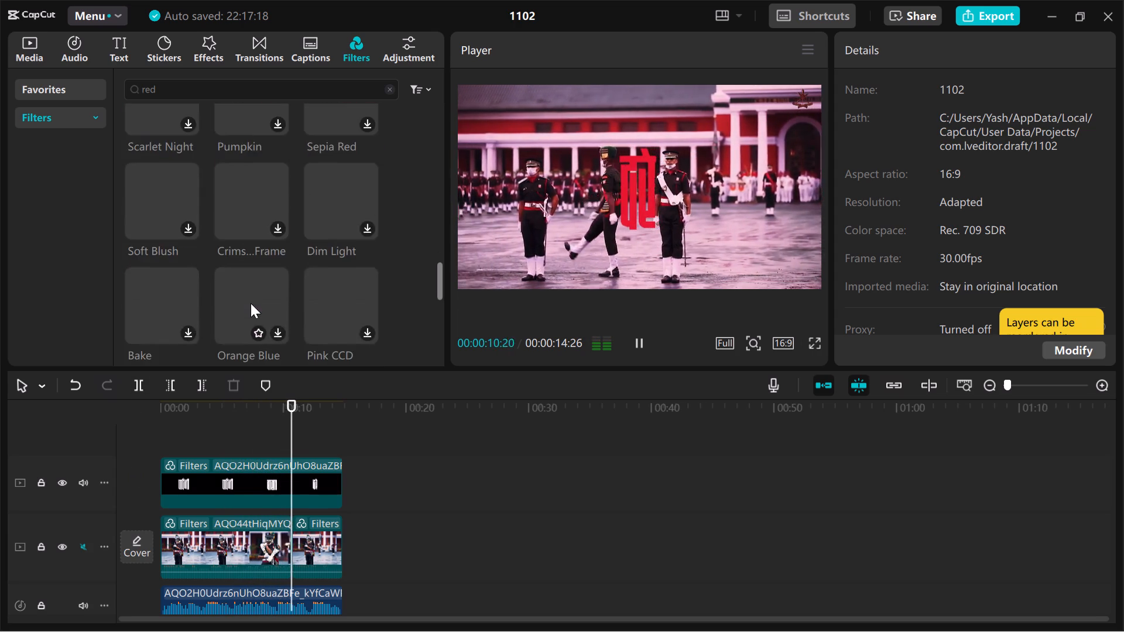
scroll(251, 303, right, 1)
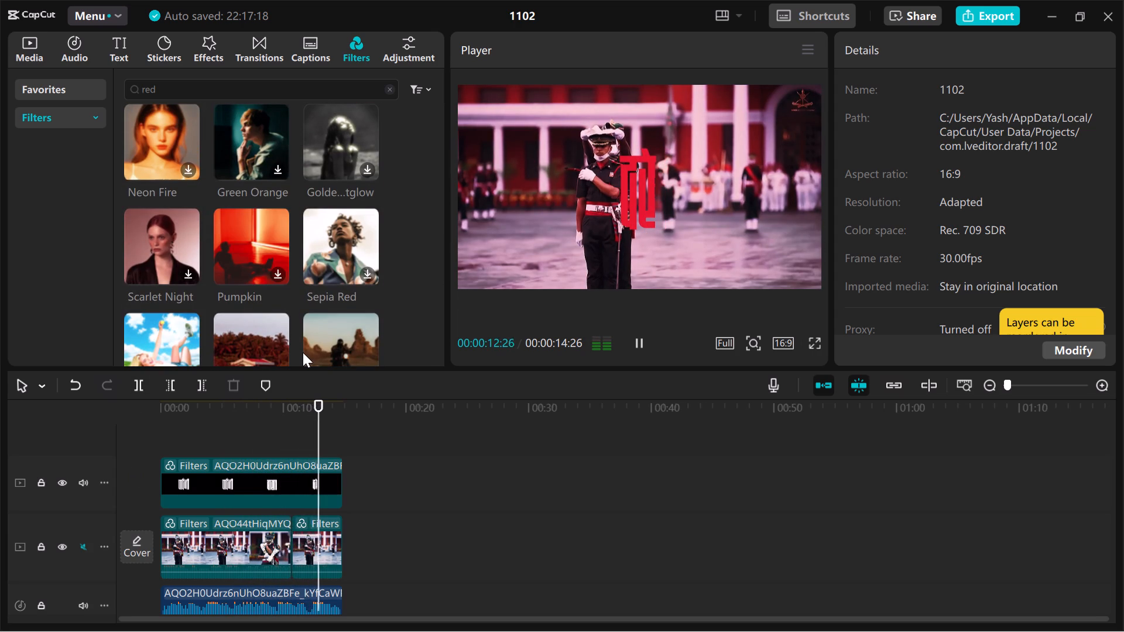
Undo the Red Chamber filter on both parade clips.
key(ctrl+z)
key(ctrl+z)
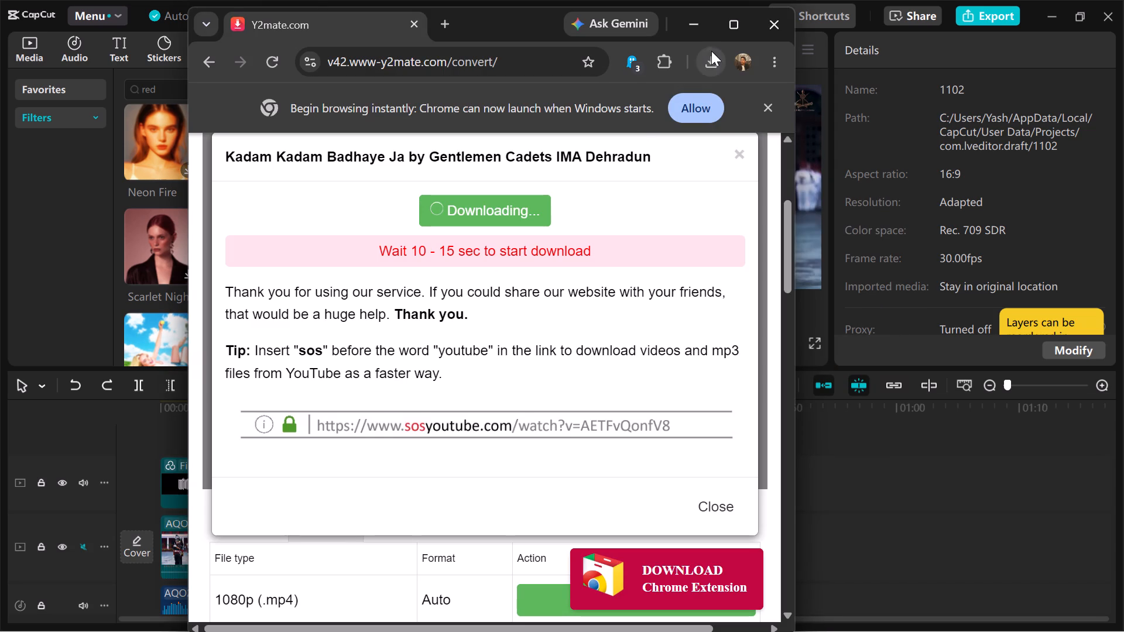
Check Chrome's recent downloads for the Kadam Kadam Badhaye Ja video and close the browser window.
click(712, 53)
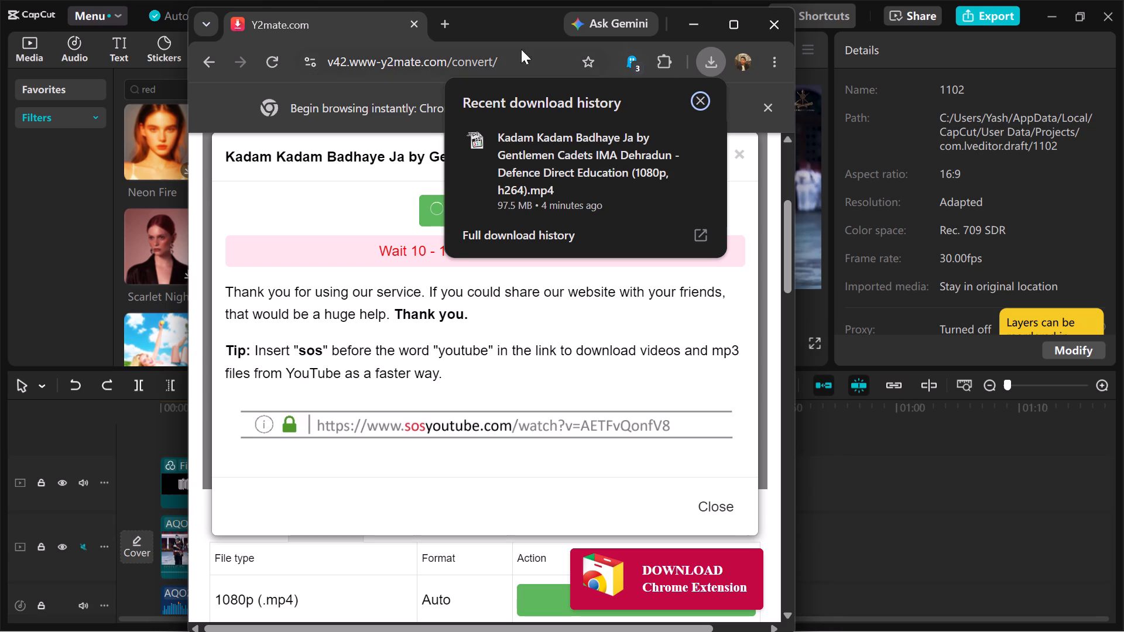
click(781, 26)
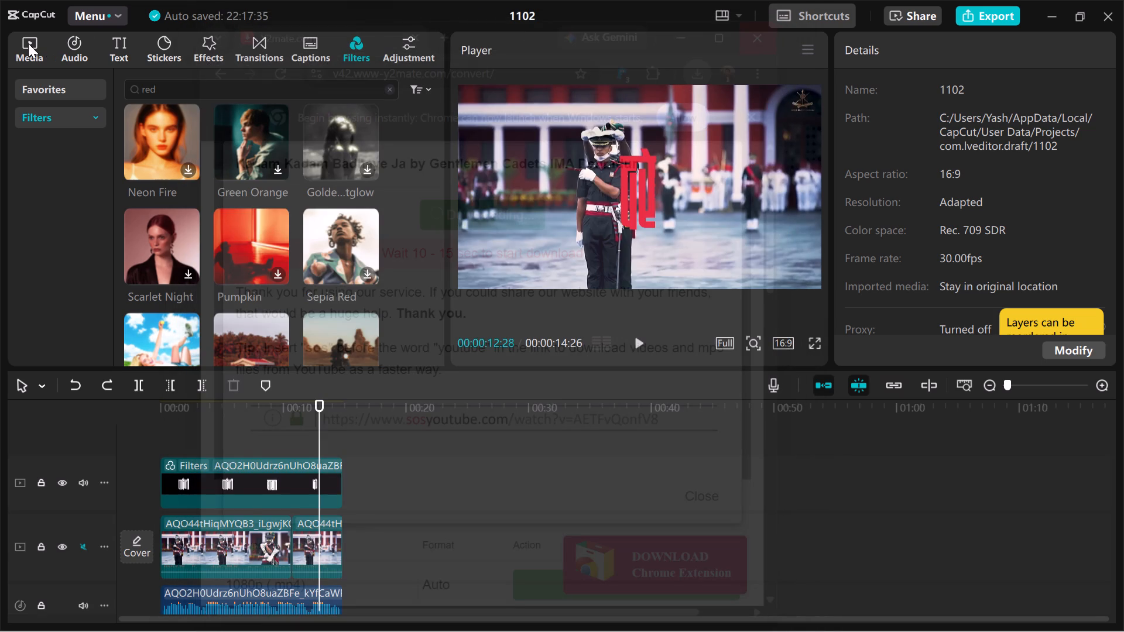
Import the Kadam Kadam Badhaye Ja video from the Downloads folder into the project's media.
click(28, 43)
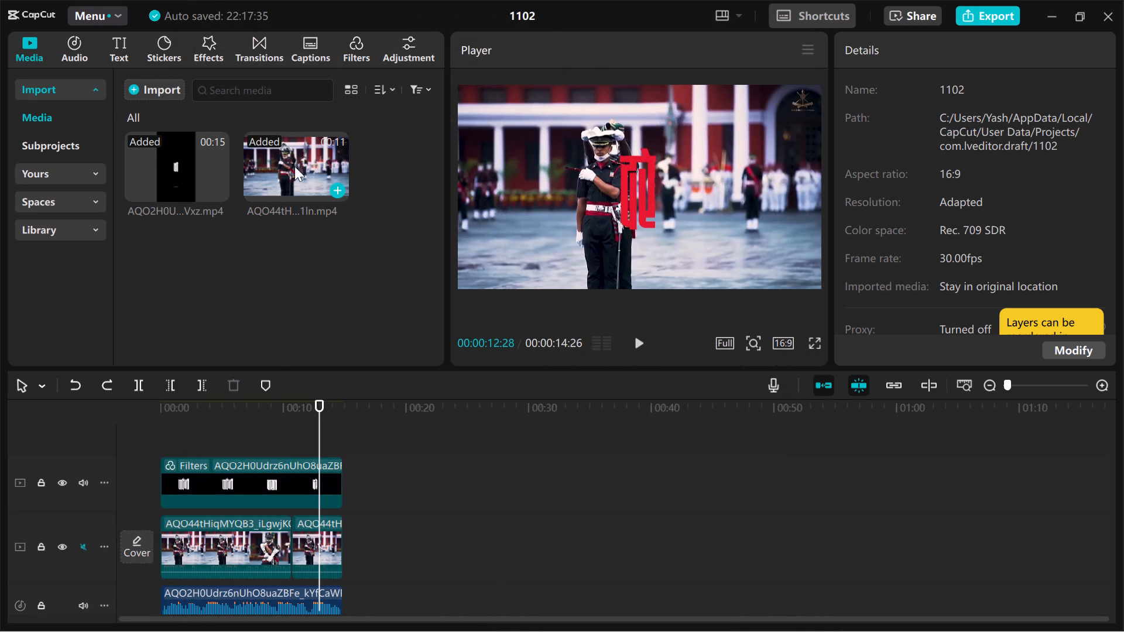
click(142, 93)
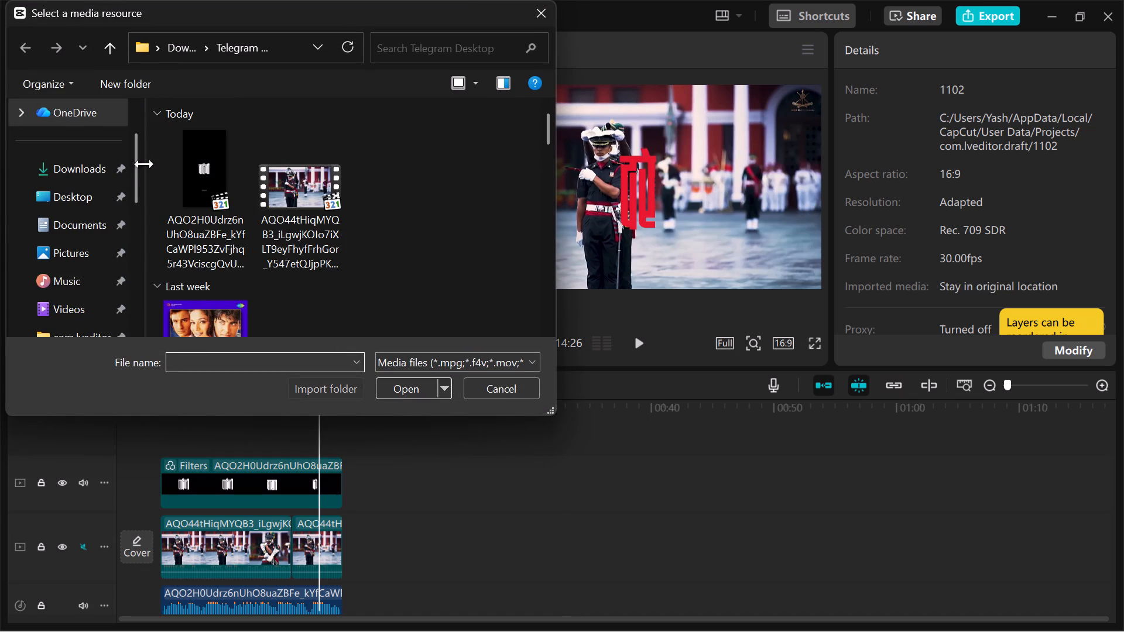
click(76, 162)
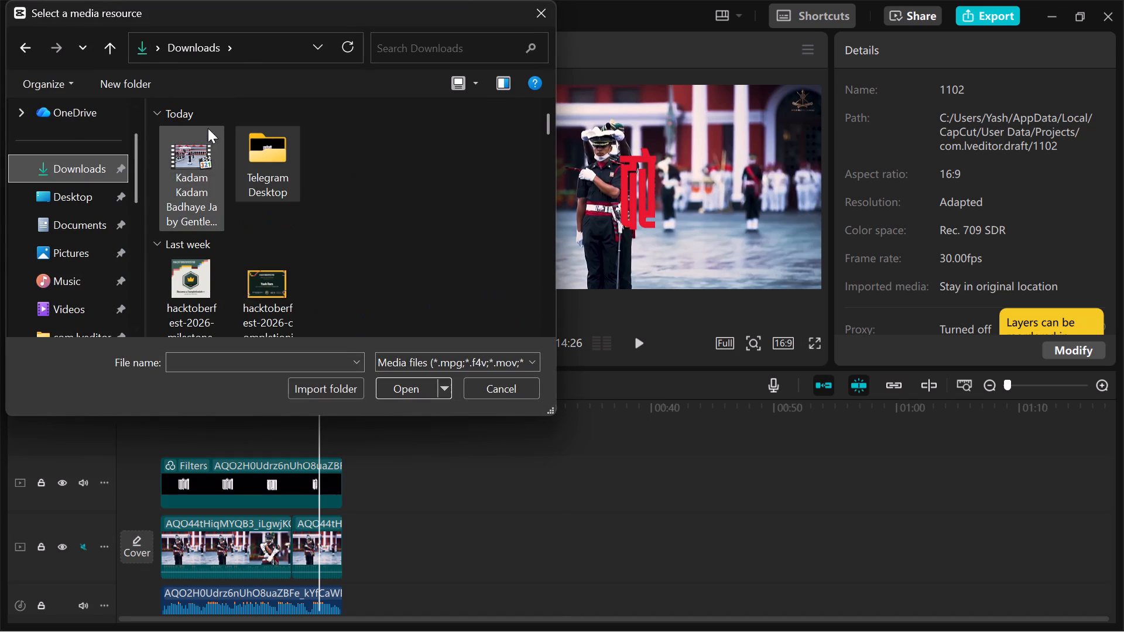
click(196, 156)
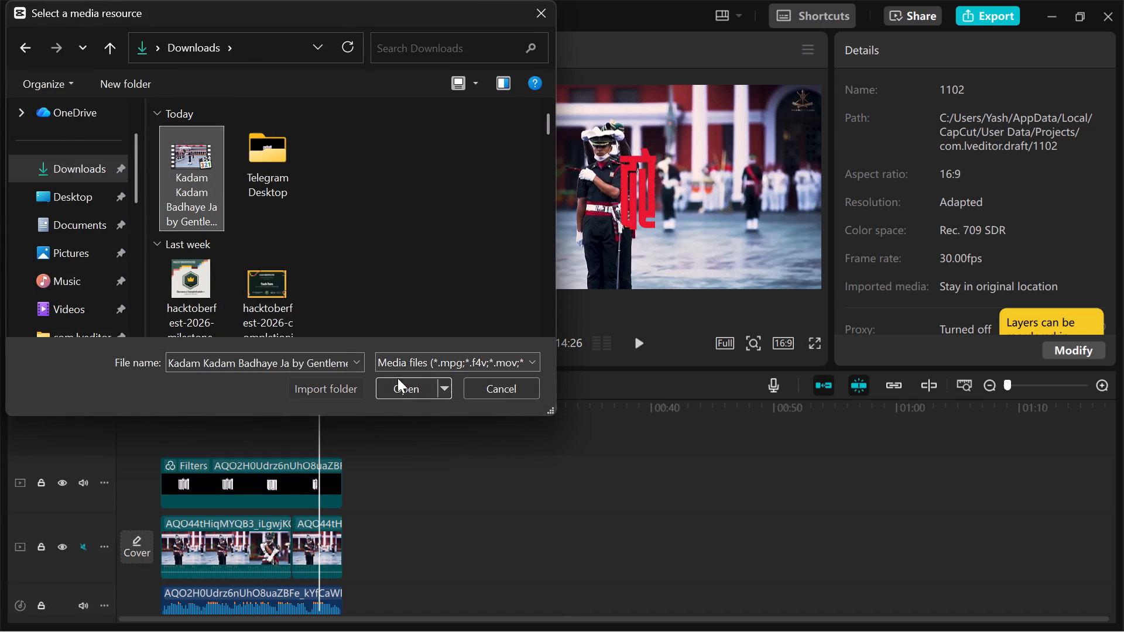
click(400, 384)
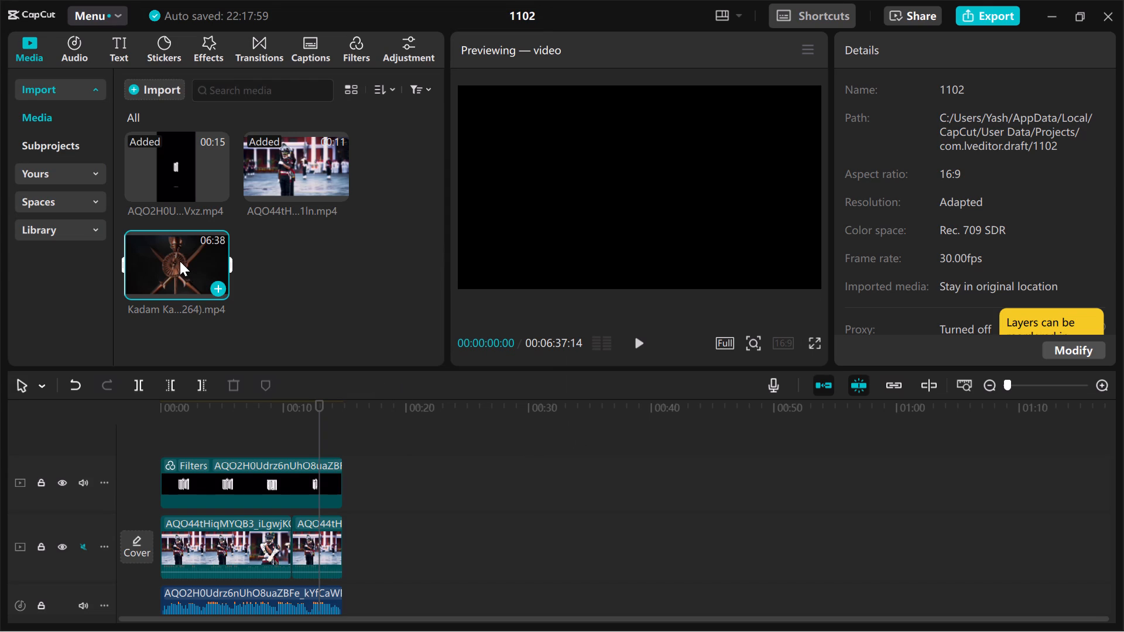
Place the Kadam Kadam Badhaye Ja video on the main track directly after the second parade clip.
drag(180, 261, 407, 536)
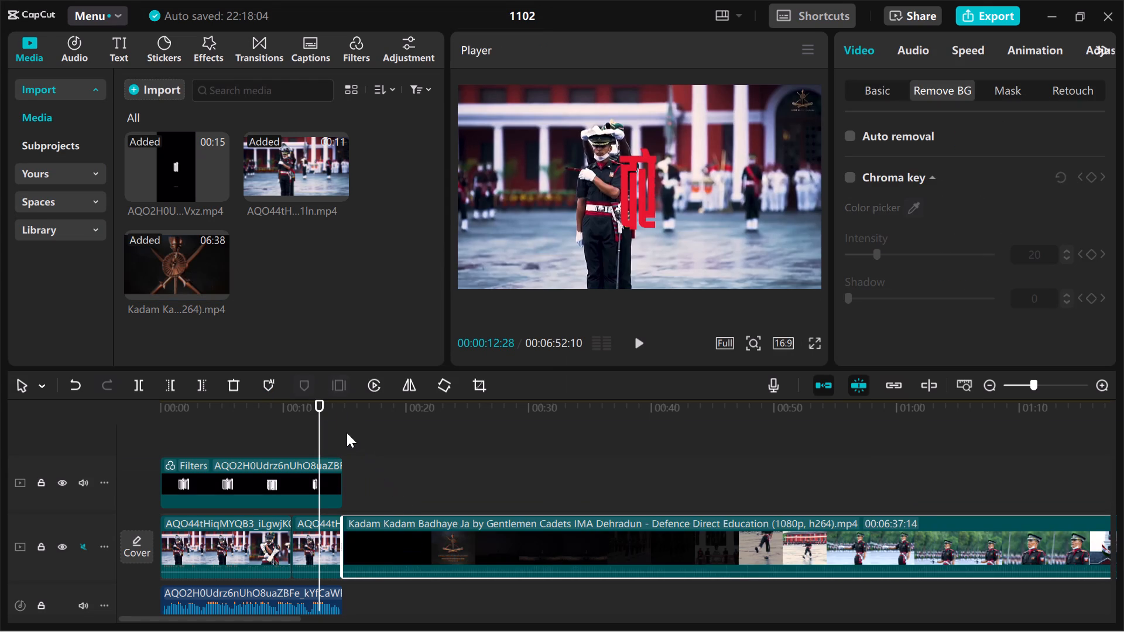
Play the sequence from the current playhead position into the added Kadam Kadam Badhaye Ja clip.
click(337, 430)
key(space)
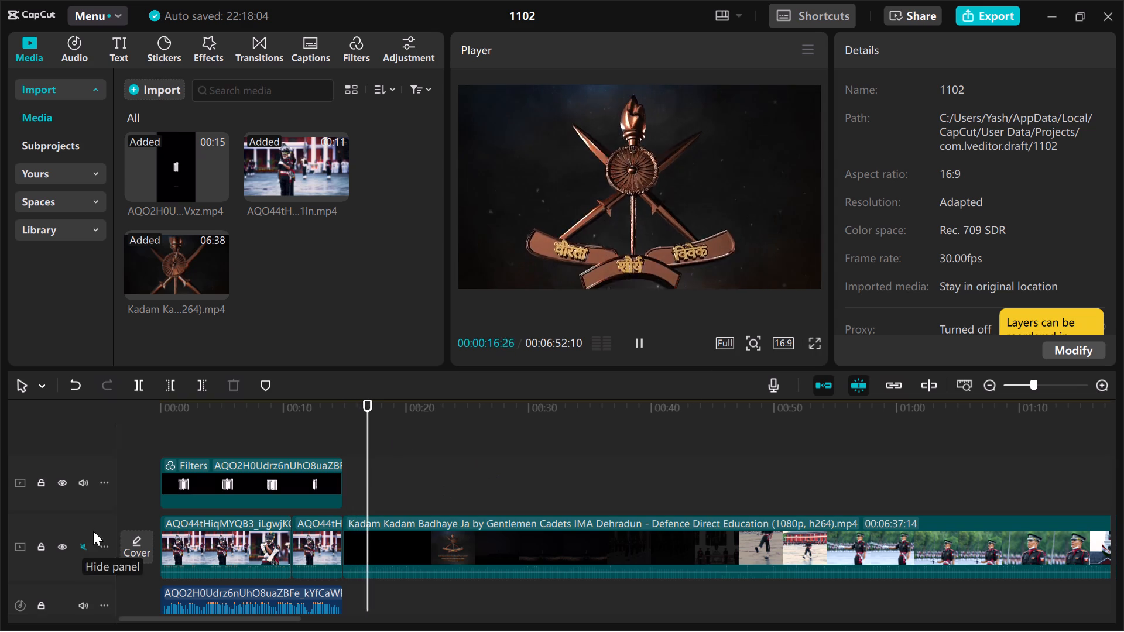
Unmute the main video track.
click(77, 548)
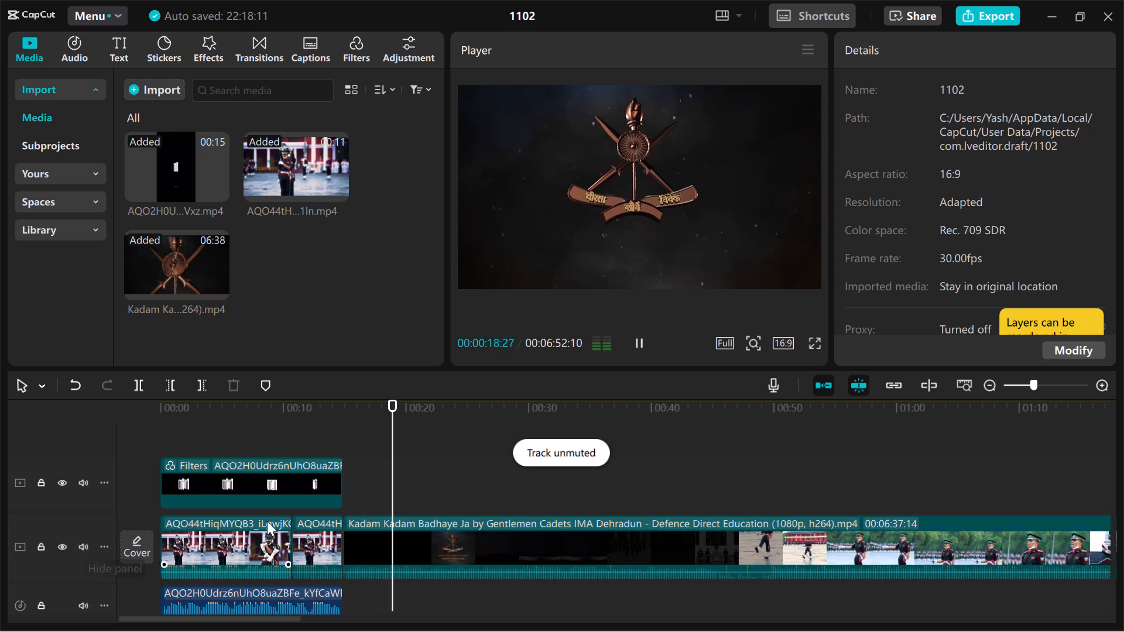
Review the Kadam Kadam Badhaye Ja clip's playback and scan its length along the main track for parade shots.
scroll(410, 475, left, 1)
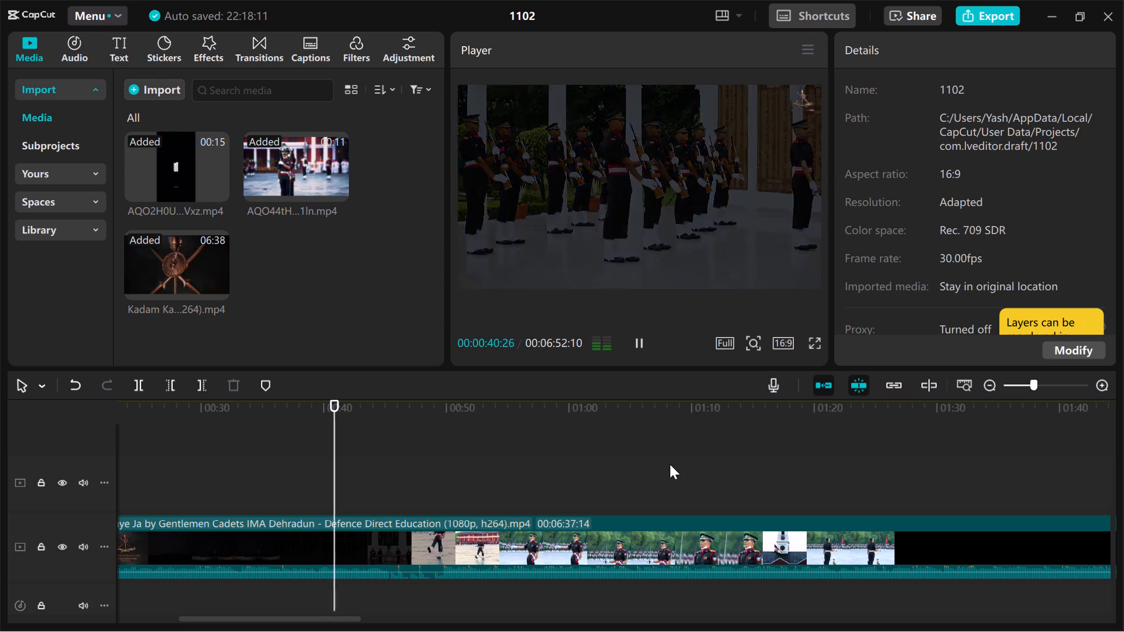
scroll(670, 464, left, 4)
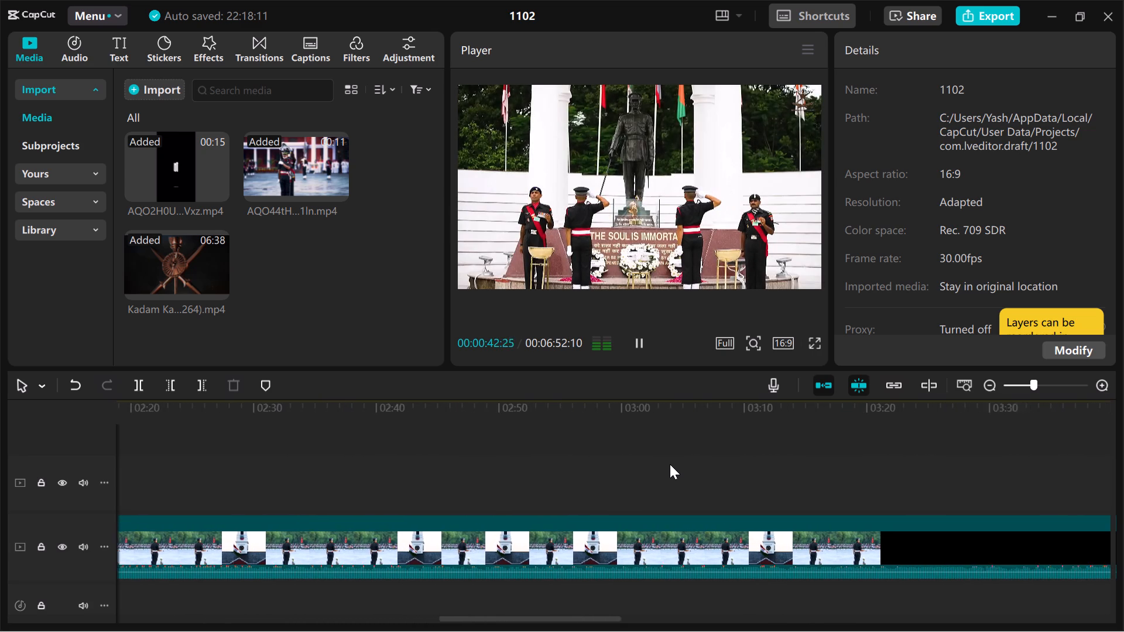
scroll(670, 464, left, 1)
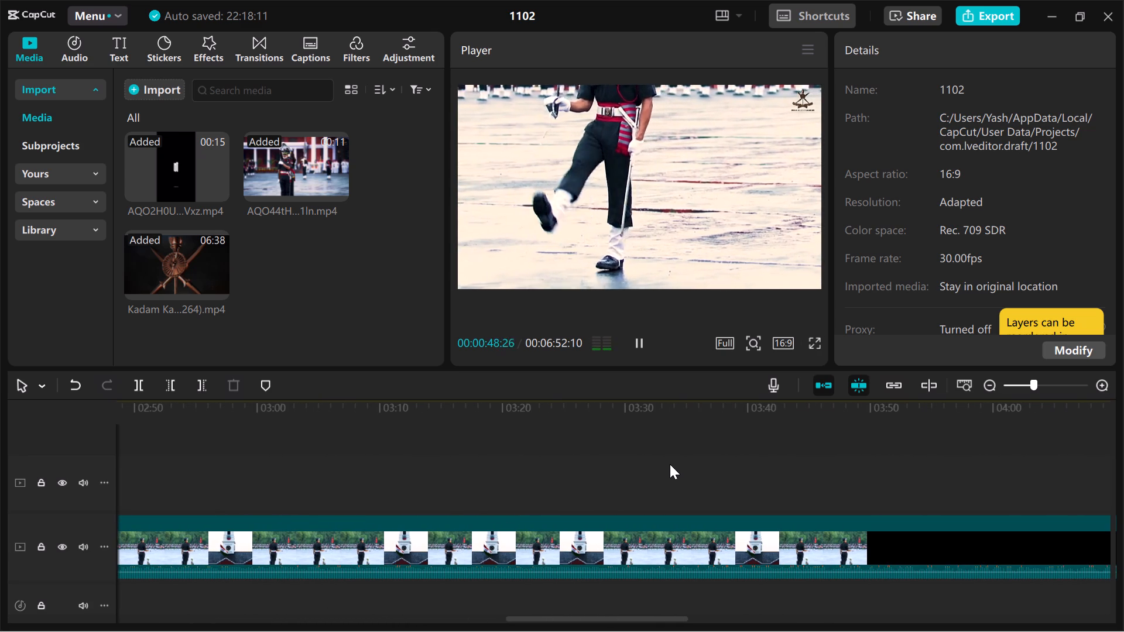
scroll(670, 464, right, 1)
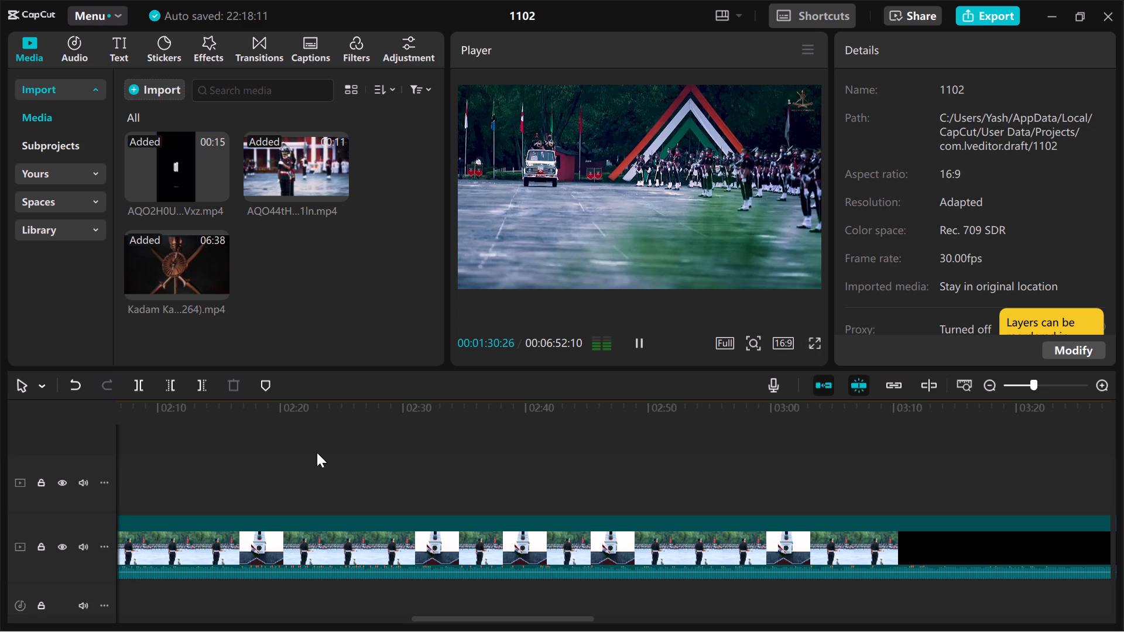
scroll(508, 471, left, 2)
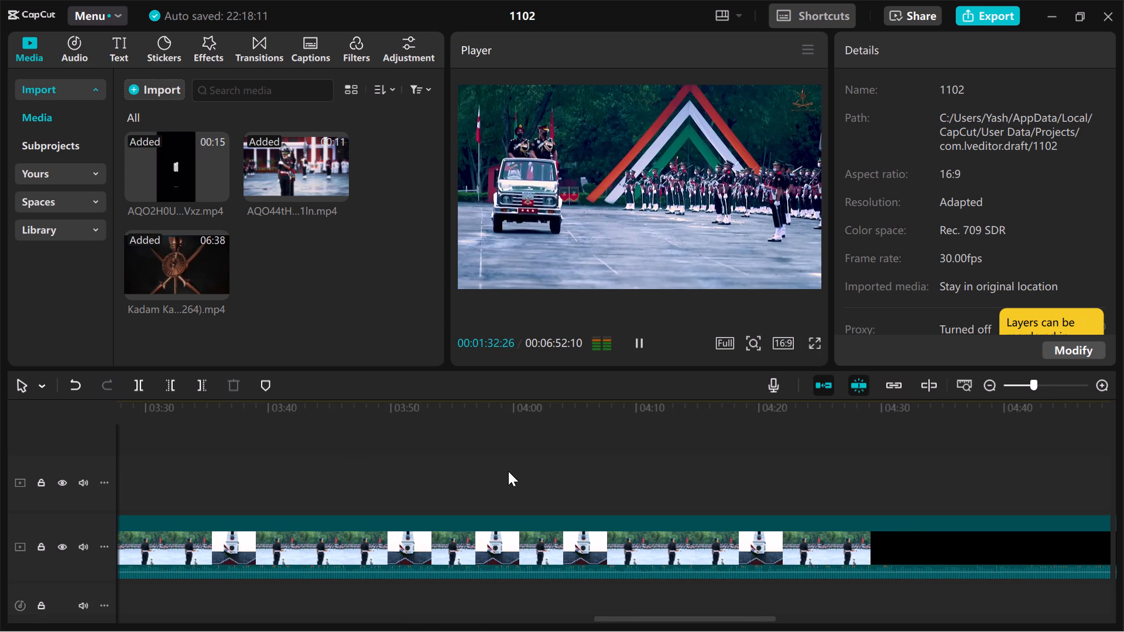
scroll(508, 471, left, 2)
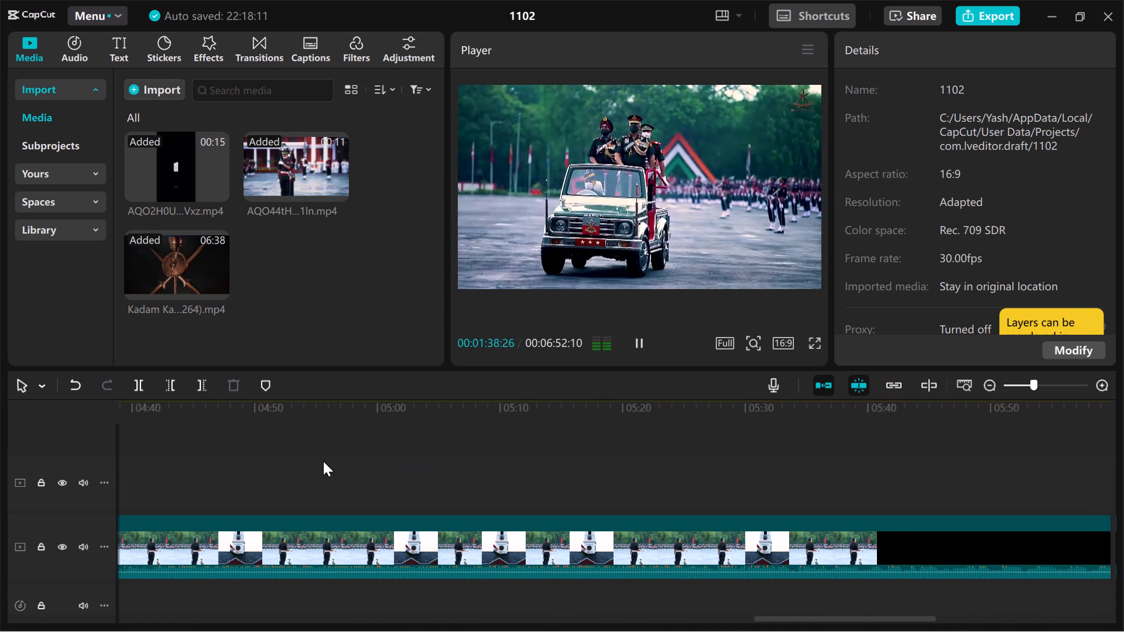
scroll(299, 454, right, 6)
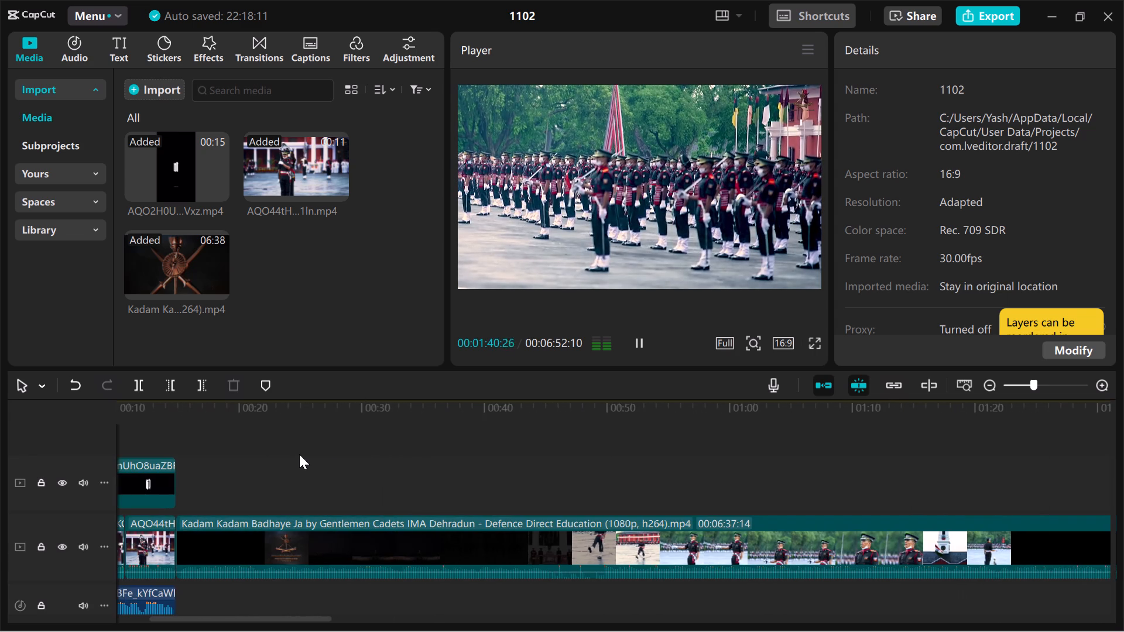
scroll(299, 454, left, 4)
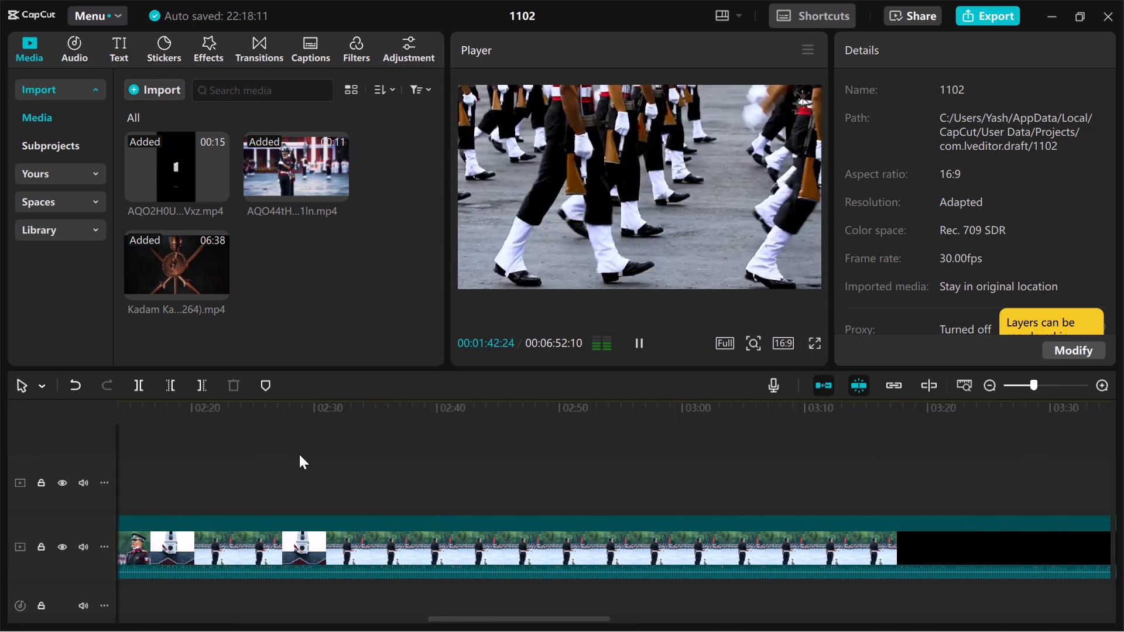
scroll(299, 454, left, 1)
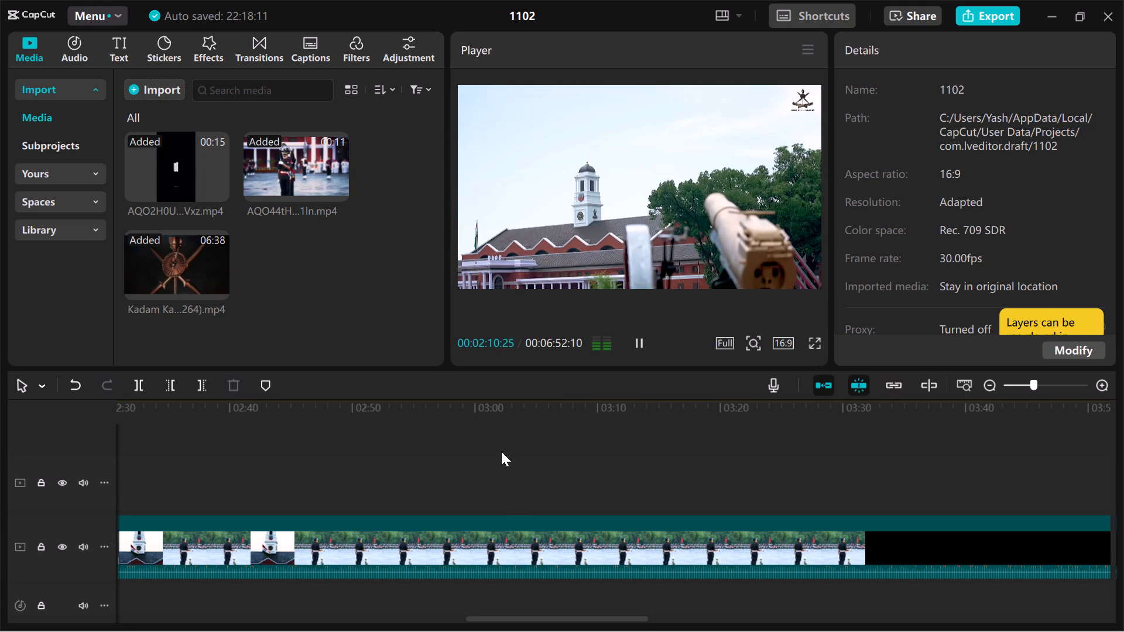
scroll(501, 451, right, 3)
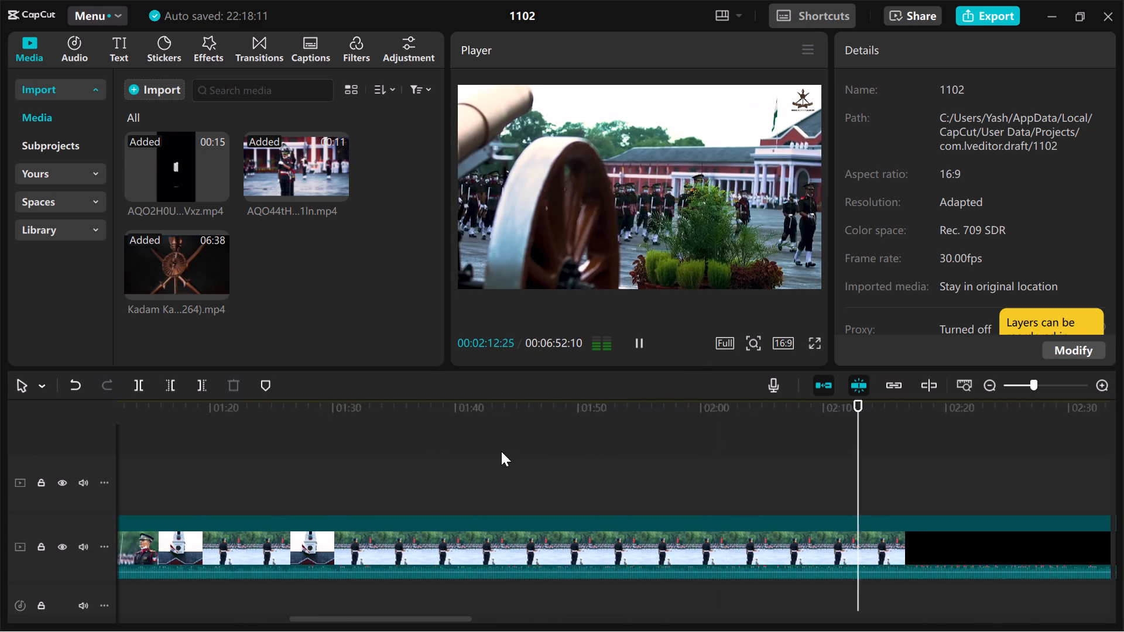
scroll(501, 451, right, 2)
Examine the Kadam Kadam Badhaye Ja clip frame by frame around 00:00:44 to 00:00:45, where the fade from black leads into the marching-legs shot.
click(481, 458)
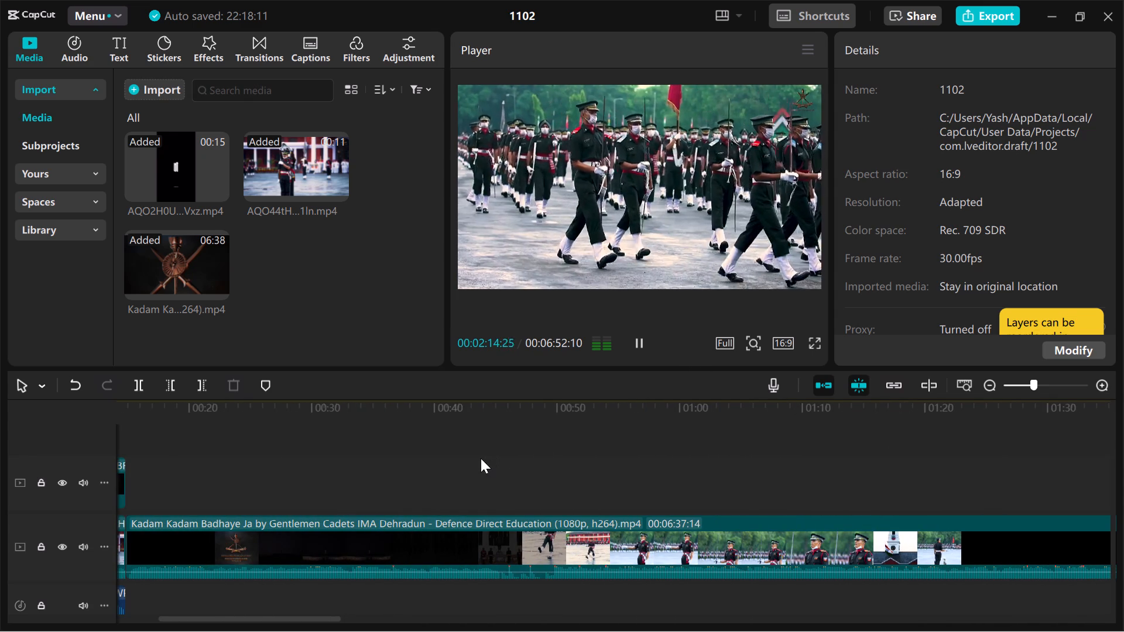
key(space)
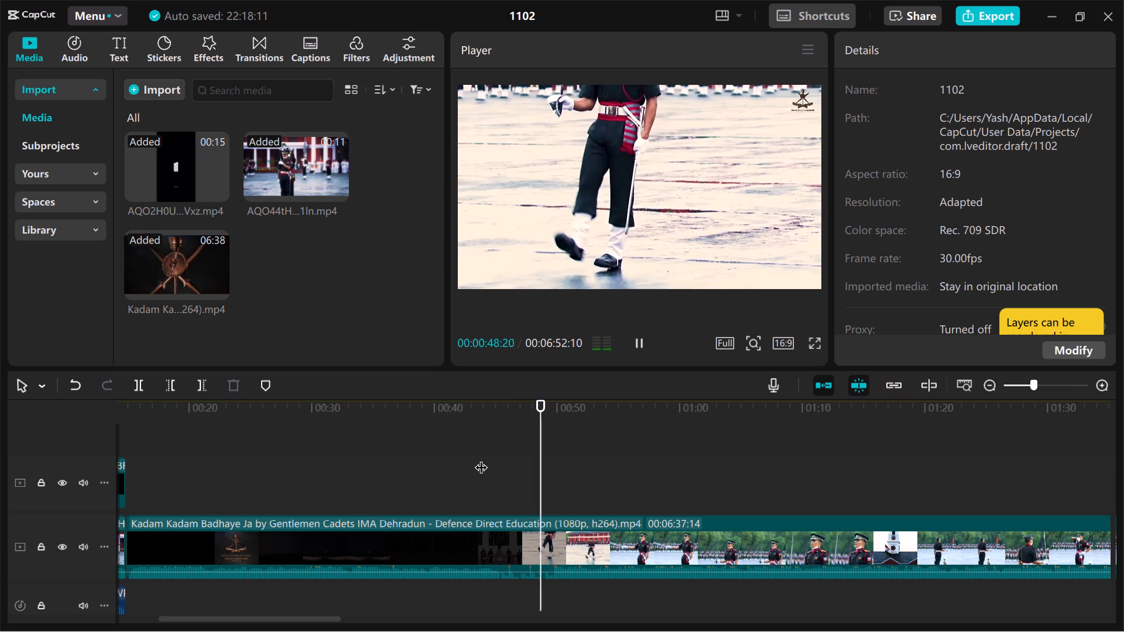
key(Left)
key(Left)
key(Left)
key(Left)
key(Left)
key(Left)
key(Left)
key(Left)
key(Left)
key(Left)
key(Left)
key(Left)
key(Left)
key(Left)
key(Left)
key(Left)
key(Left)
key(Left)
key(Left)
key(Left)
key(Left)
key(Left)
key(Left)
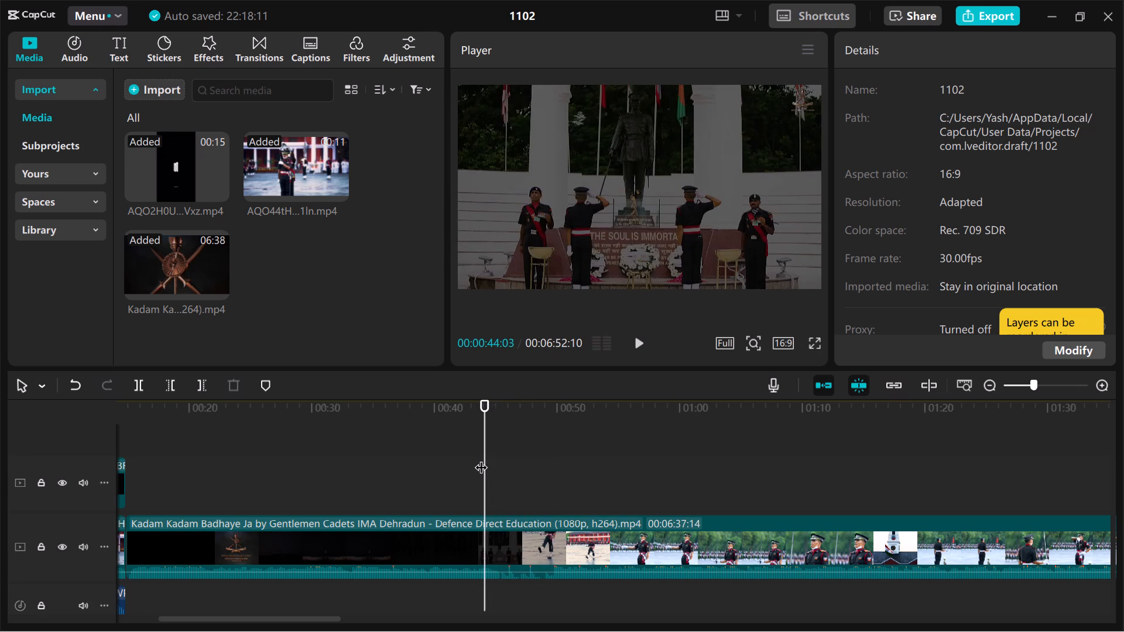
key(Right)
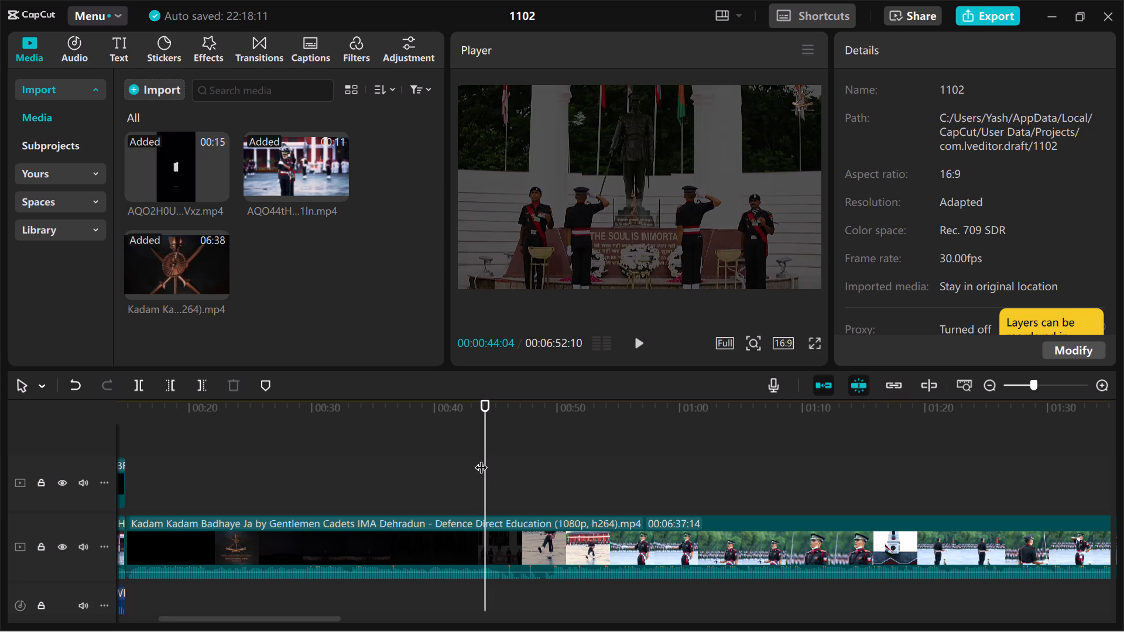
key(Right)
key(Right)
key(Right)
key(Right)
key(Right)
key(Right)
key(Right)
key(Right)
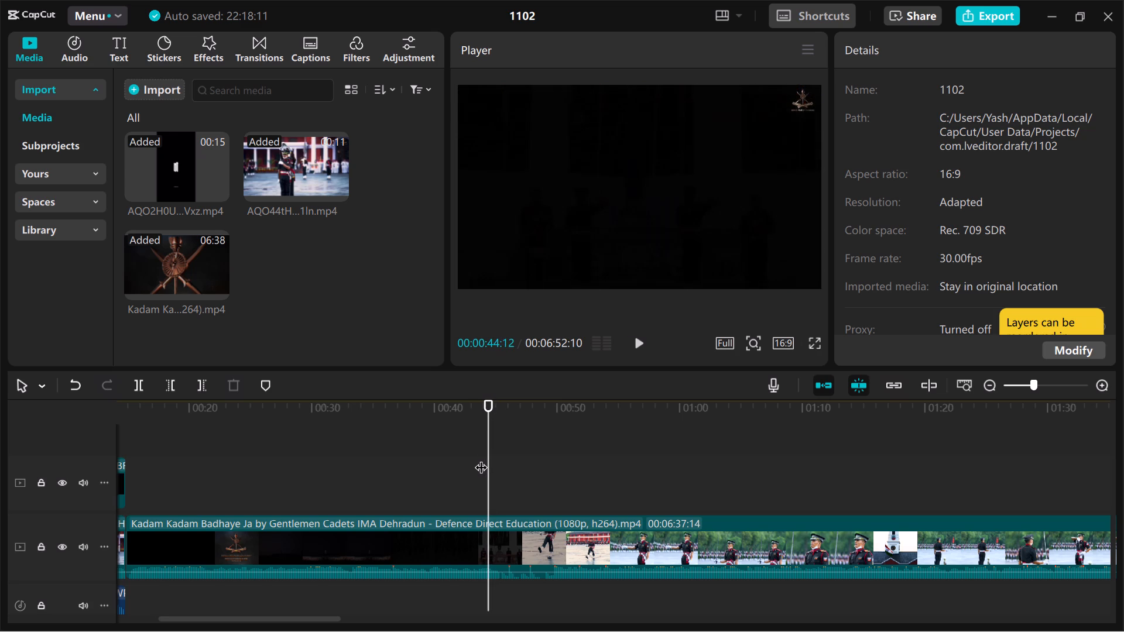
key(Right)
key(Right)
key(Right)
key(Right)
key(Right)
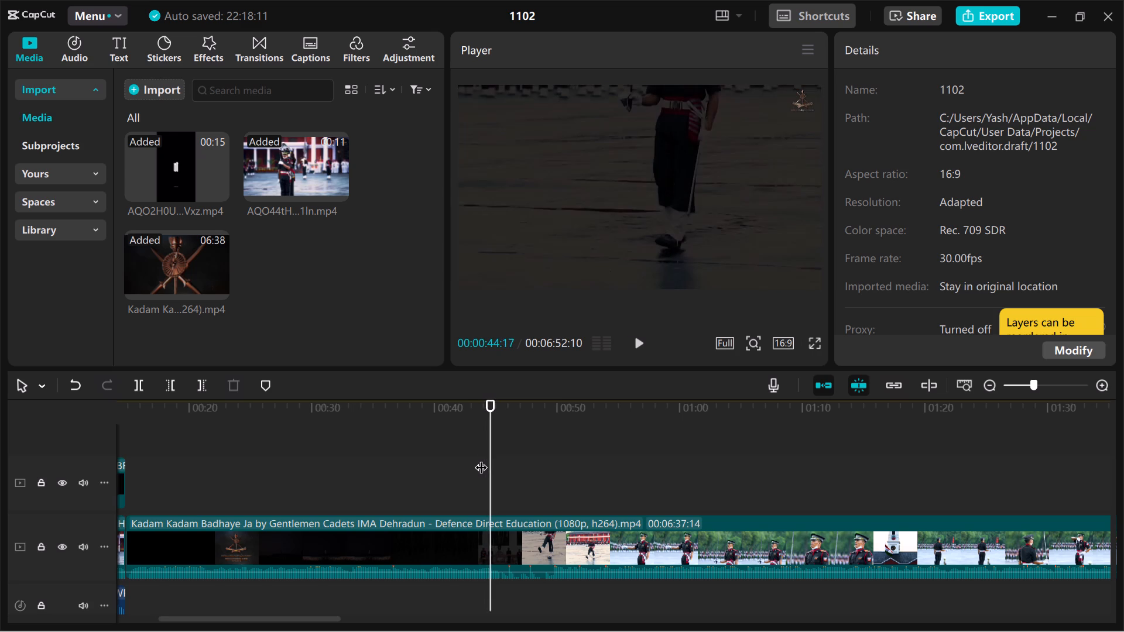
key(Right)
key(Right)
key(Right)
key(Right)
key(Right)
key(Right)
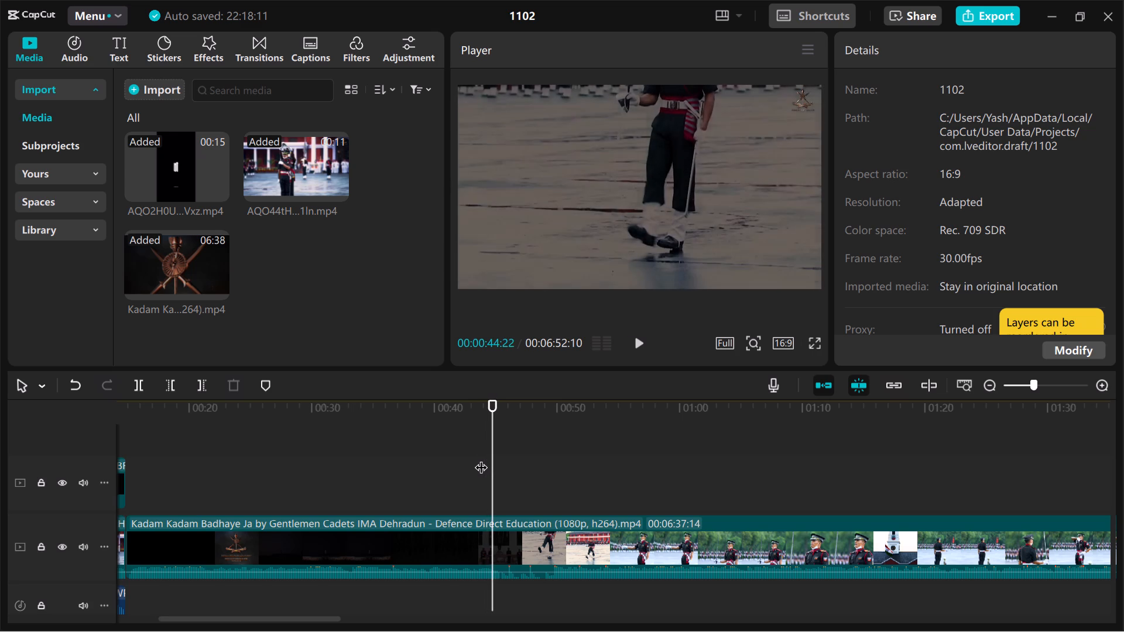
key(Right)
key(Right)
key(Right)
key(Right)
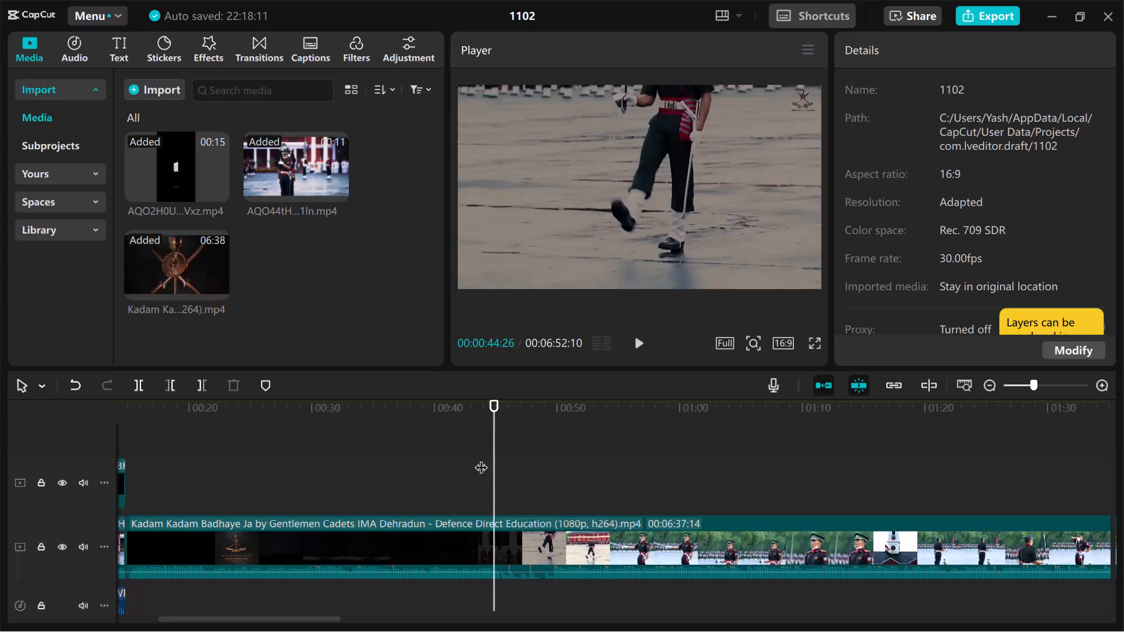
key(Right)
key(Right)
key(Right)
key(Right)
key(Right)
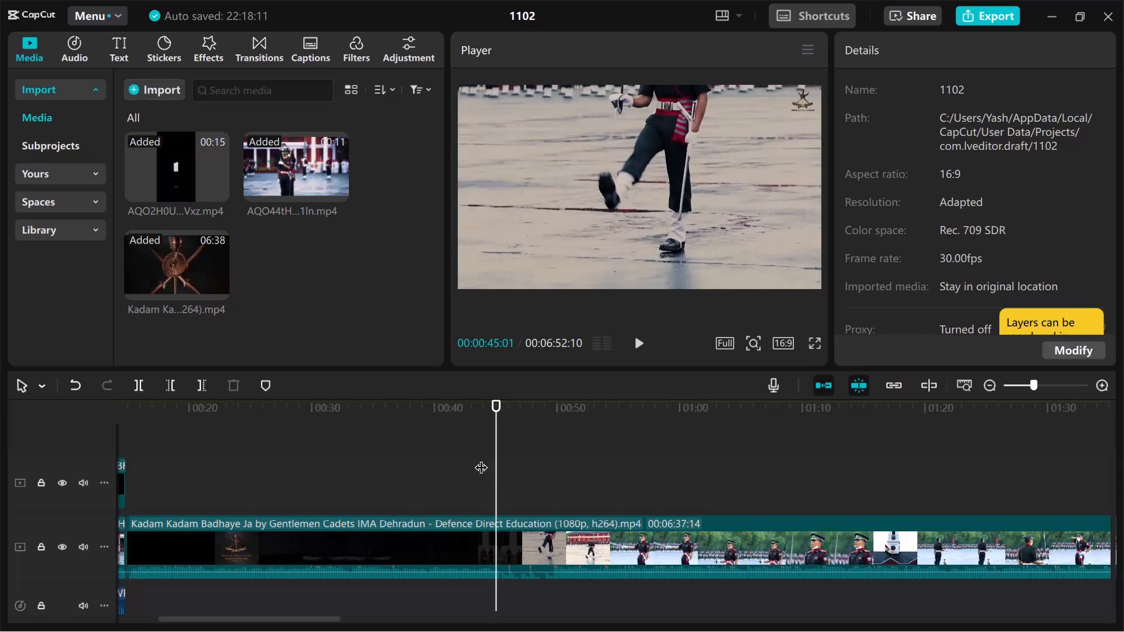
key(Right)
key(Right)
key(Right)
key(Right)
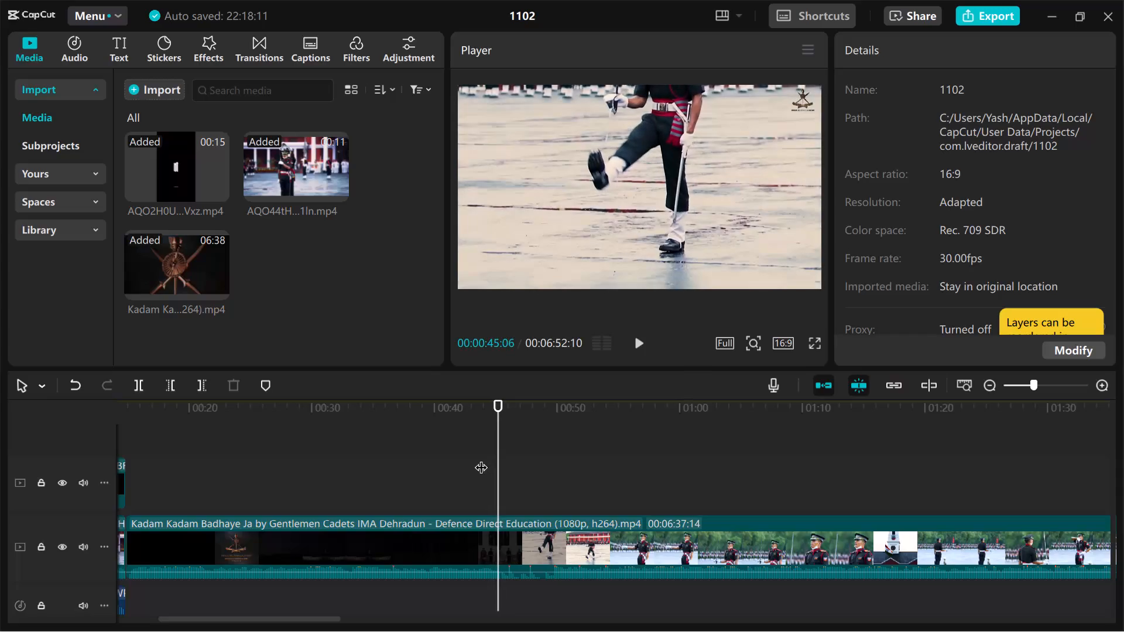
key(Right)
key(Right)
key(Right)
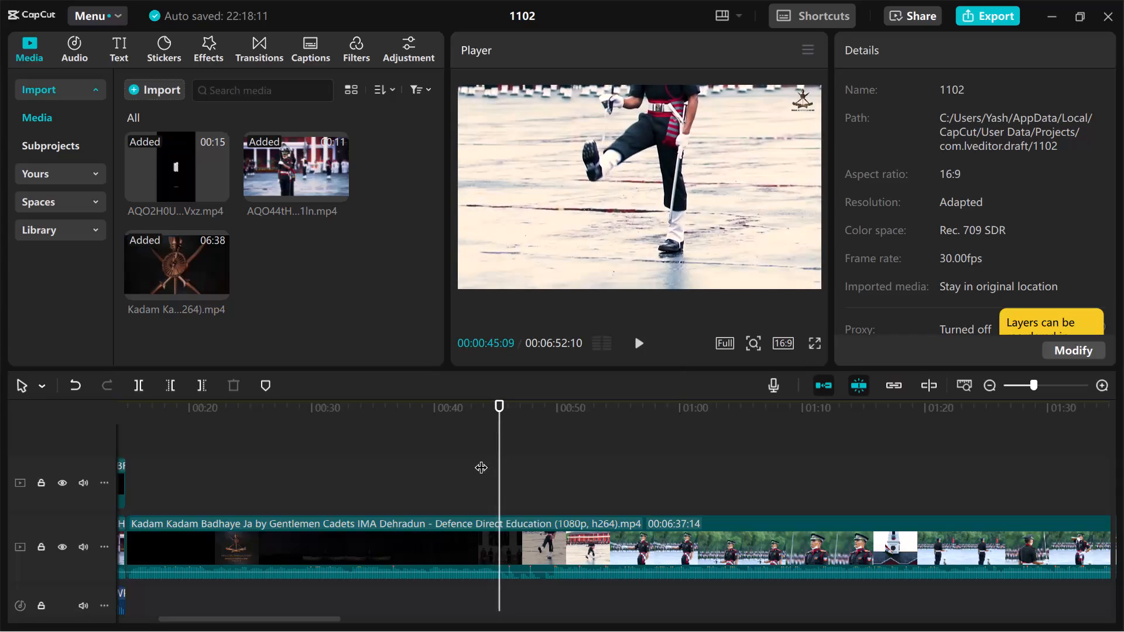
key(Right)
key(Right)
key(Right)
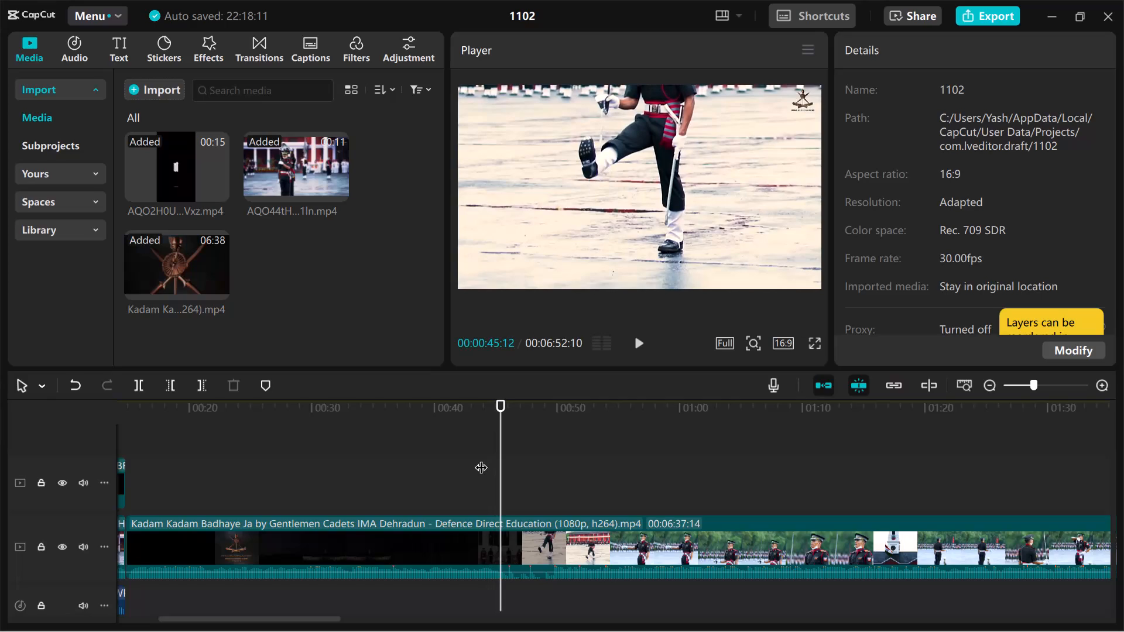
key(Right)
key(Right)
key(Right)
key(Right)
key(Left)
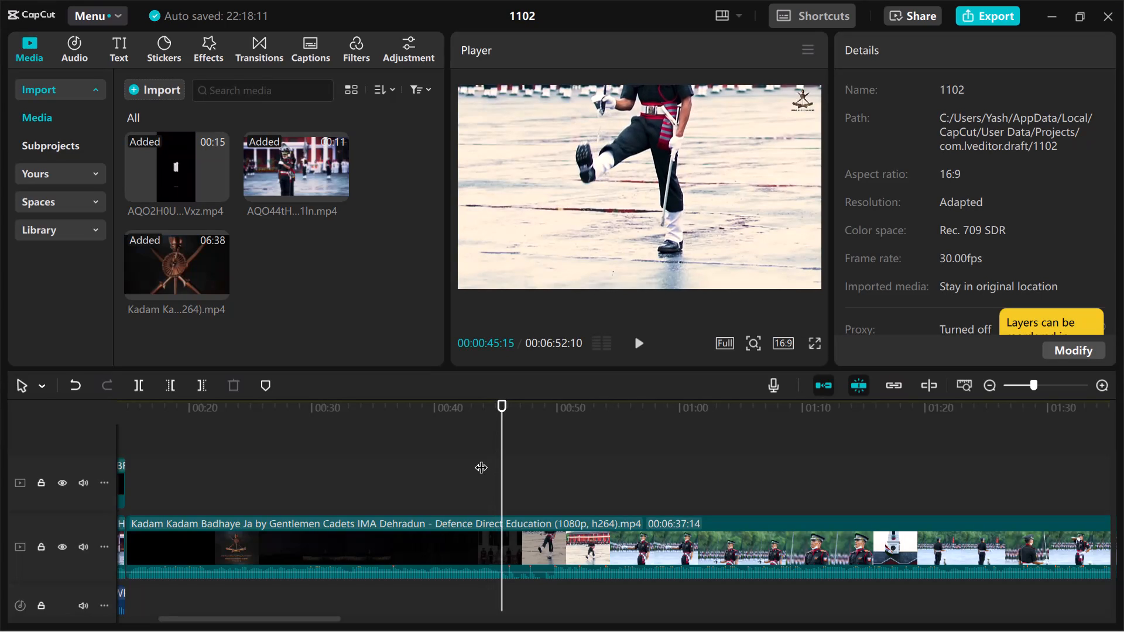
key(Left)
key(Left)
key(Left)
key(Left)
key(Left)
key(Left)
key(Left)
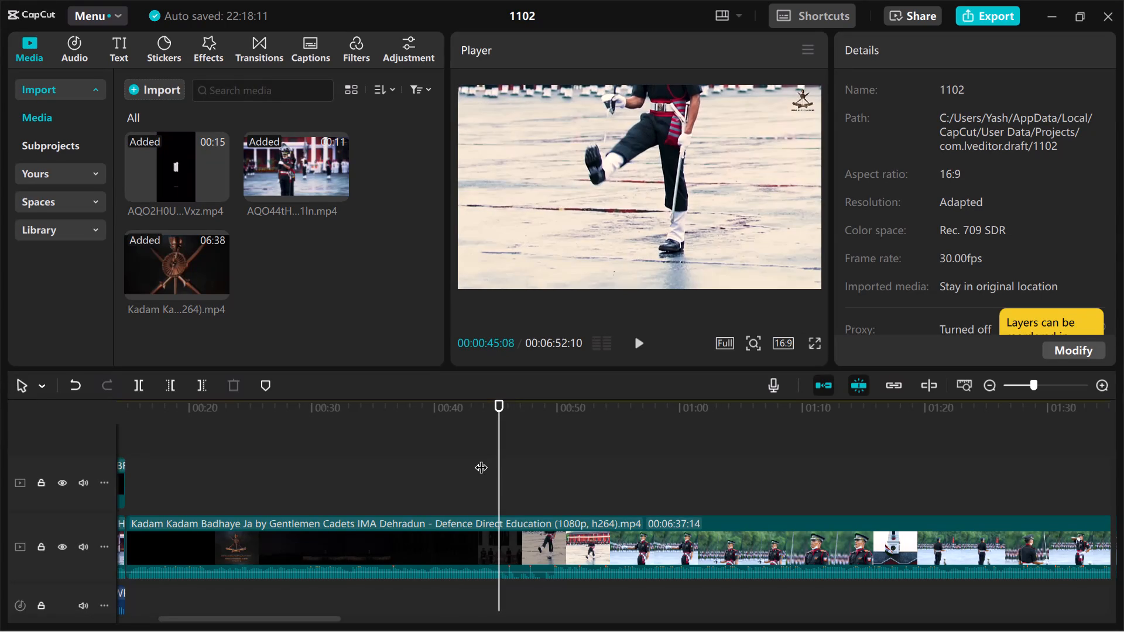
Examine the rest of the marching-legs shot frame by frame up to about 00:00:46:20 for a suitable cut point.
key(Right)
key(Right)
key(Right)
key(Right)
key(Right)
key(Right)
key(Right)
key(Right)
key(Right)
key(Right)
key(Right)
key(Right)
key(Right)
key(Right)
key(Right)
key(Right)
key(Right)
key(Right)
key(Right)
key(Right)
key(Right)
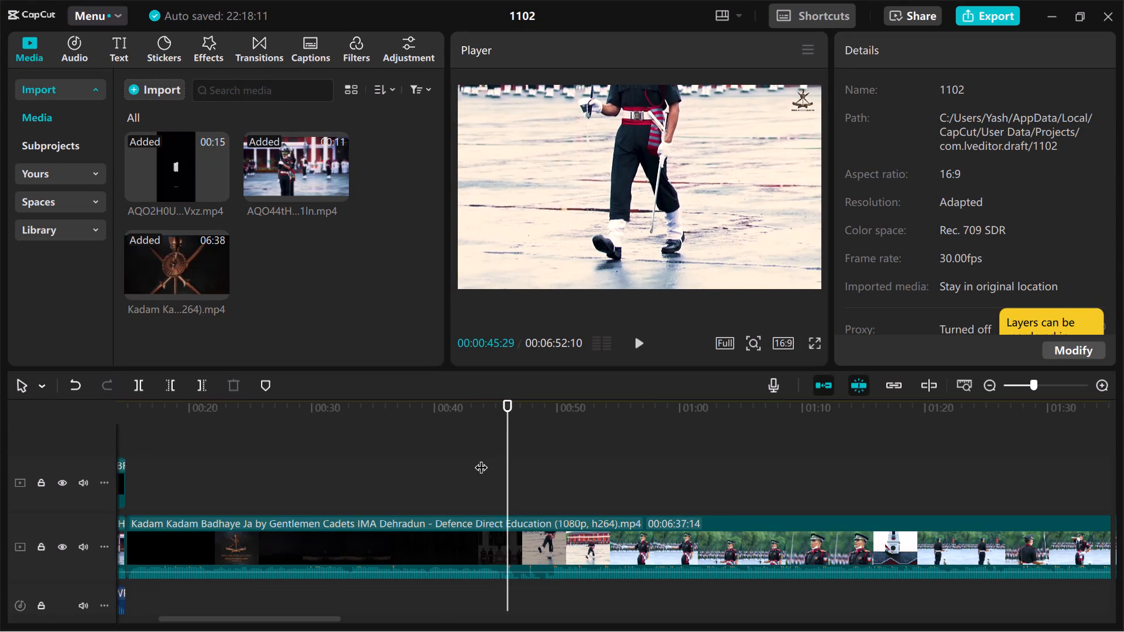
key(Right)
key(Right)
key(Right)
key(Right)
key(Right)
key(Right)
key(Right)
key(Right)
key(Right)
key(Right)
key(Right)
key(Right)
key(Right)
key(Right)
key(Right)
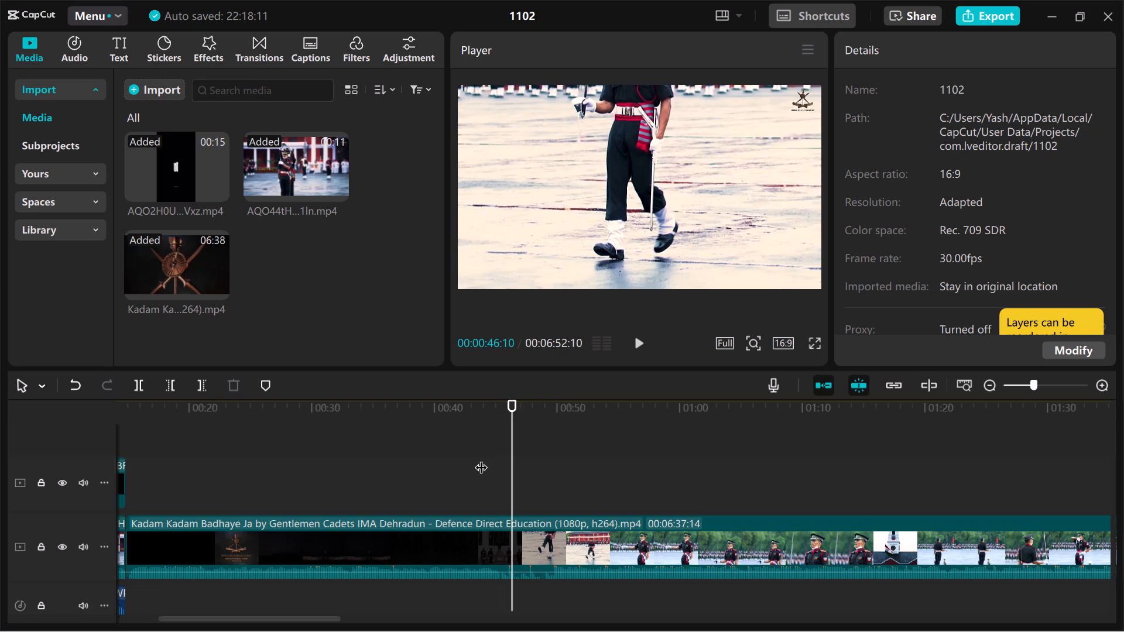
key(Right)
key(Right)
key(Right)
key(Right)
key(Right)
key(Right)
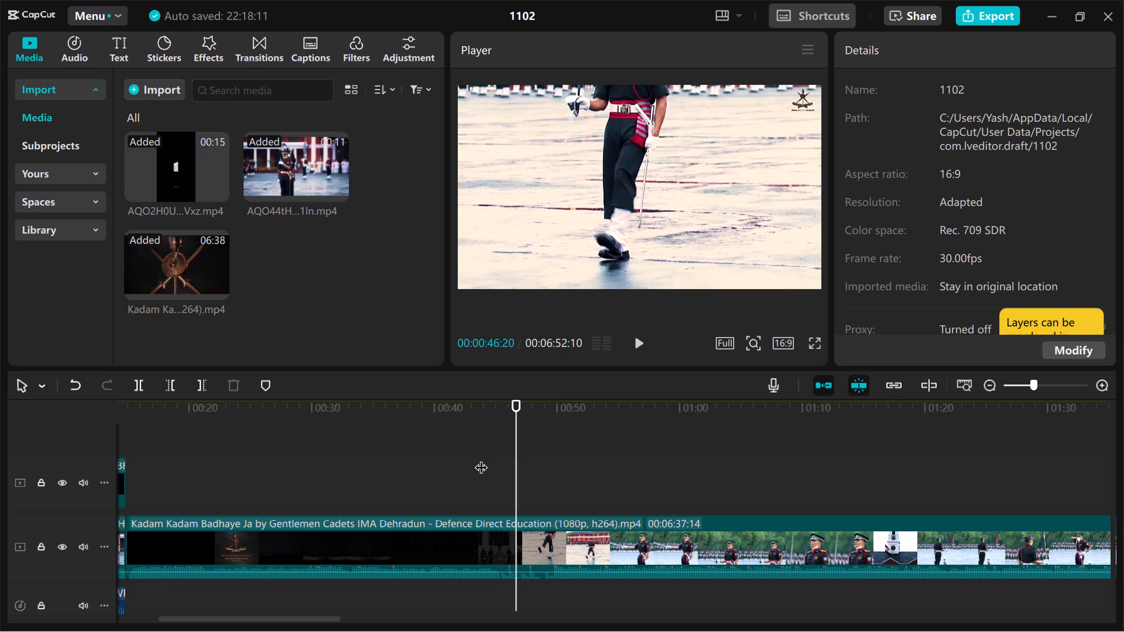
key(Left)
key(Left)
key(Left)
key(Left)
key(Left)
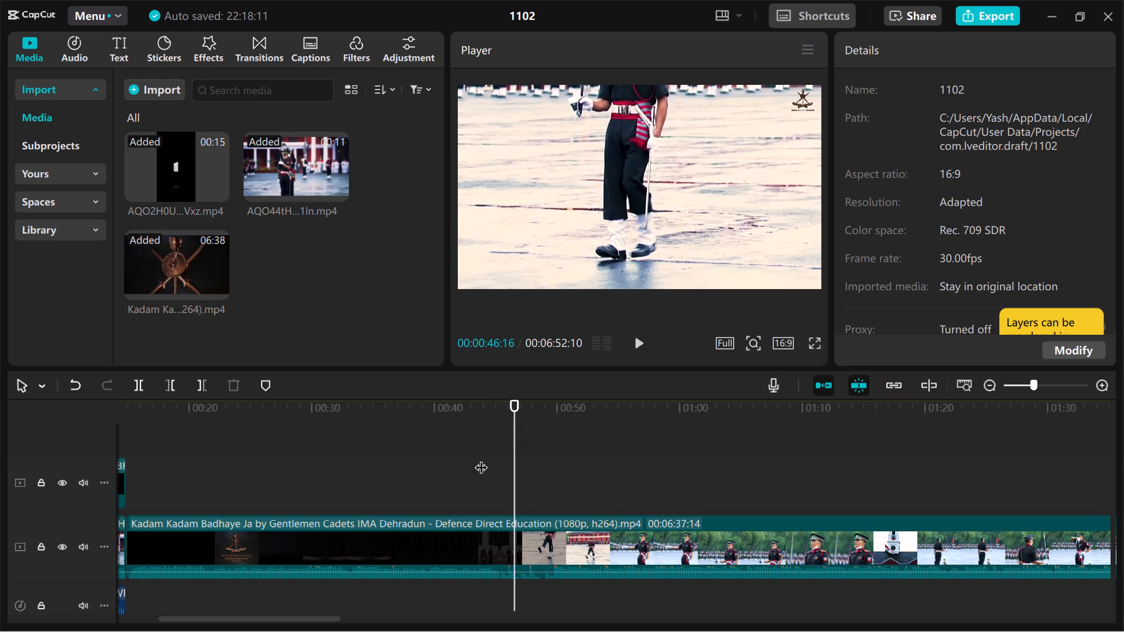
key(Left)
key(Left)
key(Left)
key(Left)
key(Left)
key(Left)
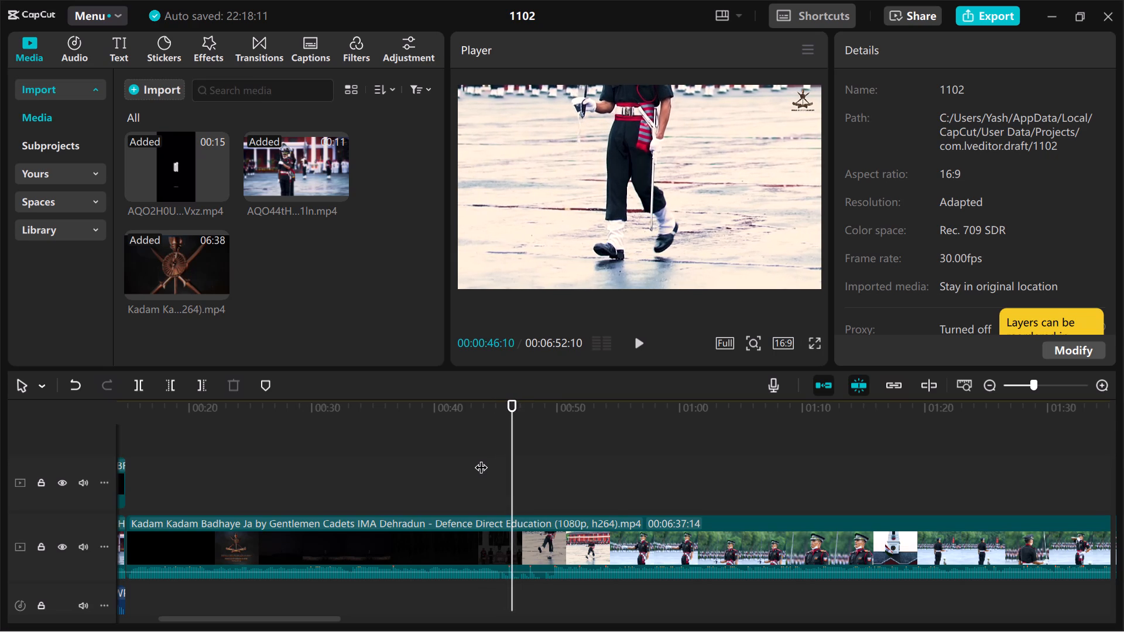
key(Left)
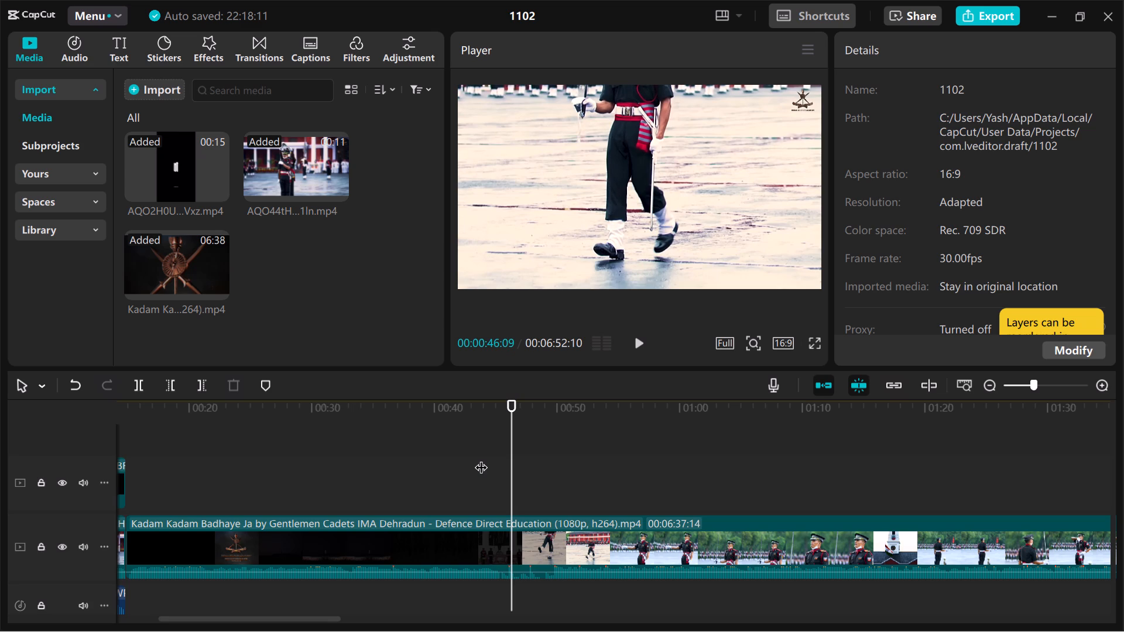
Split the Kadam Kadam Badhaye Ja clip at 00:00:45:19, on the raised-leg frame, and delete the portion before the cut.
click(503, 486)
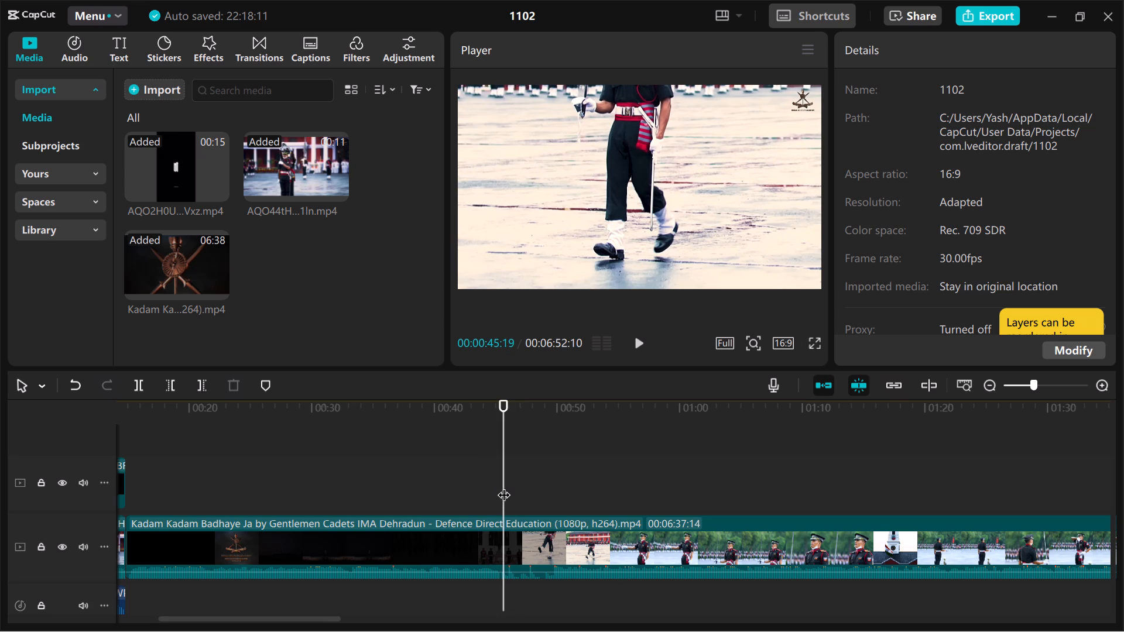
click(467, 542)
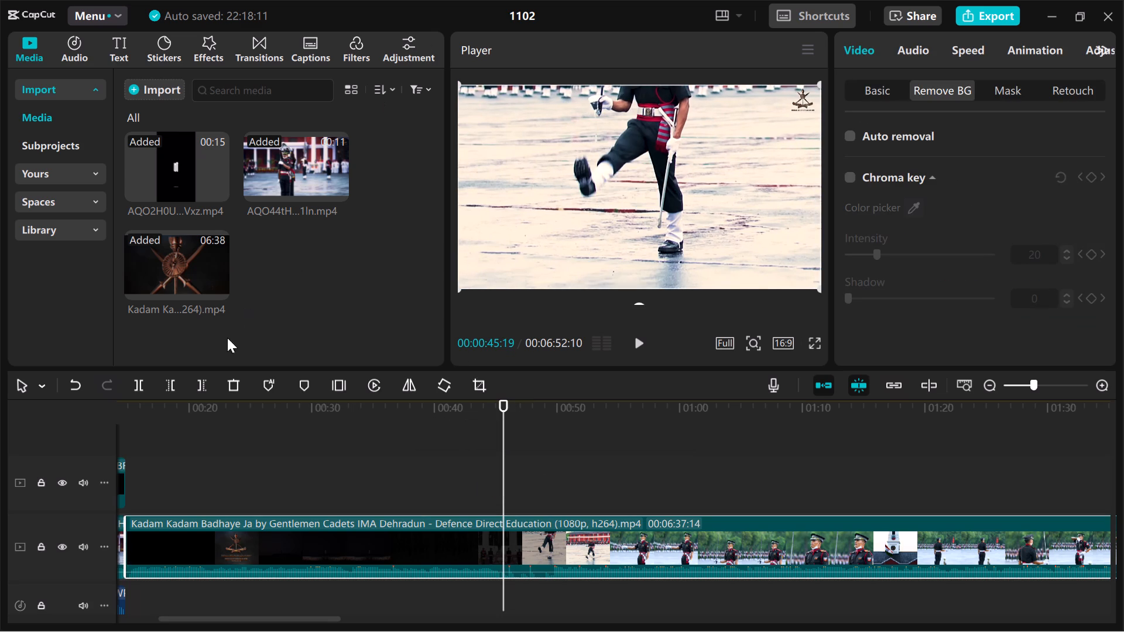
click(138, 385)
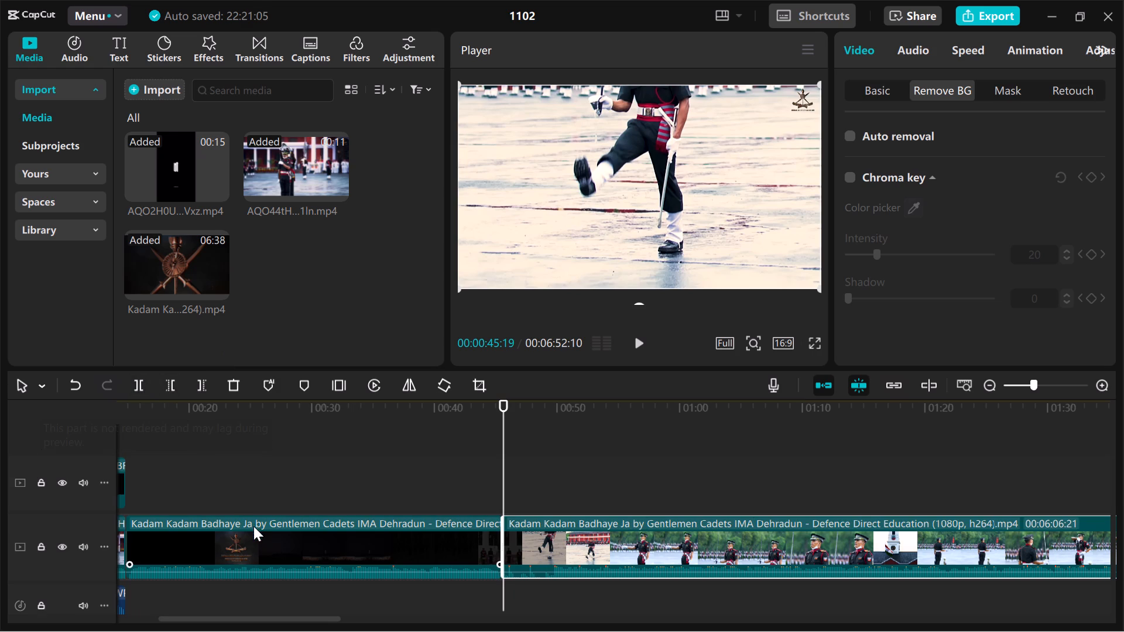
click(272, 542)
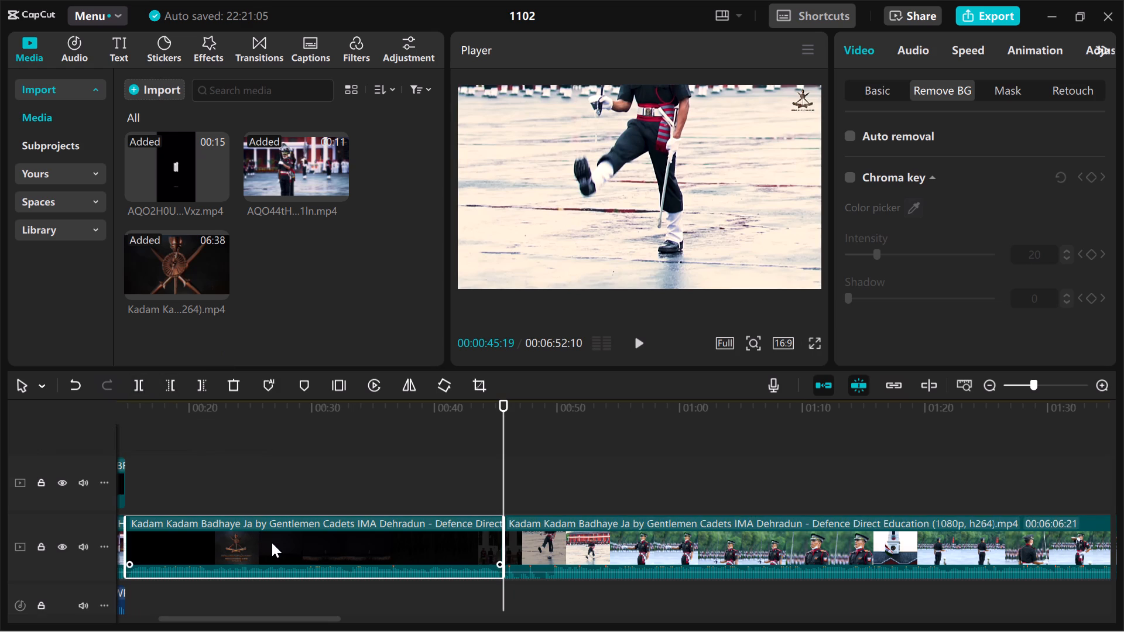
key(Delete)
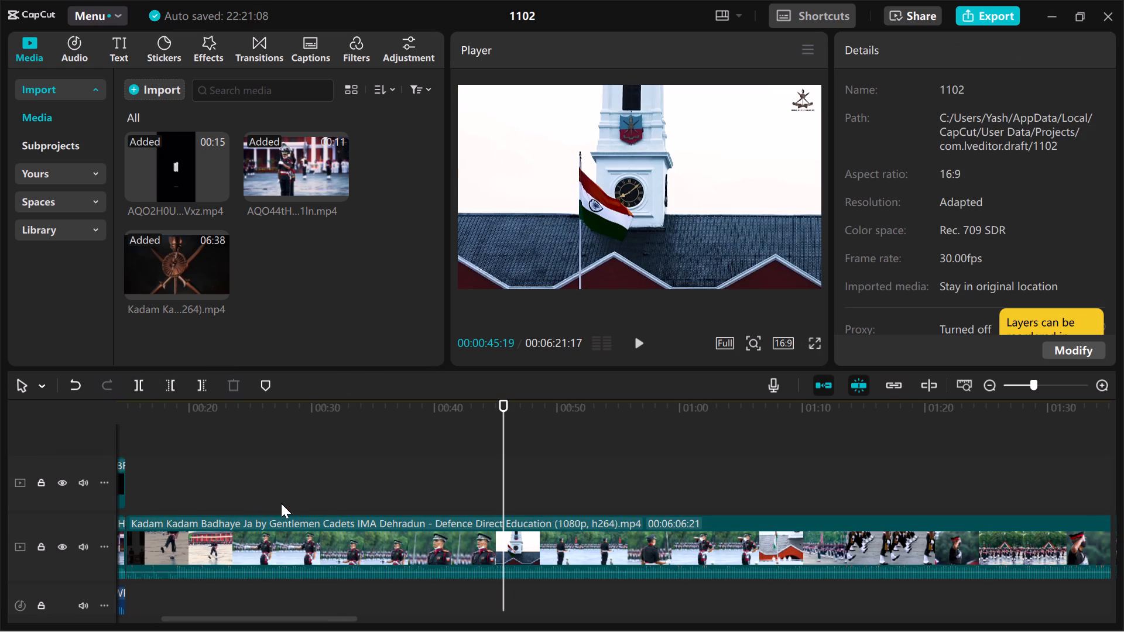
Play back the Kadam Kadam Badhaye Ja footage from about 00:00:19:17 to 00:00:27, through the sword-bearing cadet shots.
click(248, 465)
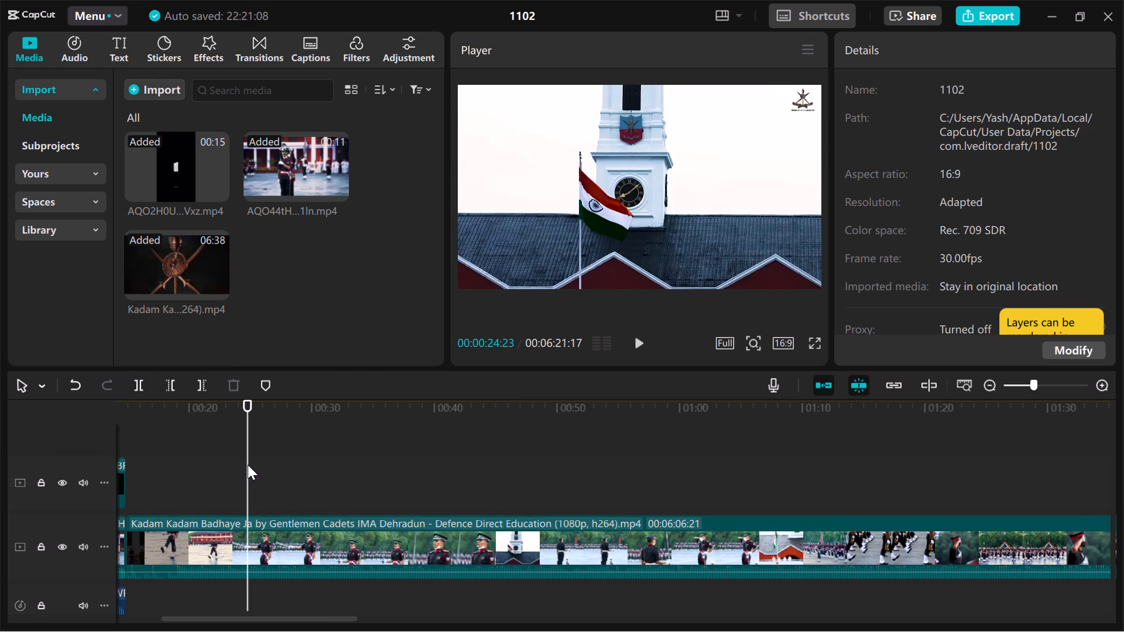
key(Left)
key(Left)
key(Left)
key(Left)
key(Left)
key(Left)
key(Left)
key(Left)
key(Left)
key(Left)
key(Left)
key(Left)
key(Left)
key(Left)
key(Left)
key(Left)
key(Left)
key(Left)
key(Left)
key(Left)
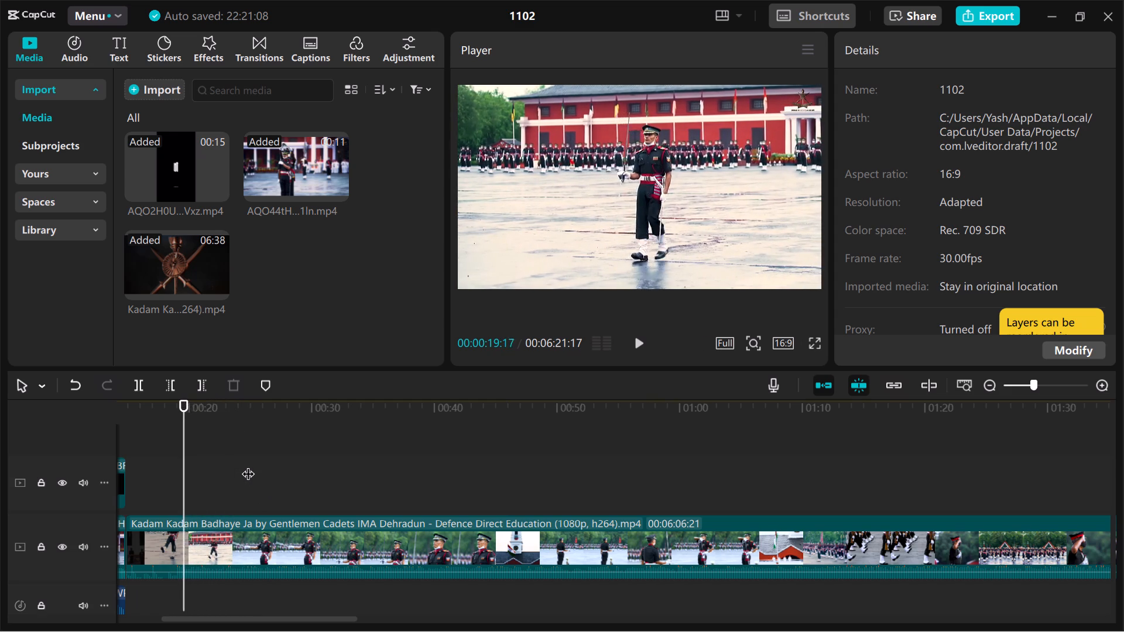
key(space)
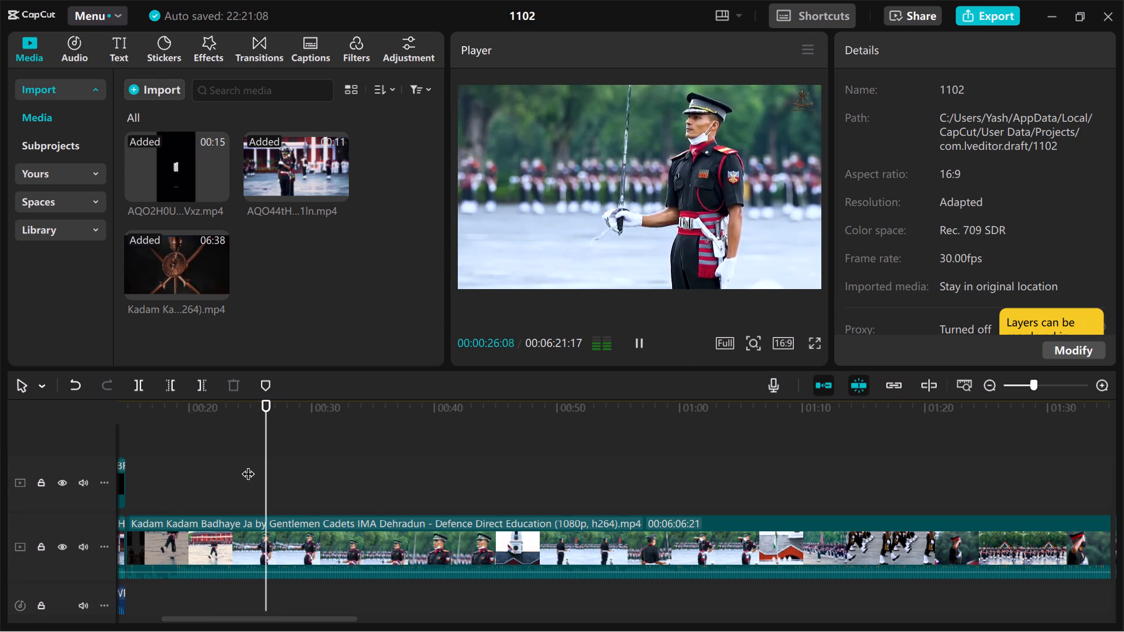
Examine the footage frame by frame from 00:00:27:03 back to 00:00:25:19, around the change between the cadet's sword salute and the masked officer.
key(Left)
key(Left)
key(Left)
key(Left)
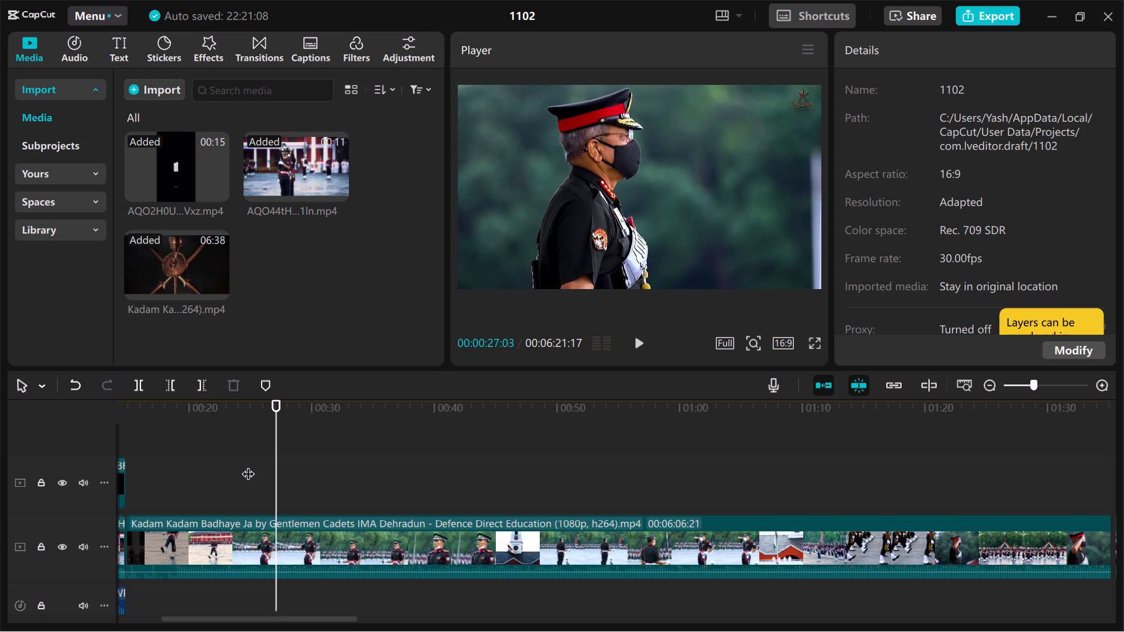
key(Left)
key(Left)
key(Left)
key(Left)
key(Left)
key(Left)
key(Left)
key(Left)
key(Left)
key(Left)
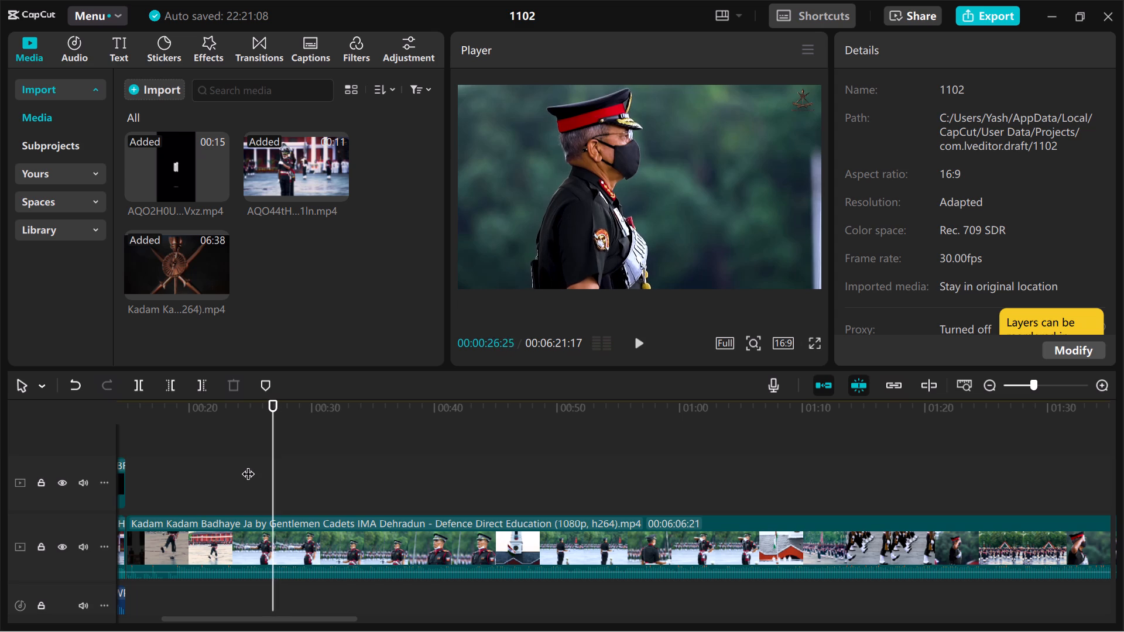
key(Left)
key(Left)
key(Left)
key(Left)
key(Left)
key(Left)
key(Left)
key(Left)
key(Left)
key(Left)
key(Left)
key(Left)
key(Left)
key(Left)
key(Left)
key(Left)
key(Left)
key(Left)
key(Left)
key(Left)
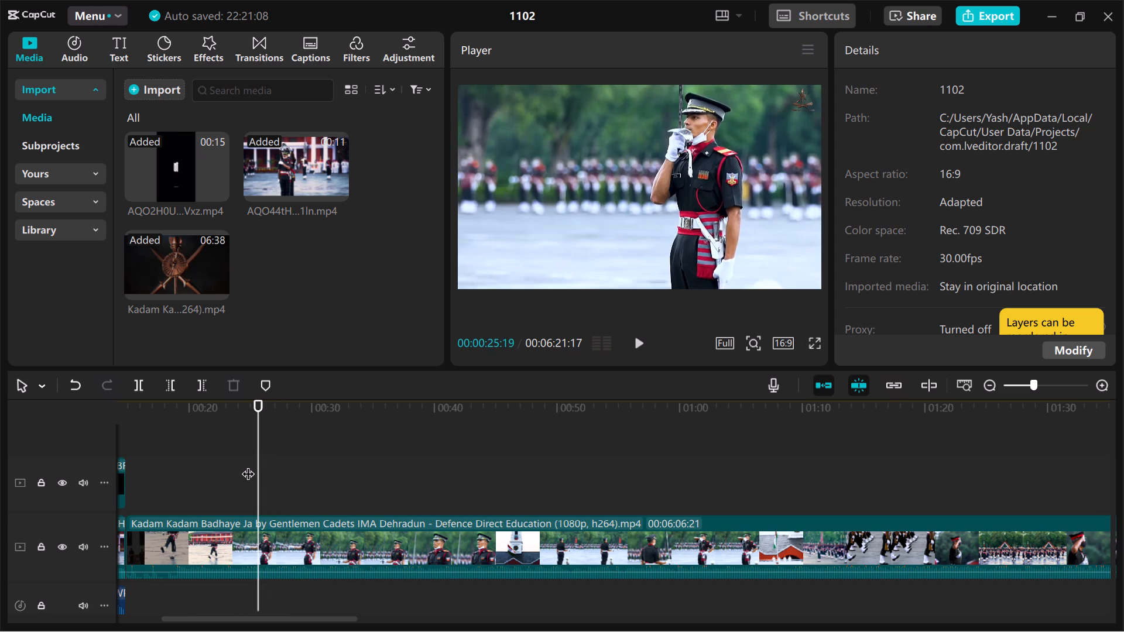
Split the Kadam Kadam Badhaye Ja clip at 00:00:26:09, on the last sword-salute frame before the masked officer shot.
key(Right)
key(Right)
key(Right)
key(Right)
key(Right)
key(Right)
key(Right)
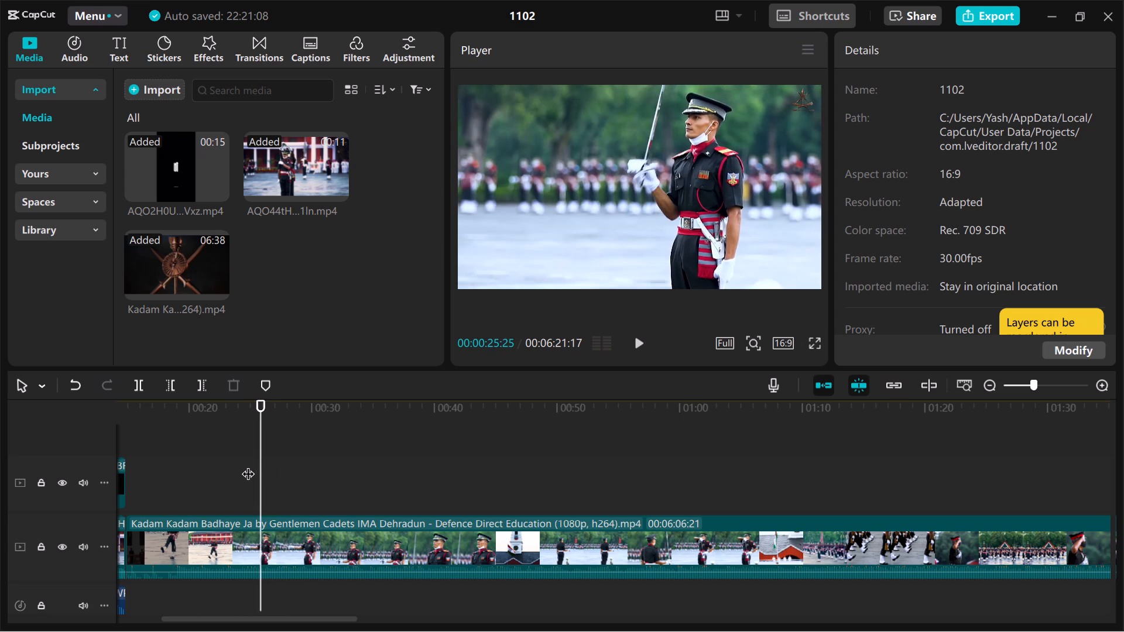
key(Right)
key(Right)
key(Right)
key(Right)
key(Right)
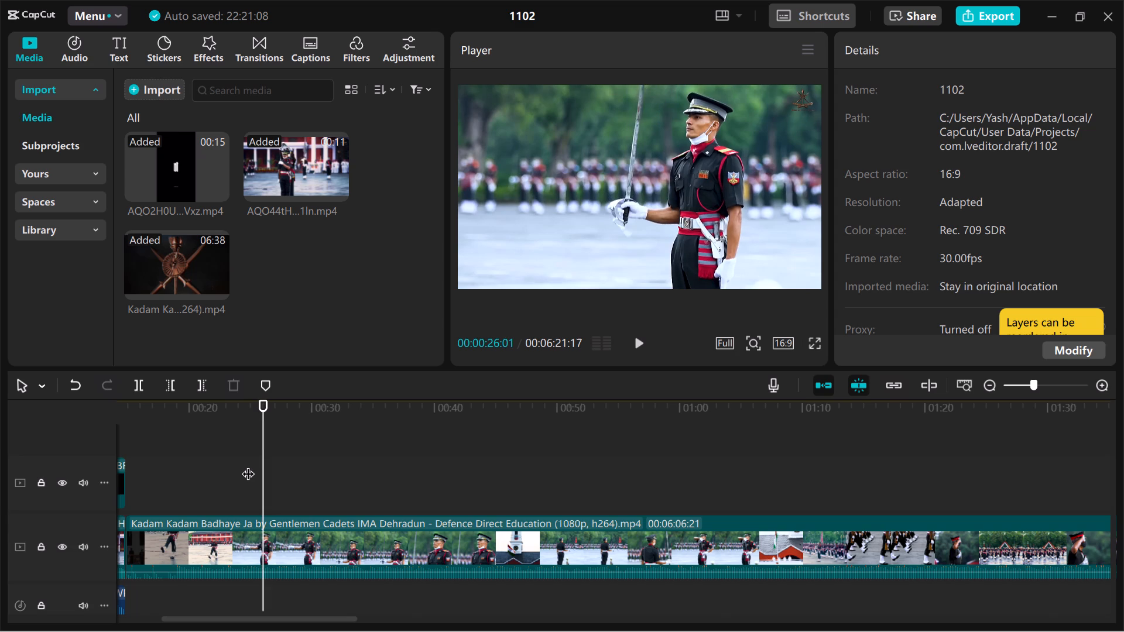
key(Right)
key(Right)
key(Right)
key(Right)
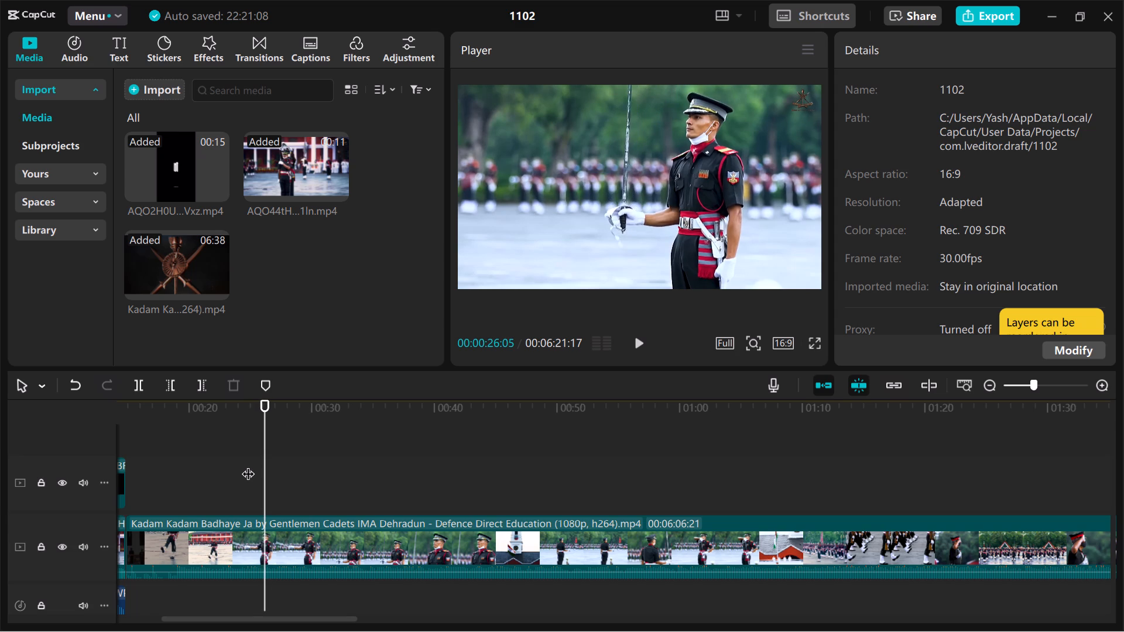
key(Right)
key(Right)
key(Right)
key(Right)
key(Right)
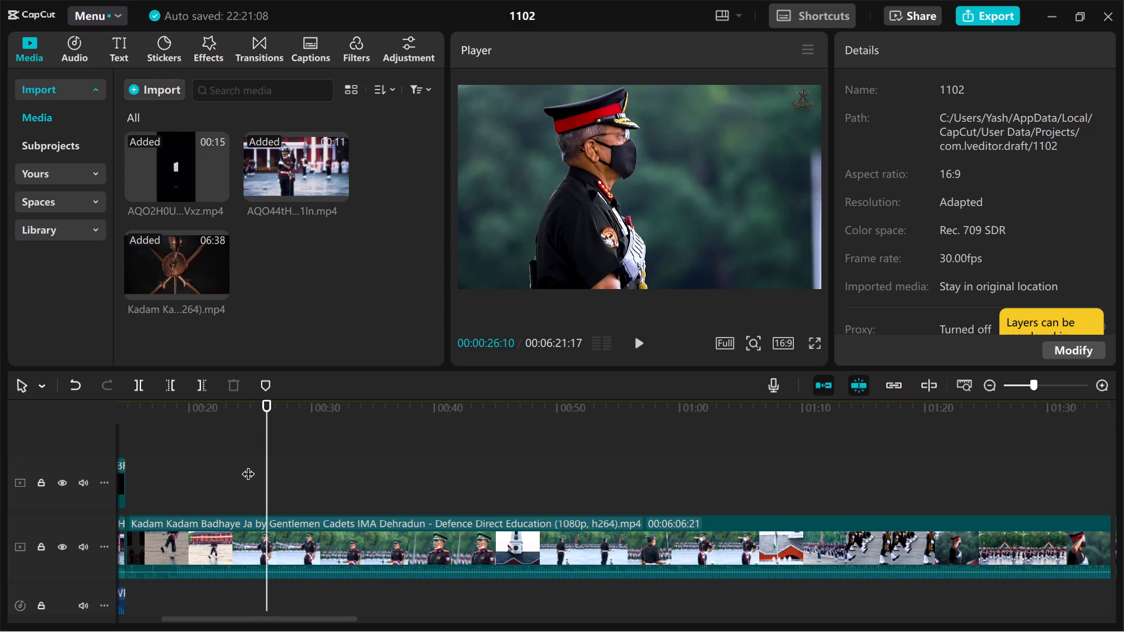
key(Left)
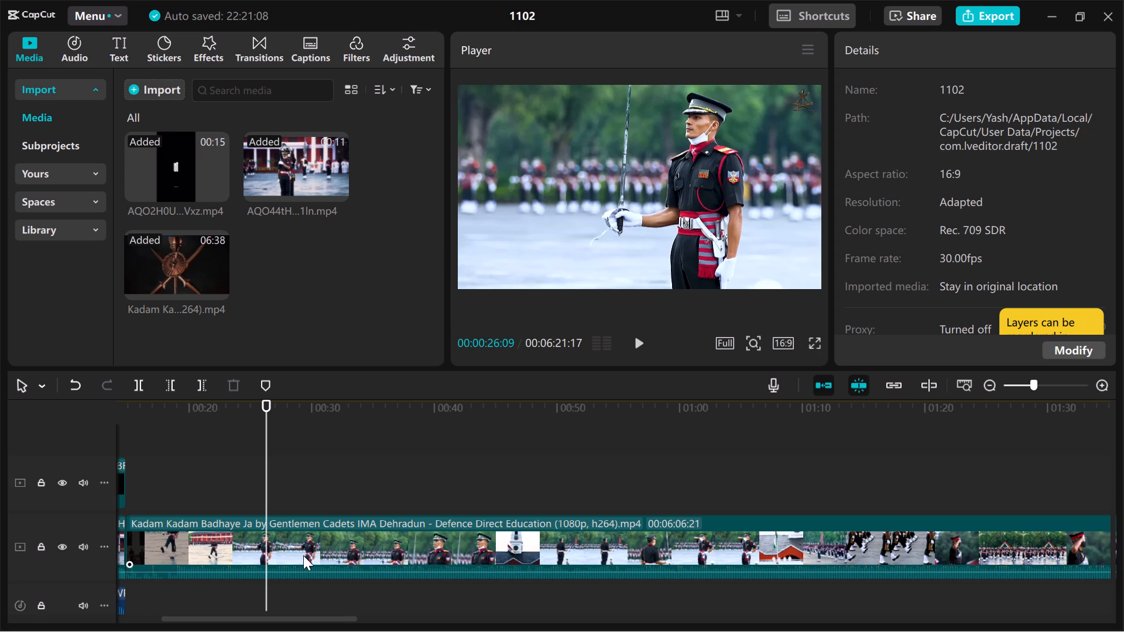
click(320, 535)
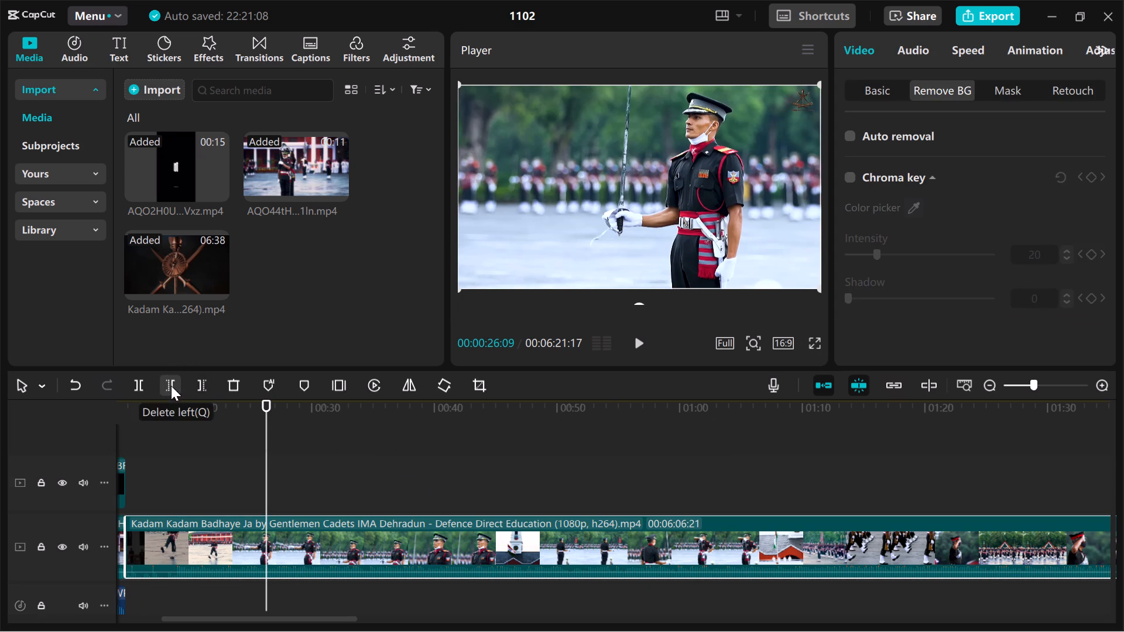
click(142, 380)
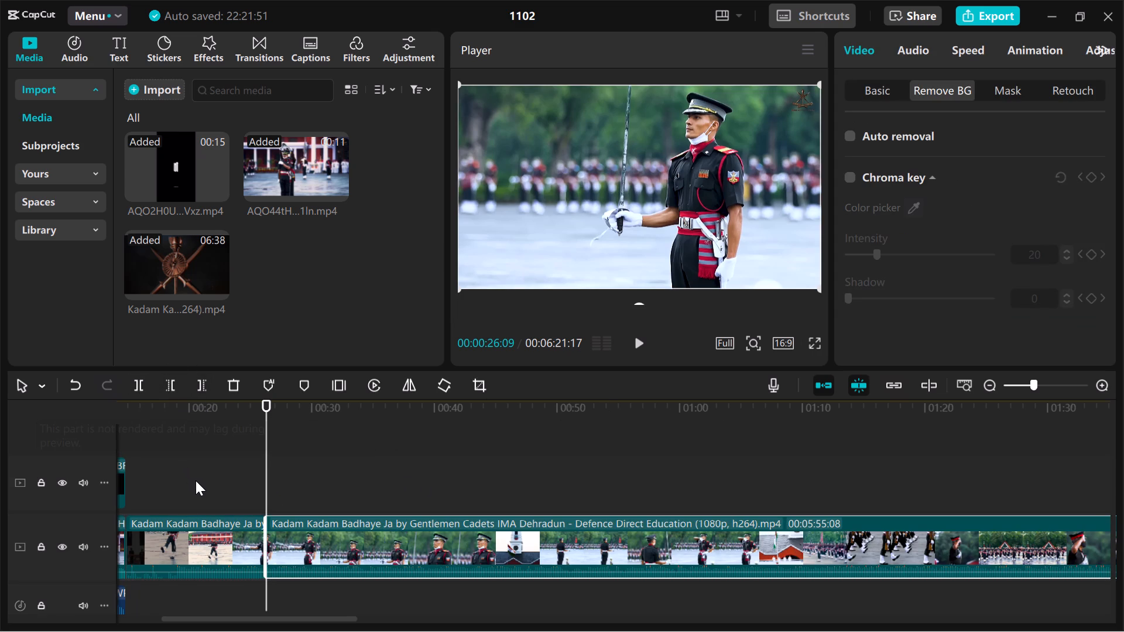
Play the footage after the split to about 00:00:31:18 and examine it frame by frame back to 00:00:30:05 for the masked officer shot's end.
key(space)
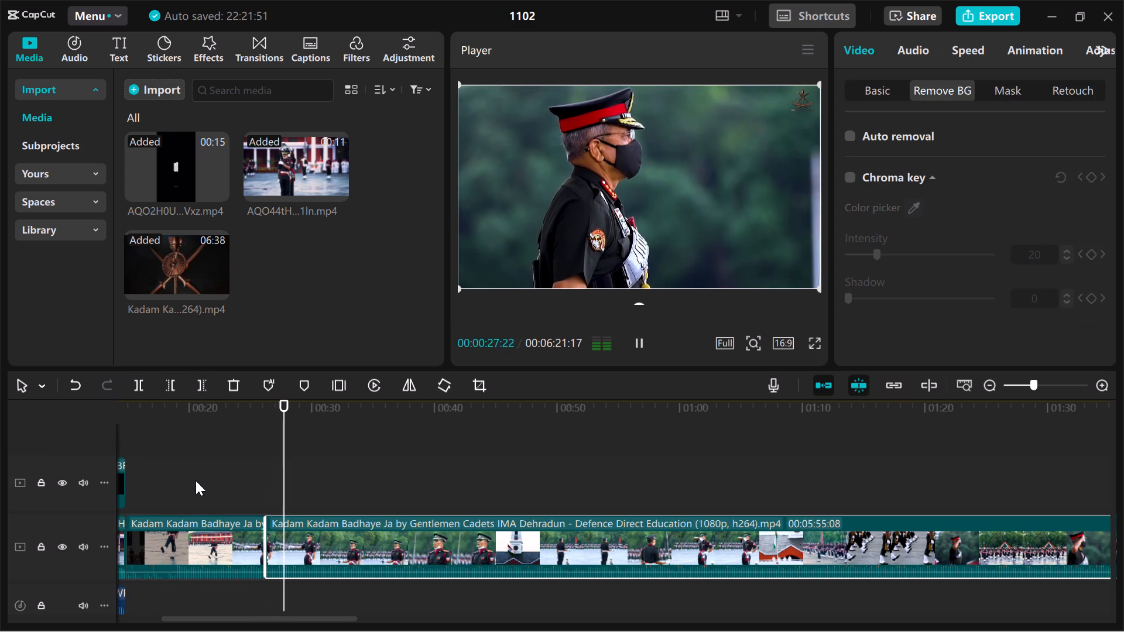
key(space)
key(space)
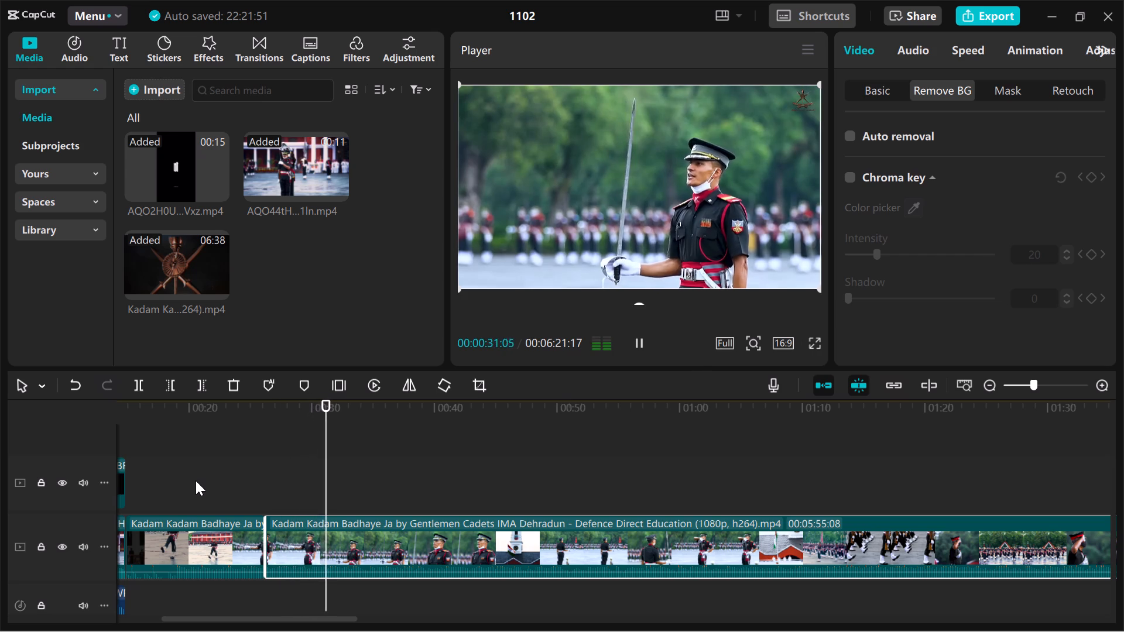
key(space)
key(Left)
key(Left)
key(Left)
key(Left)
key(Left)
key(Left)
key(Left)
key(Left)
key(Left)
key(Left)
key(Left)
key(Left)
key(Left)
key(Left)
key(Left)
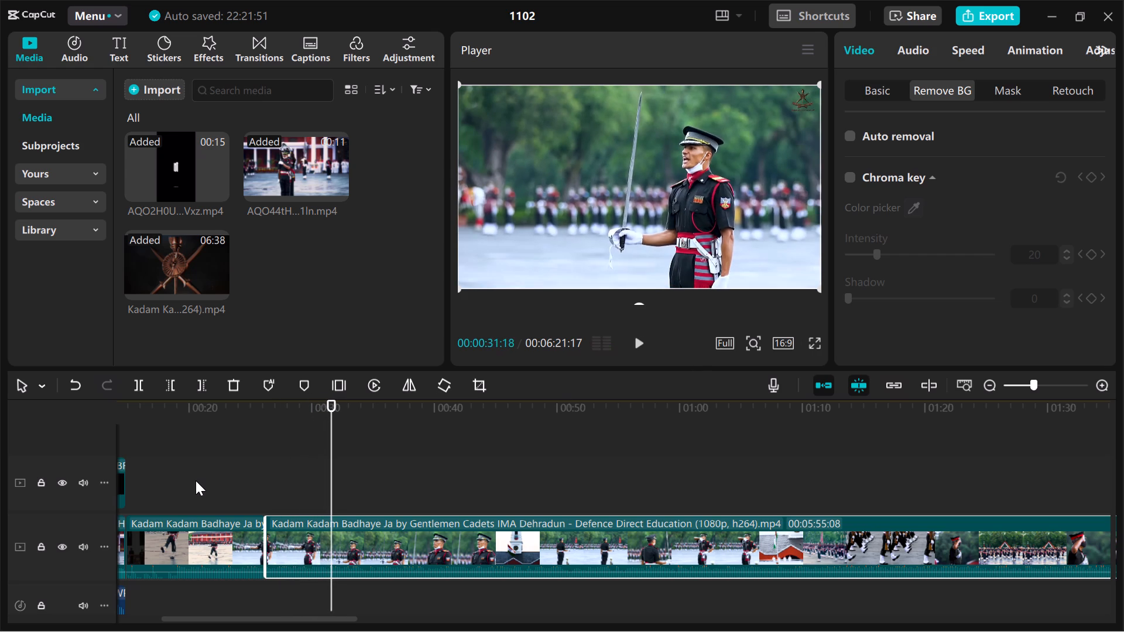
key(Left)
key(Left)
key(Left)
key(Left)
key(Left)
key(Left)
key(Left)
key(Left)
key(Left)
key(Left)
key(Left)
key(Left)
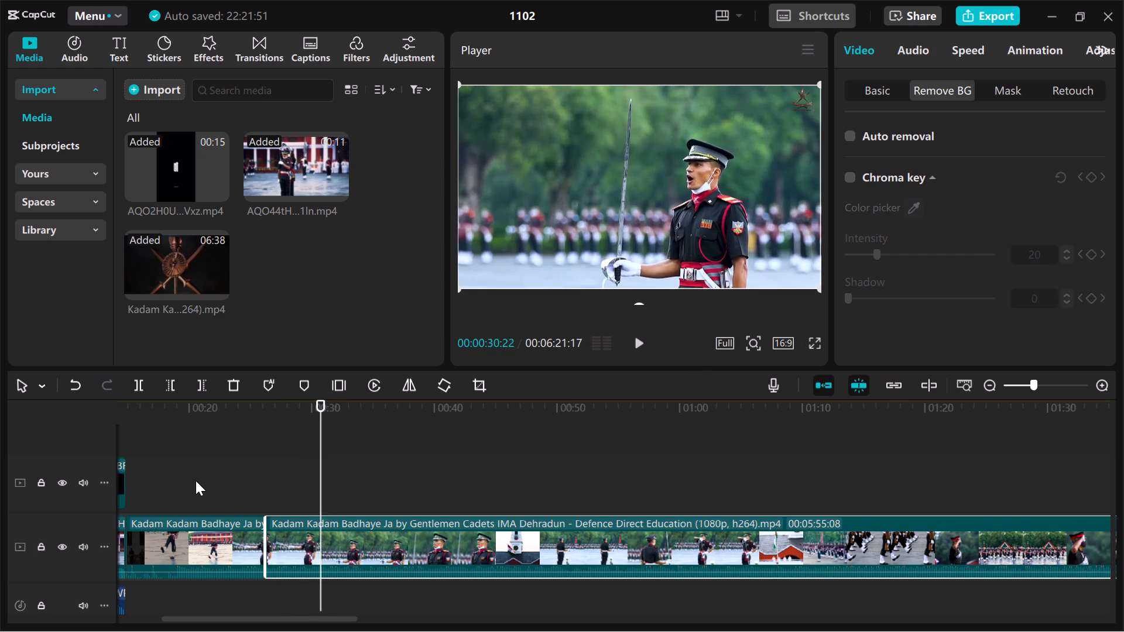
key(Left)
key(Left)
key(Left)
key(Left)
key(Left)
key(Left)
key(Left)
key(Left)
key(Left)
key(Left)
key(Left)
key(Left)
key(Left)
key(Left)
key(Left)
key(Left)
key(Left)
key(Left)
key(Left)
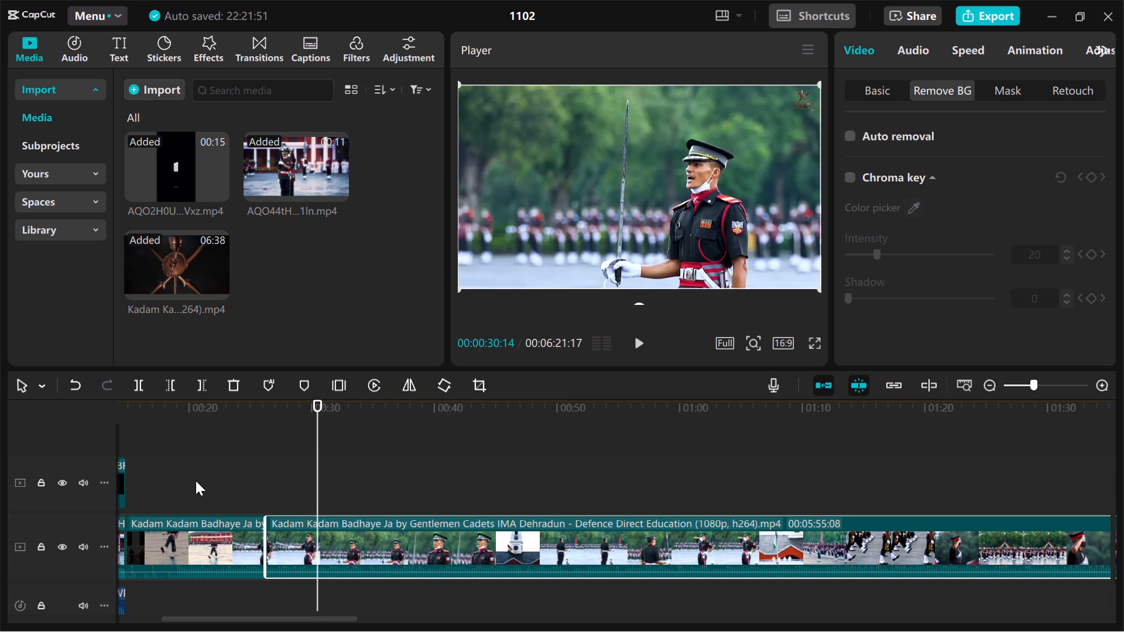
Split the clip at 00:00:30:13, where the shouting cadet shot starts, and delete the masked officer segment between the two cuts.
key(Right)
key(Right)
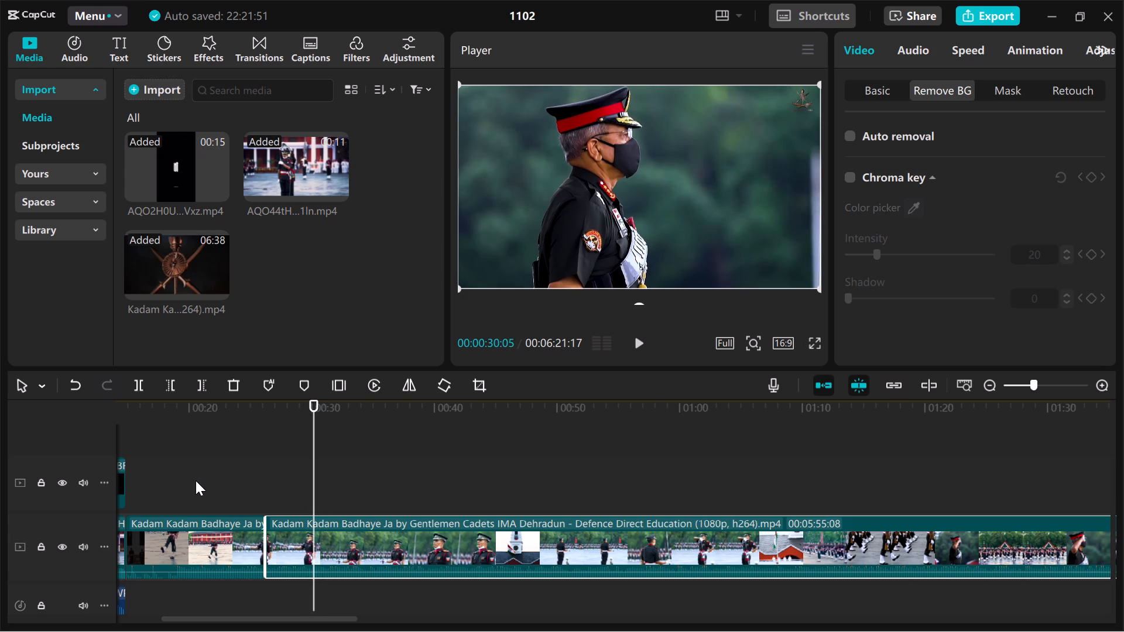
key(Right)
key(Right)
key(Right)
key(Right)
key(Right)
key(Right)
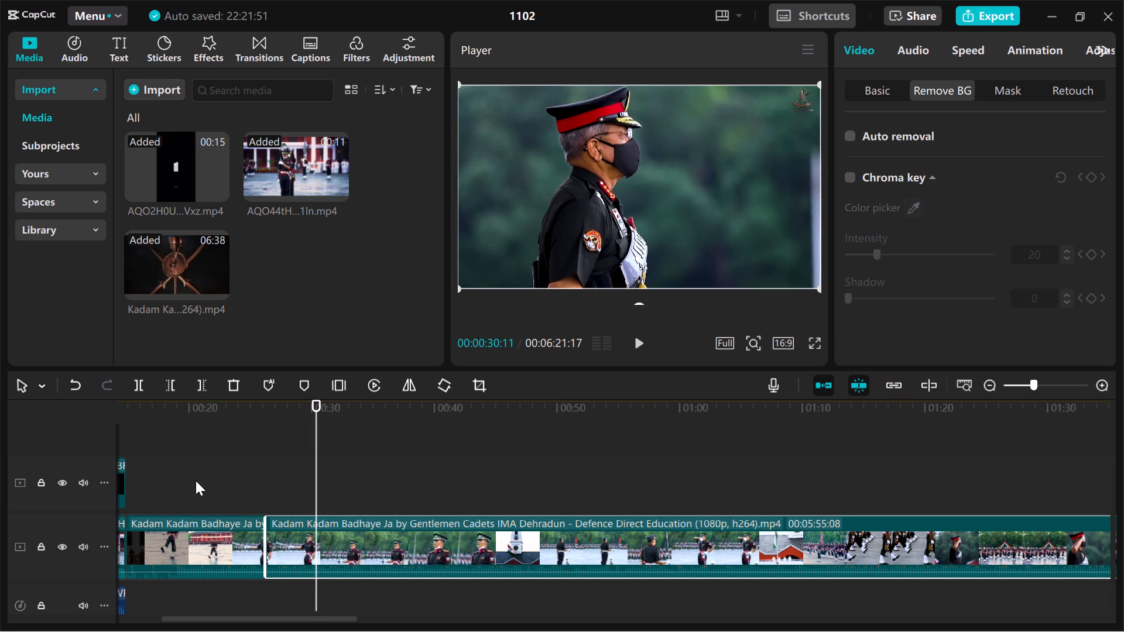
key(Right)
key(Right)
key(Left)
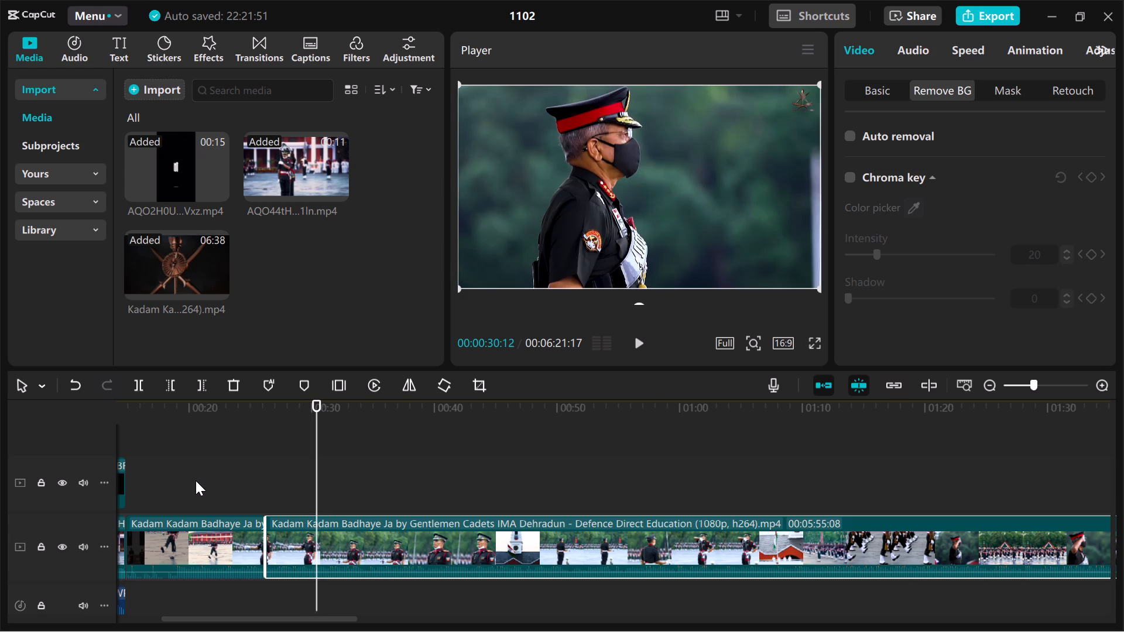
key(Right)
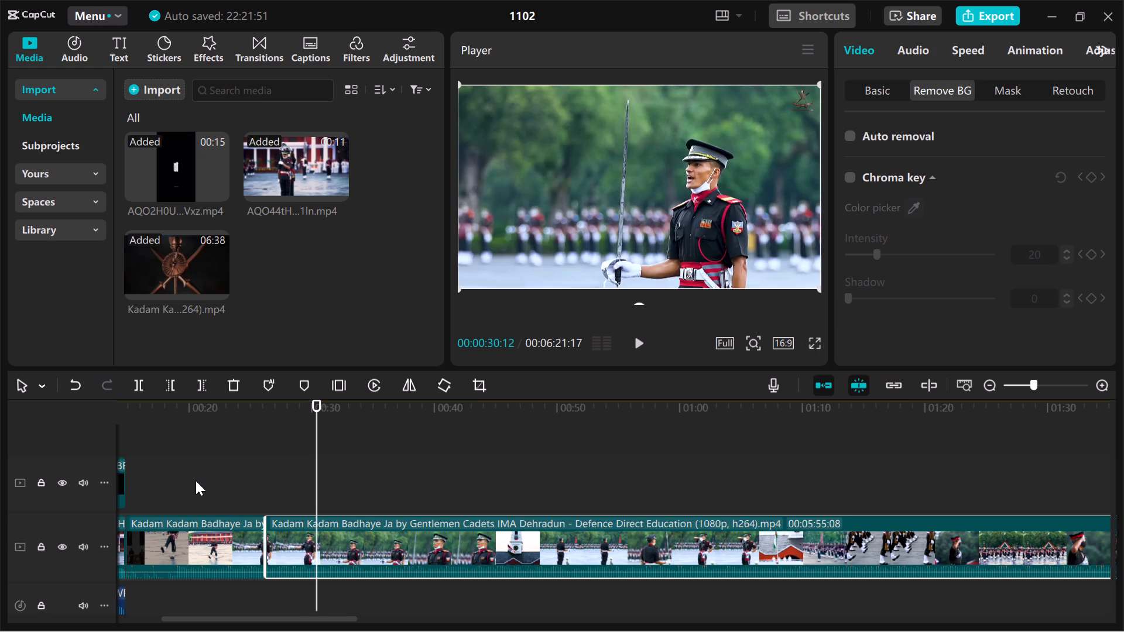
click(279, 554)
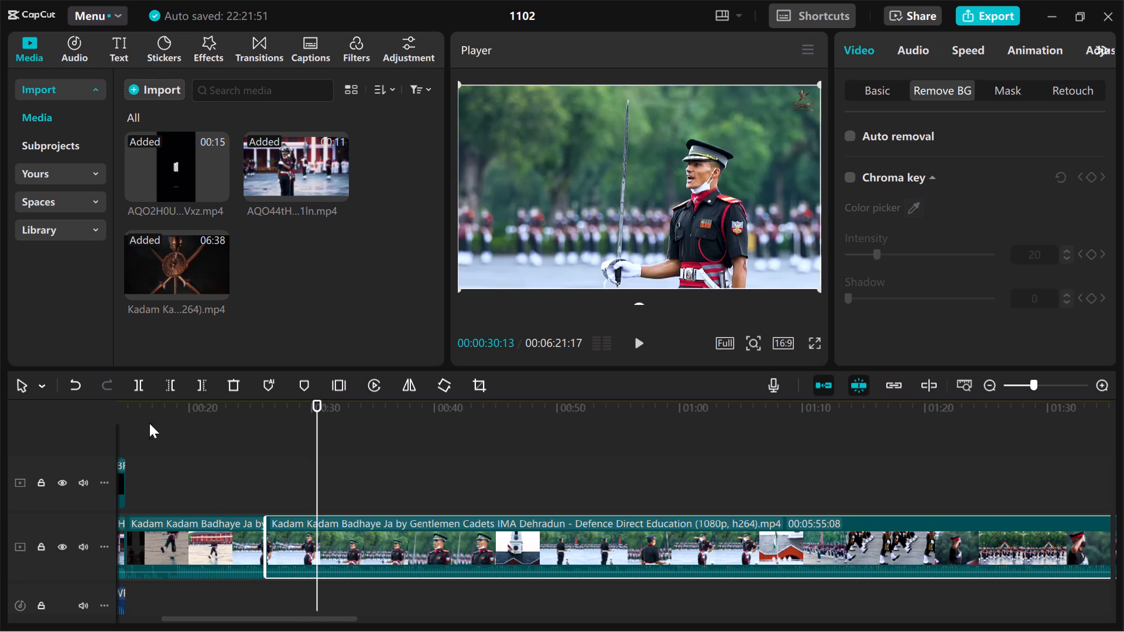
click(137, 383)
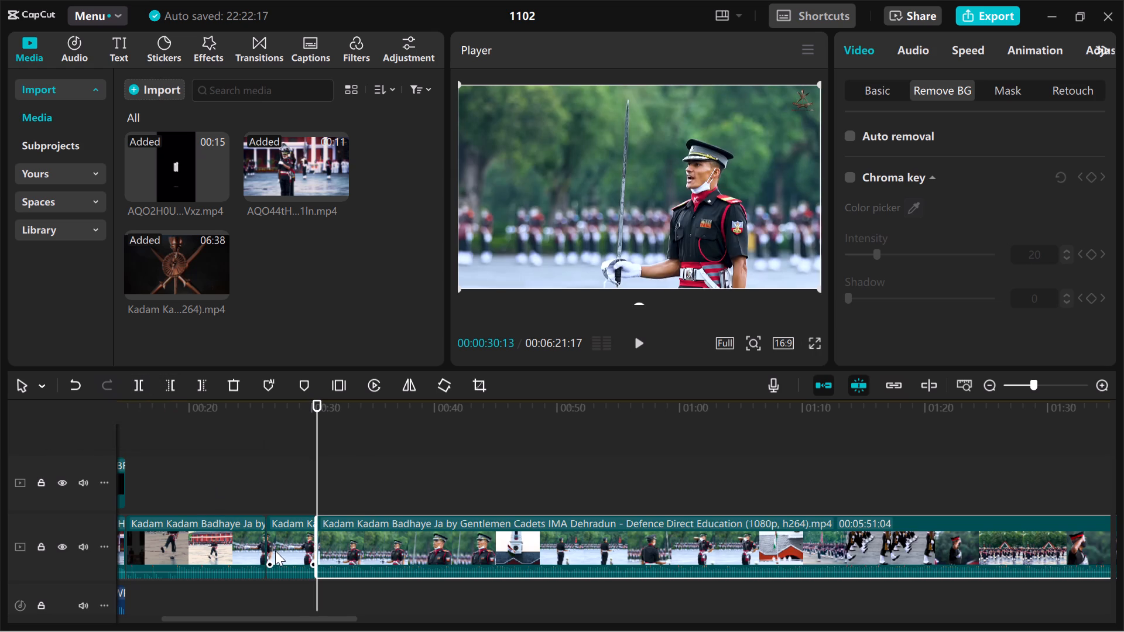
click(275, 551)
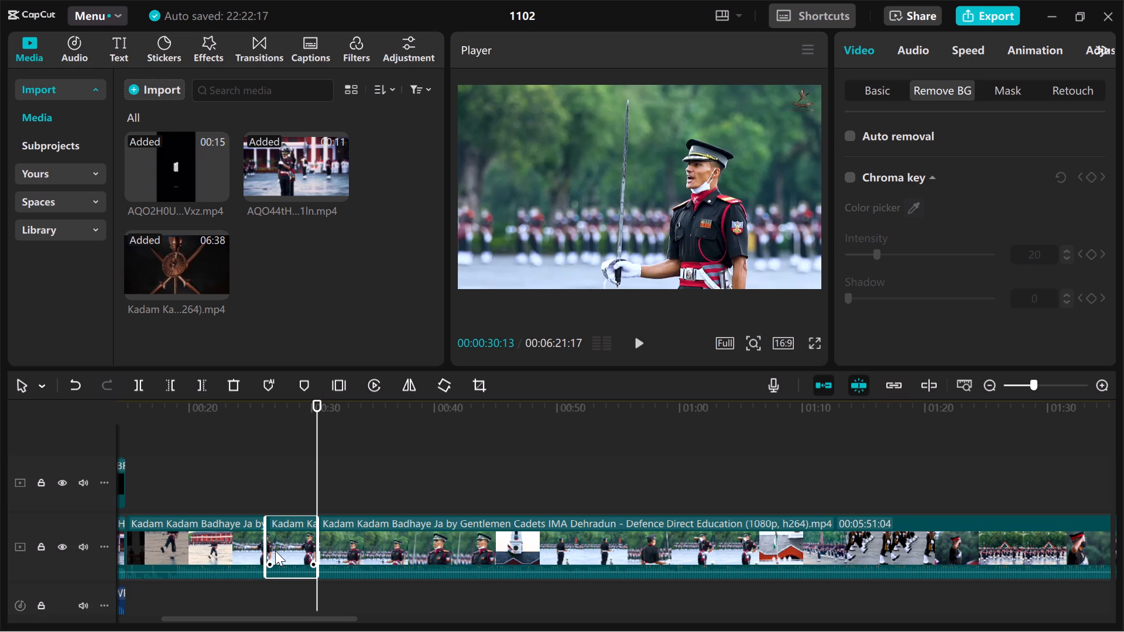
key(Delete)
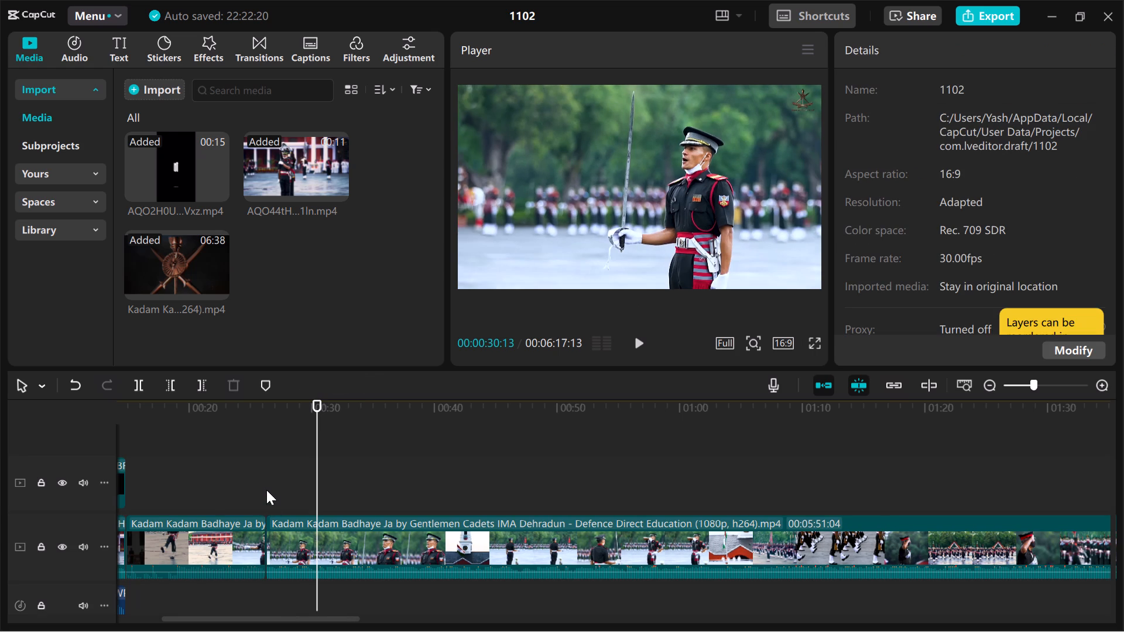
Play back the edit from the new join near 00:00:26 through the cadet close-up to 00:00:35:27.
click(266, 490)
key(space)
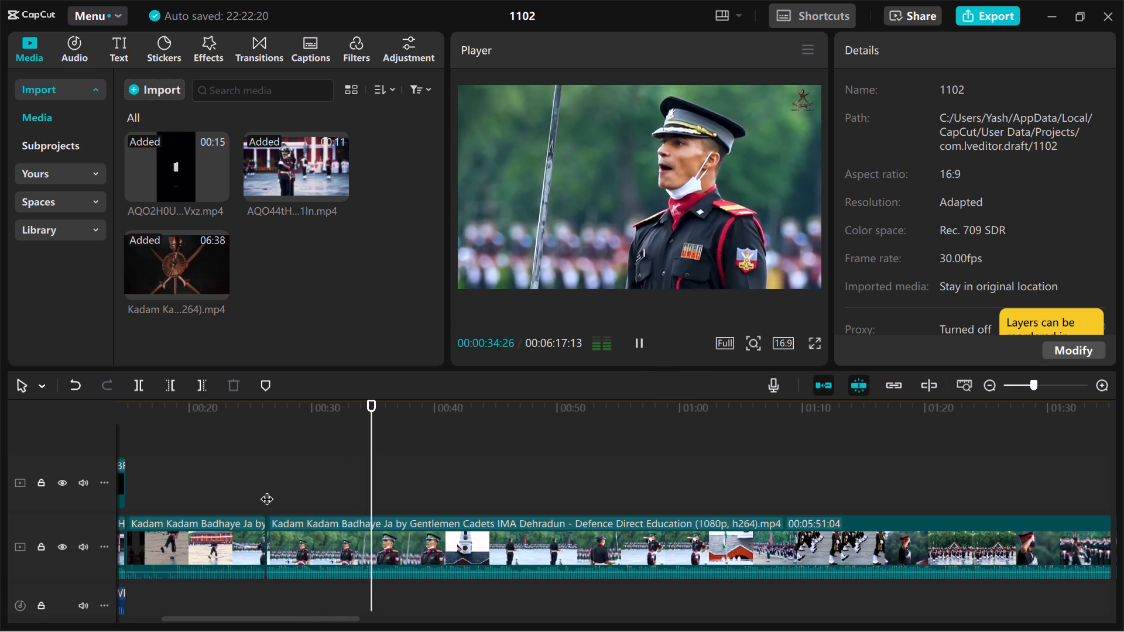
key(space)
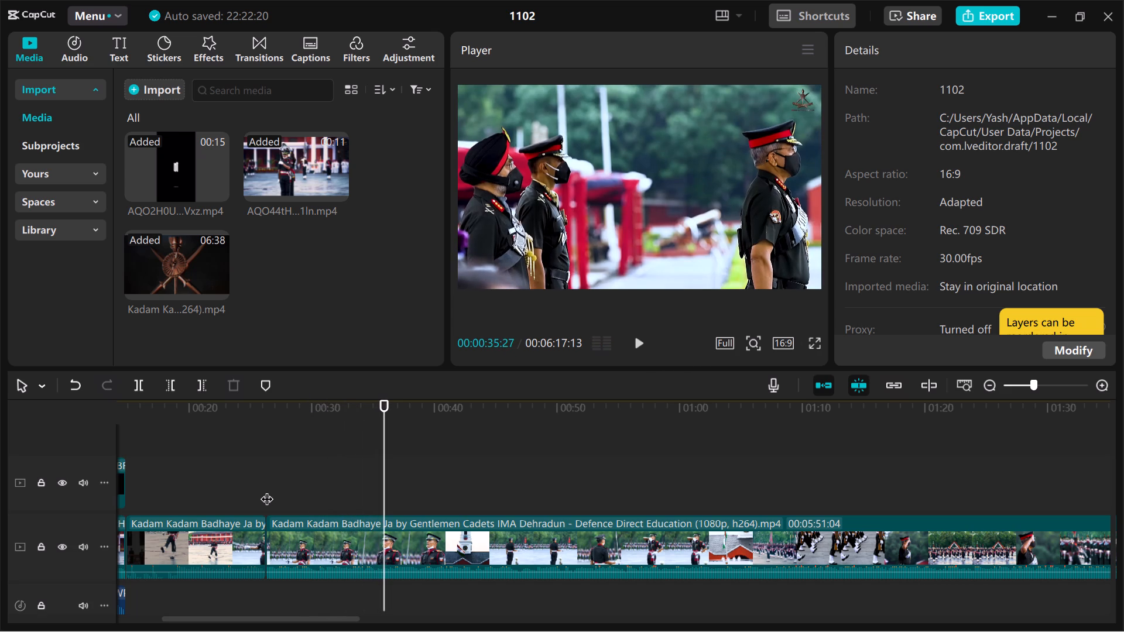
Split the Kadam Kadam Badhaye Ja clip at 00:00:35:02, on the cadet close-up's last frame before the masked officers shot.
key(Left)
key(Left)
key(Left)
key(Left)
key(Left)
key(Left)
key(Left)
key(Left)
key(Left)
key(Left)
key(Left)
key(Left)
key(Left)
key(Left)
key(Left)
key(Left)
key(Left)
key(Left)
key(Left)
key(Left)
key(Left)
key(Left)
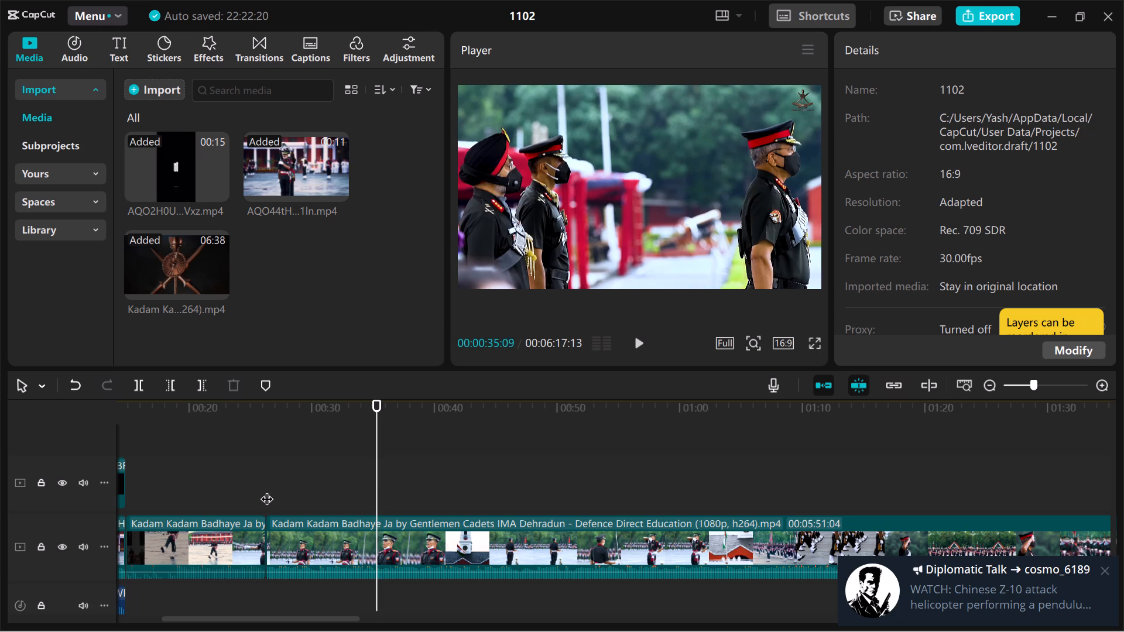
key(Left)
key(Left)
key(Left)
key(Left)
key(Right)
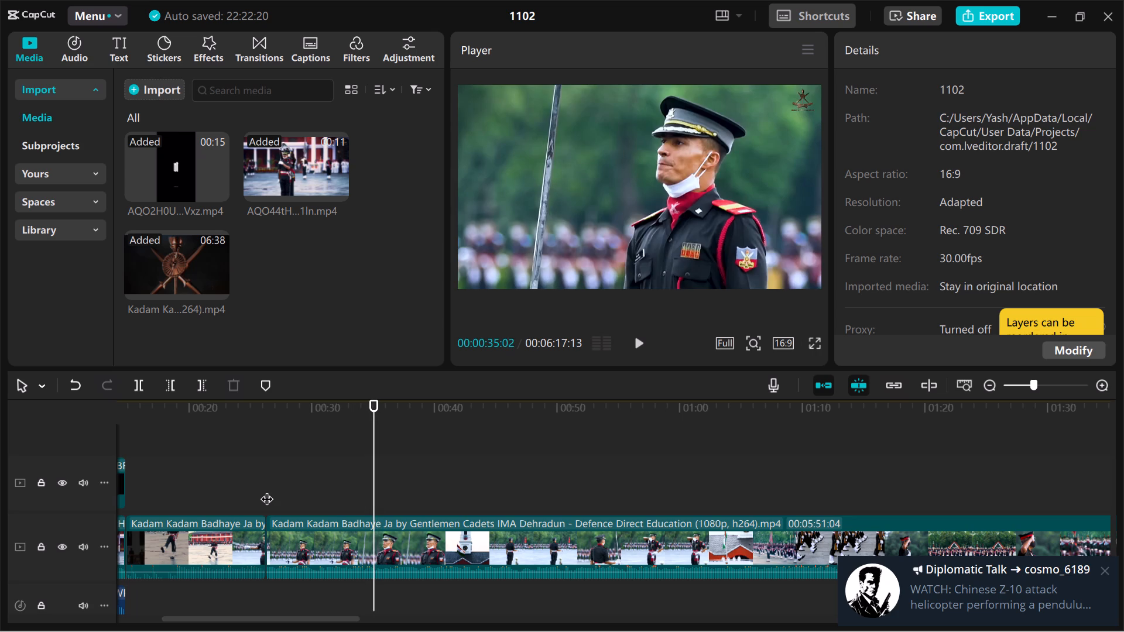
key(Right)
key(Right)
key(Left)
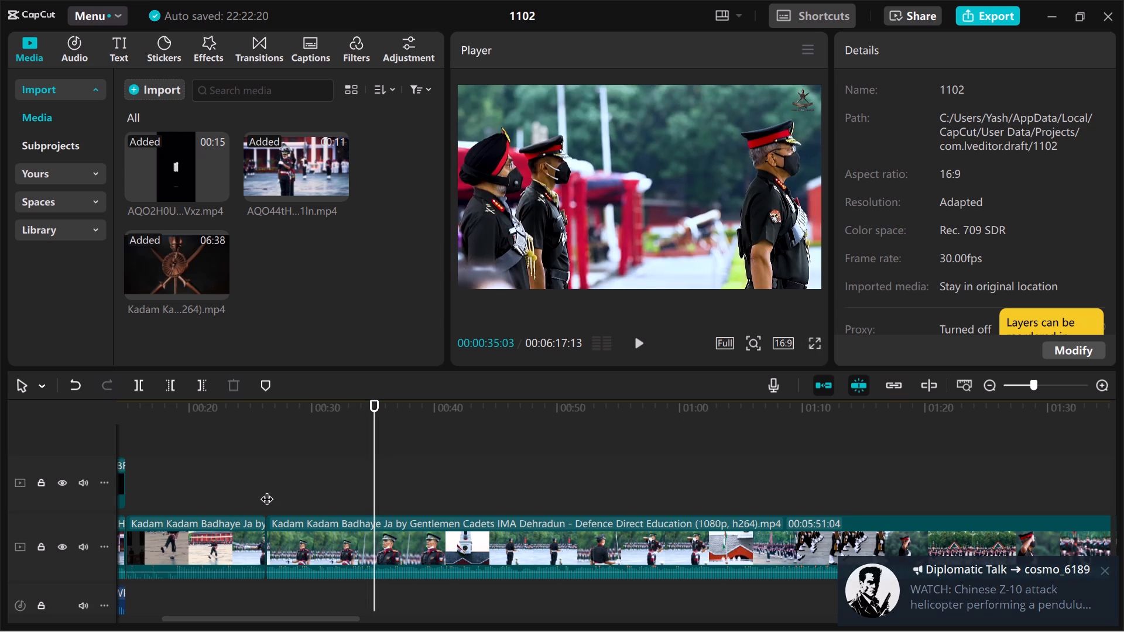
key(Left)
key(Right)
key(Left)
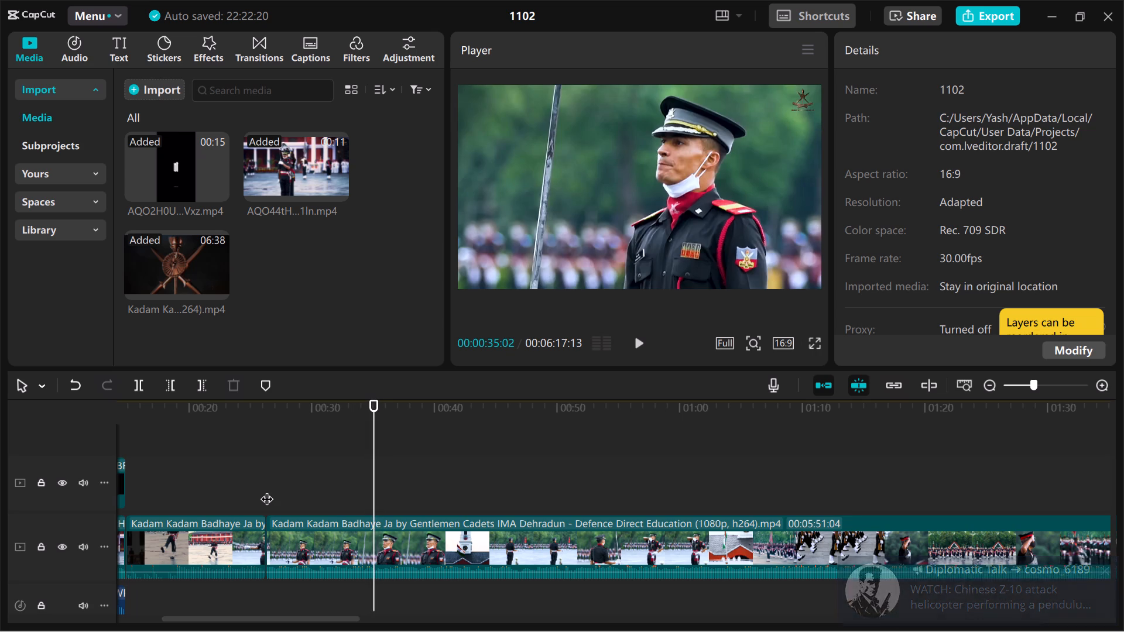
click(139, 383)
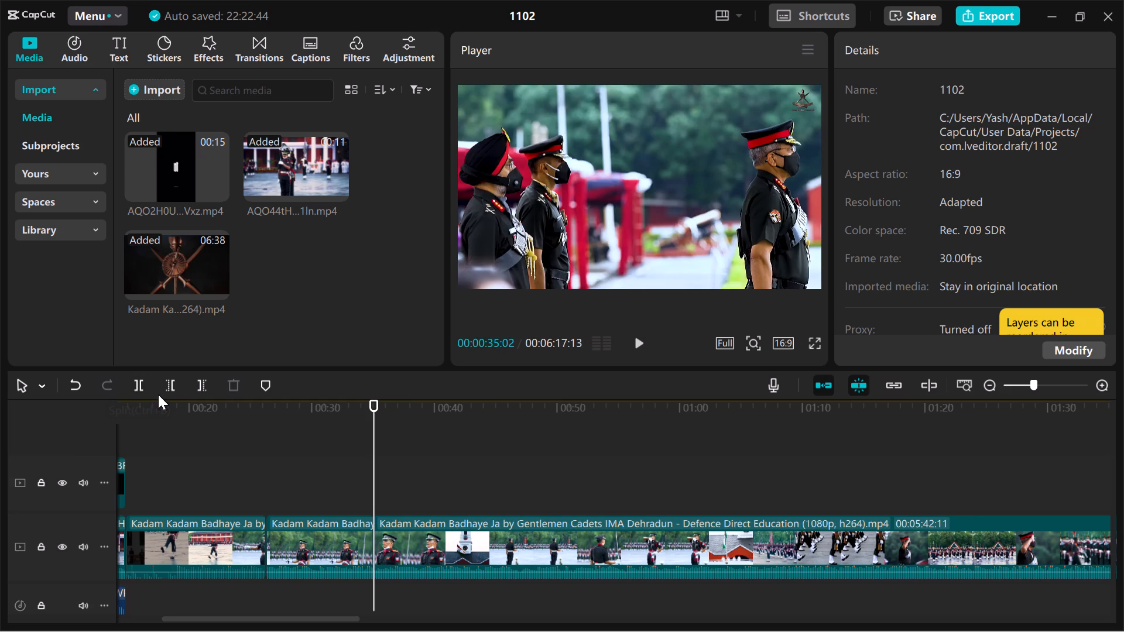
Split the clip again at 00:00:49:03, where the parade vehicle shot gives way to the closer view of the cadet holding a sword.
key(space)
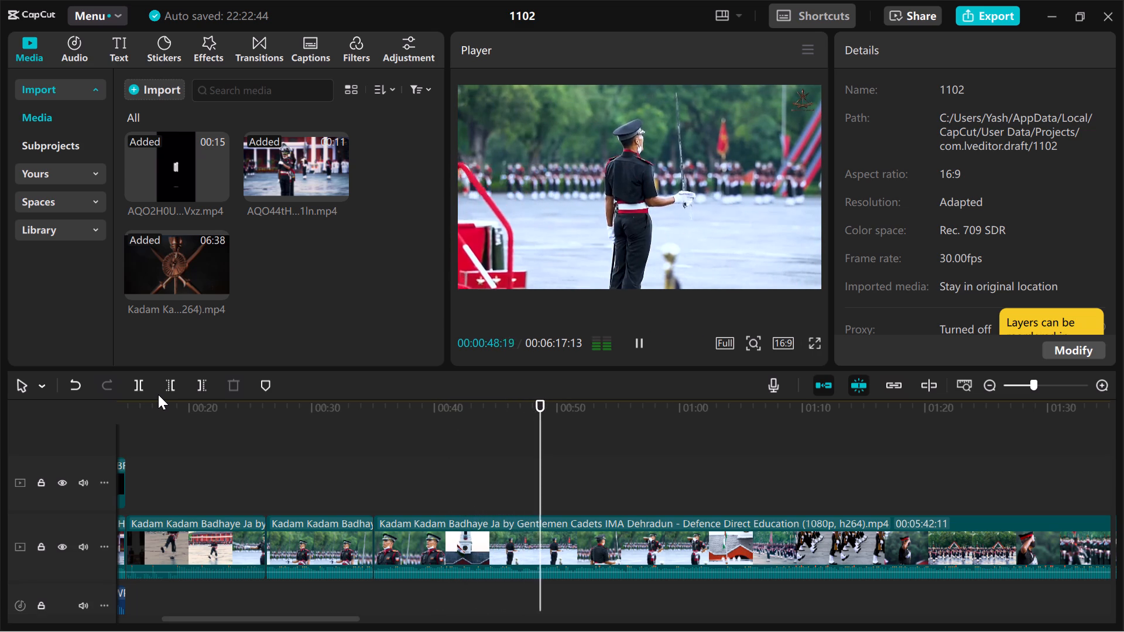
key(space)
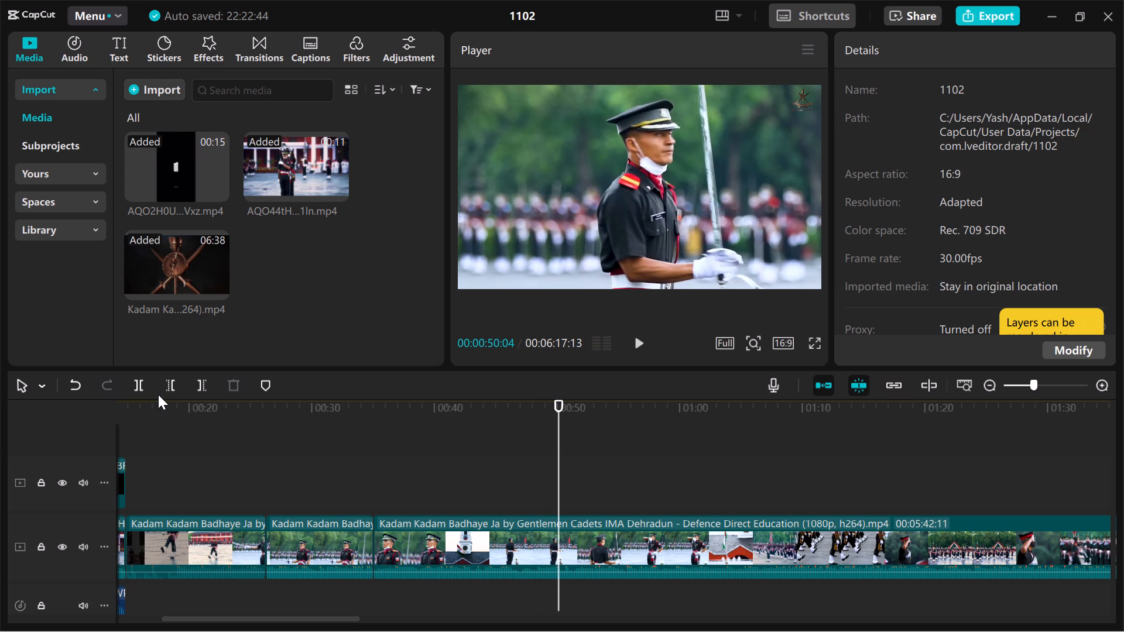
key(Left)
key(Left)
key(Left)
key(Left)
key(Left)
key(Left)
key(Left)
key(Left)
key(Left)
key(Left)
key(Left)
key(Left)
key(Left)
key(Left)
key(Left)
key(Left)
key(Left)
key(Left)
key(Left)
key(Left)
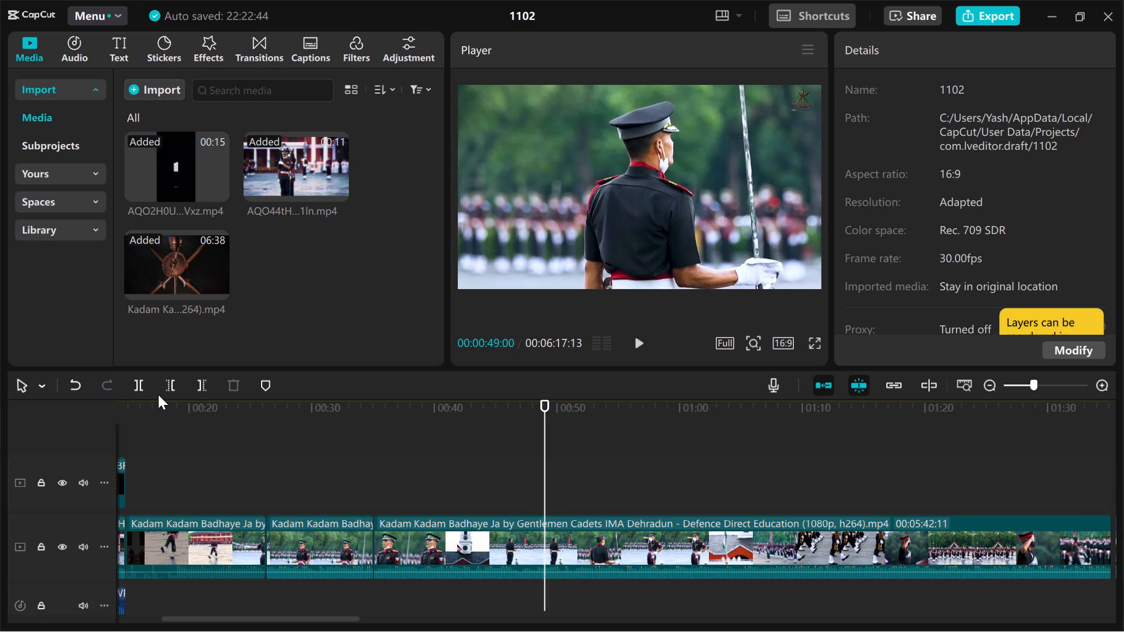
key(Right)
key(Right)
key(Right)
key(Right)
key(Right)
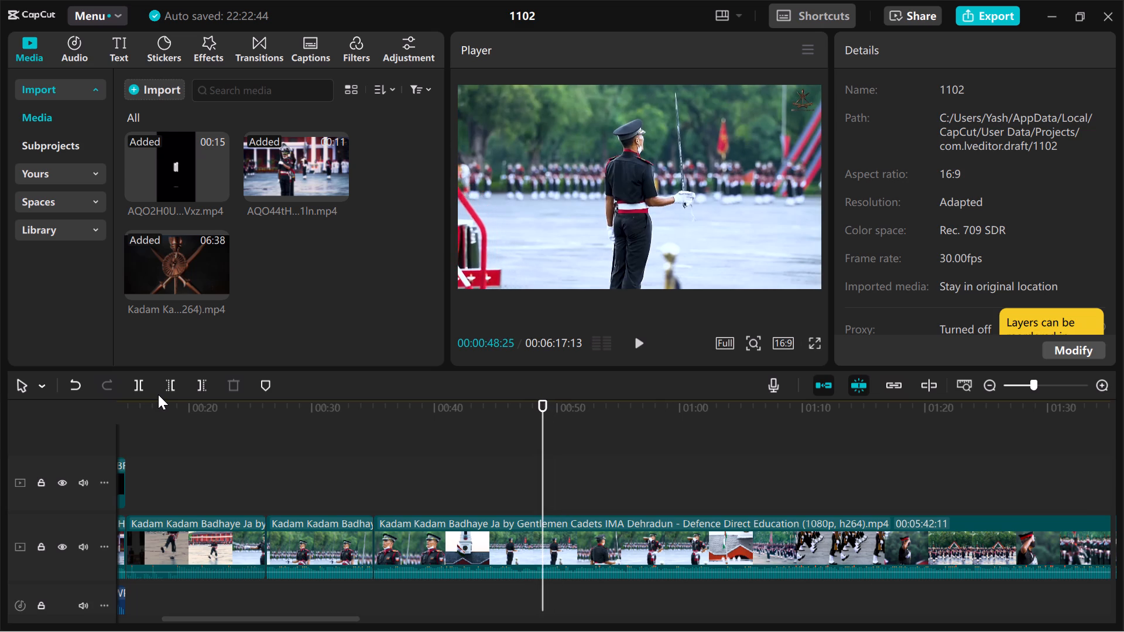
key(Right)
key(Right)
key(Right)
key(Right)
key(Right)
key(Right)
key(Right)
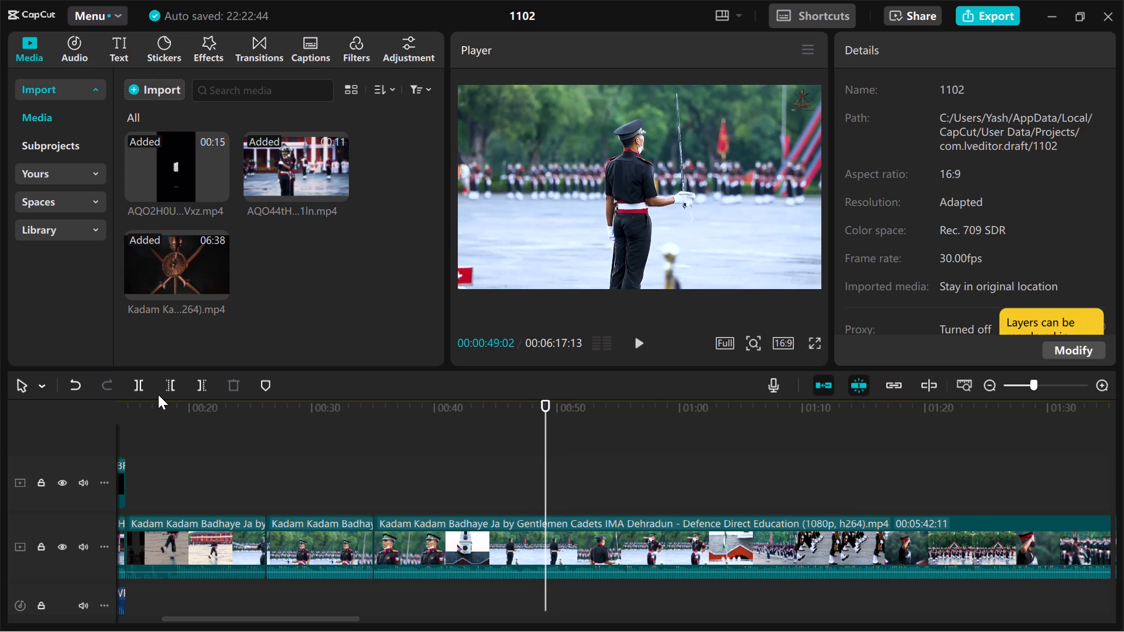
key(Right)
key(Right)
key(Left)
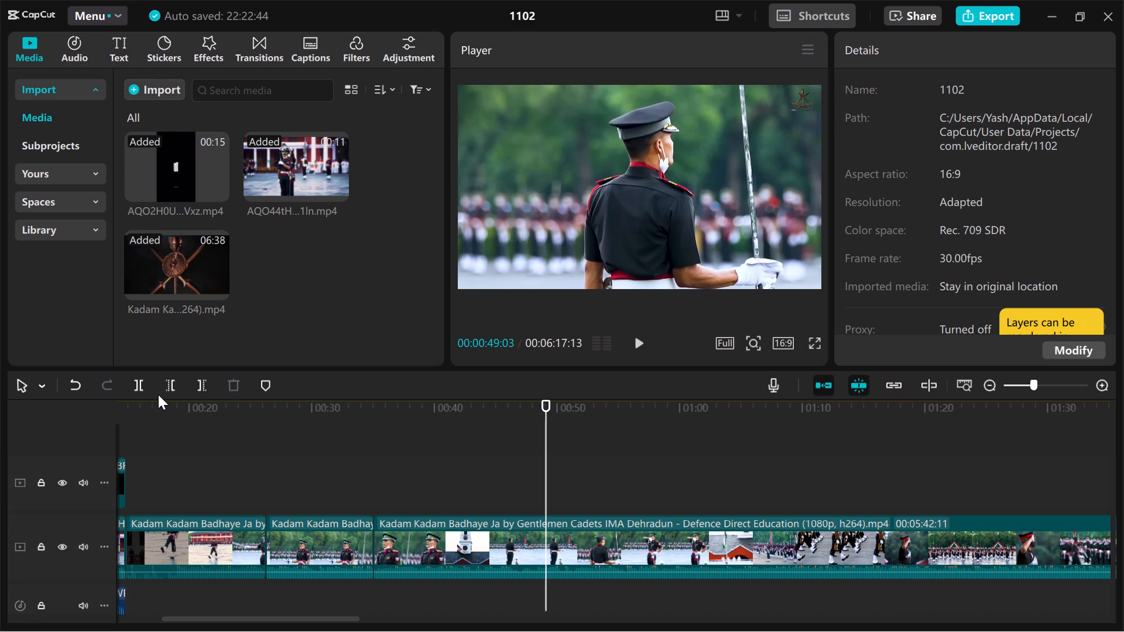
key(Left)
key(Right)
click(142, 380)
Split the Kadam Kadam Badhaye Ja clip at 00:00:42:26, where the clock tower shot gives way to the parade vehicle shot.
key(Left)
key(Left)
key(Left)
key(Left)
key(Left)
key(Left)
key(Left)
key(Left)
key(Left)
key(Left)
key(Left)
key(Left)
key(Left)
key(Left)
key(Left)
key(Left)
key(Left)
key(Left)
key(Left)
key(Left)
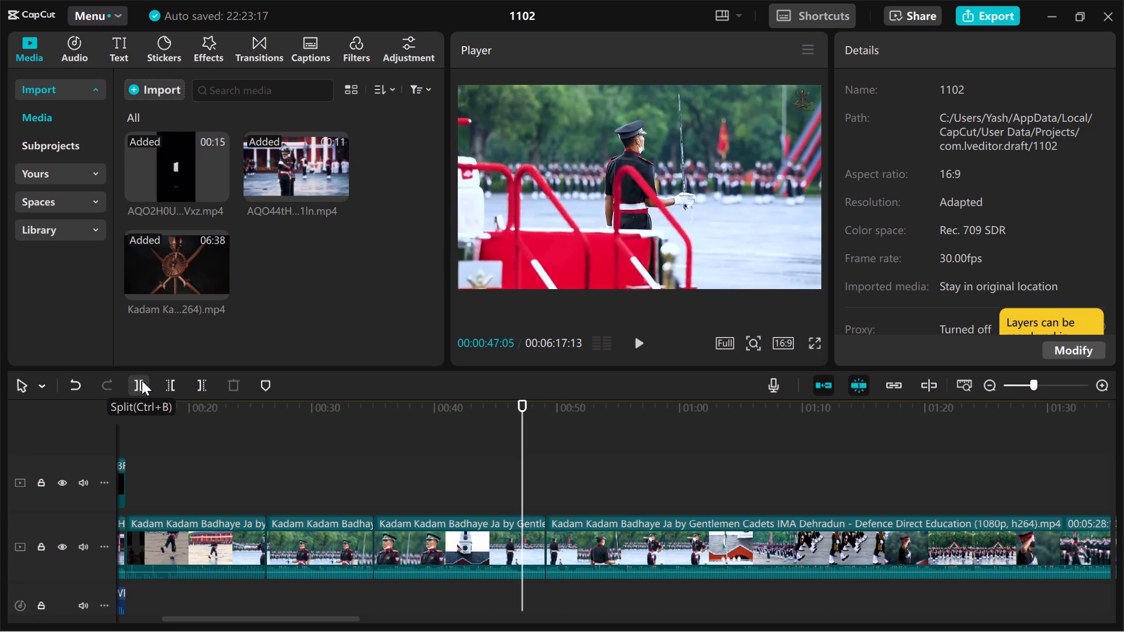
key(Left)
key(Left)
key(Left)
key(Left)
key(Left)
key(Left)
key(Left)
key(Left)
key(Left)
key(Left)
key(Left)
key(Left)
key(Left)
key(Left)
key(Left)
key(Left)
key(Left)
key(Left)
key(Left)
key(Left)
key(Left)
key(Left)
key(Left)
key(Left)
key(Left)
key(Left)
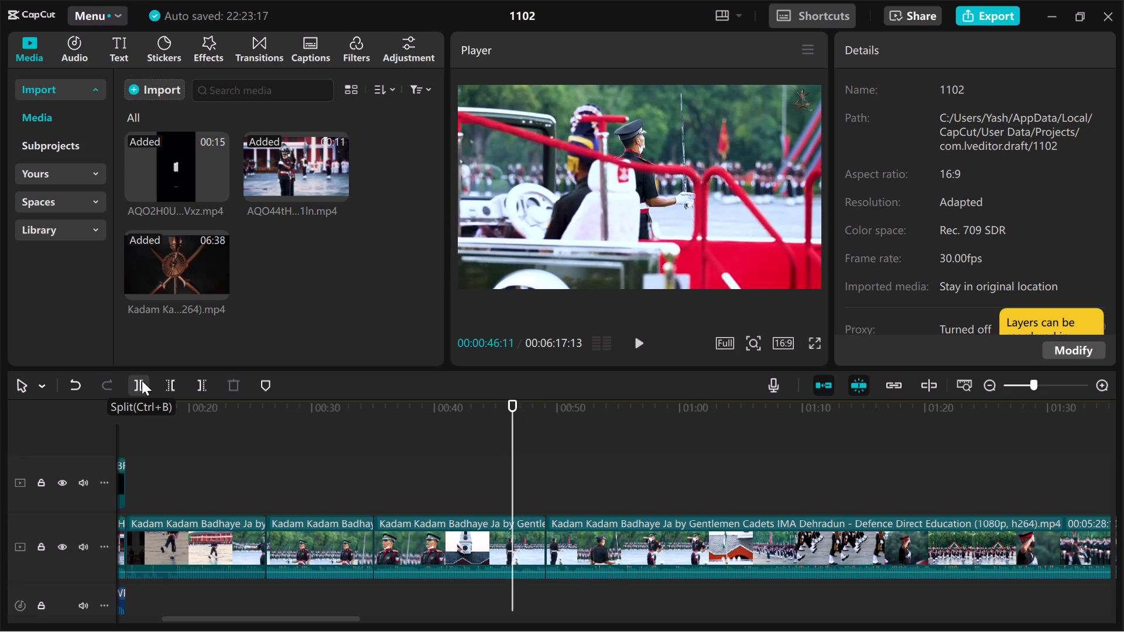
key(Left)
key(Left)
key(Left)
key(Left)
key(Left)
key(Left)
key(Left)
key(Left)
key(Left)
key(Left)
key(Left)
key(Left)
key(Left)
key(Left)
key(Left)
key(Left)
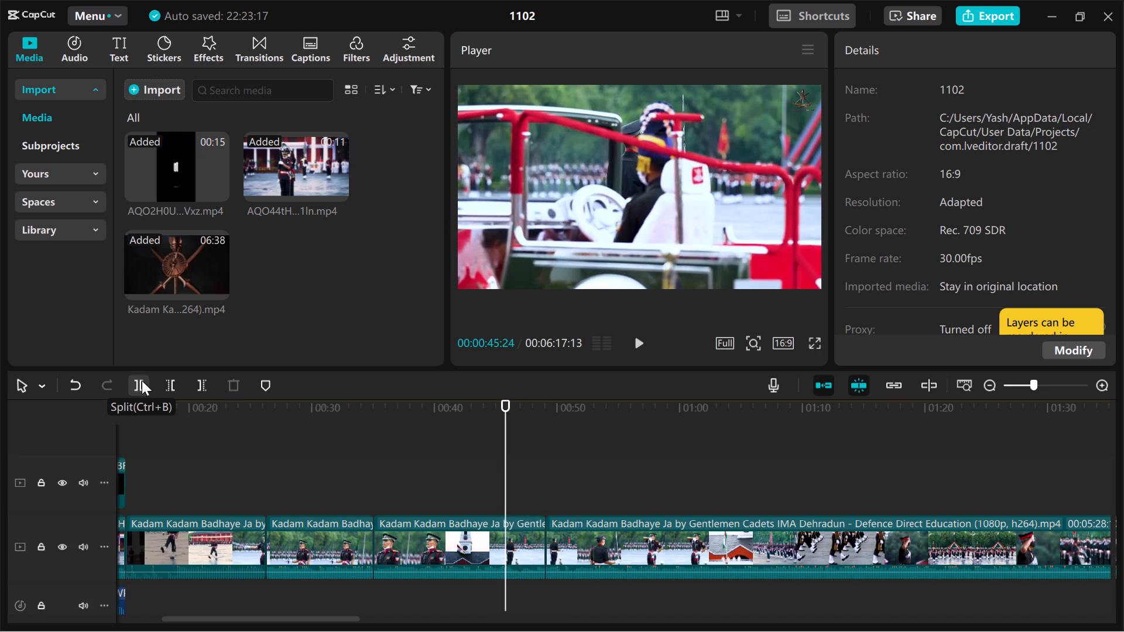
key(Left)
key(Left)
key(Left)
key(Left)
key(Left)
key(Left)
key(Left)
key(Left)
key(Left)
key(Left)
key(Left)
key(Left)
key(Left)
key(Left)
key(Left)
key(Left)
key(Left)
key(Left)
key(Left)
key(Left)
key(Left)
key(Left)
key(Left)
key(Left)
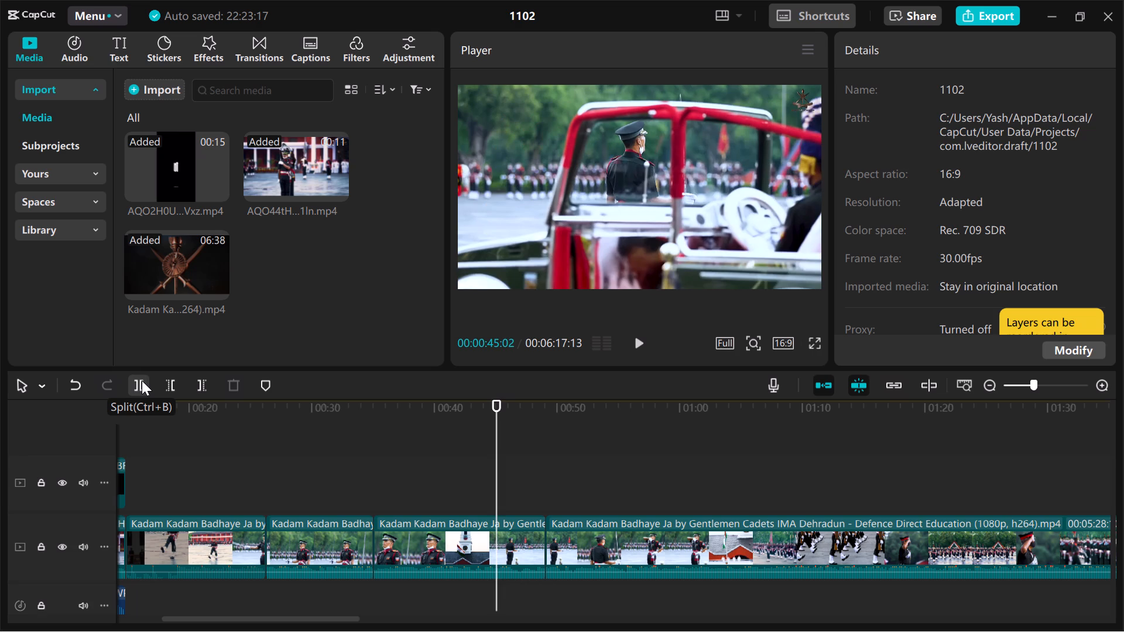
key(Left)
key(Left)
key(Left)
key(Left)
key(Left)
key(Left)
key(Left)
key(Left)
key(Left)
key(Left)
key(Left)
key(Left)
key(Left)
key(Left)
key(Left)
key(Left)
key(Left)
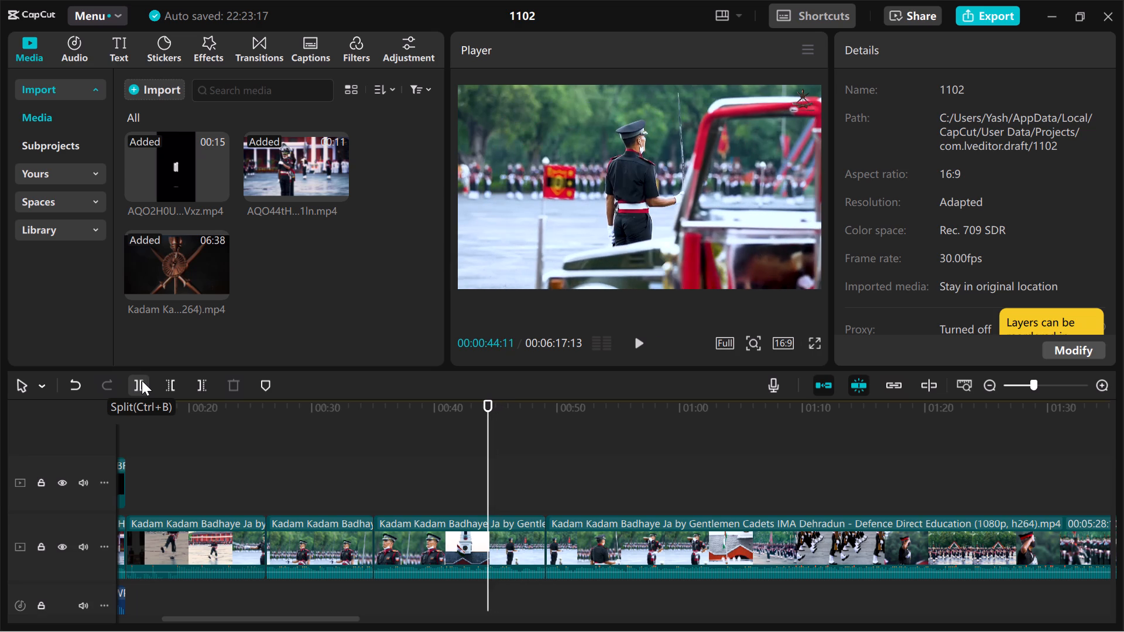
key(Left)
key(Left)
key(Left)
key(Left)
key(Left)
key(Left)
key(Left)
key(Left)
key(Left)
key(Left)
key(Left)
key(Left)
key(Left)
key(Left)
key(Left)
key(Left)
key(Left)
key(Left)
key(Left)
key(Left)
key(Left)
key(Left)
key(Left)
key(Left)
key(Left)
key(Left)
key(Left)
key(Left)
key(Left)
key(Left)
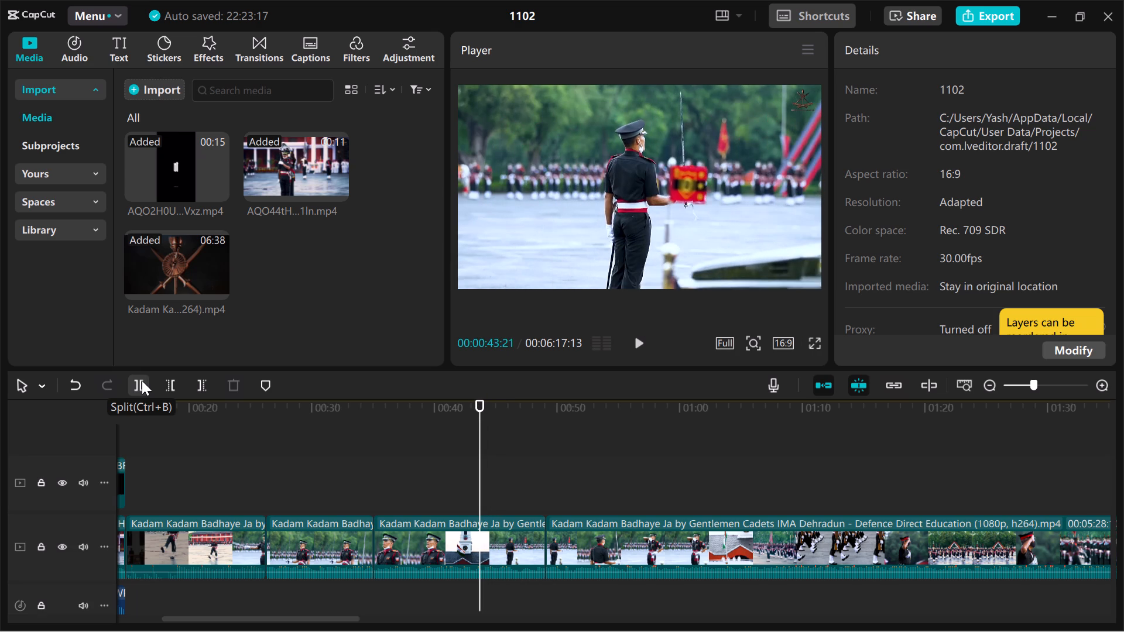
key(Left)
key(Left)
key(Left)
key(Left)
key(Left)
key(Left)
key(Left)
key(Left)
key(Left)
key(Left)
key(Left)
key(Left)
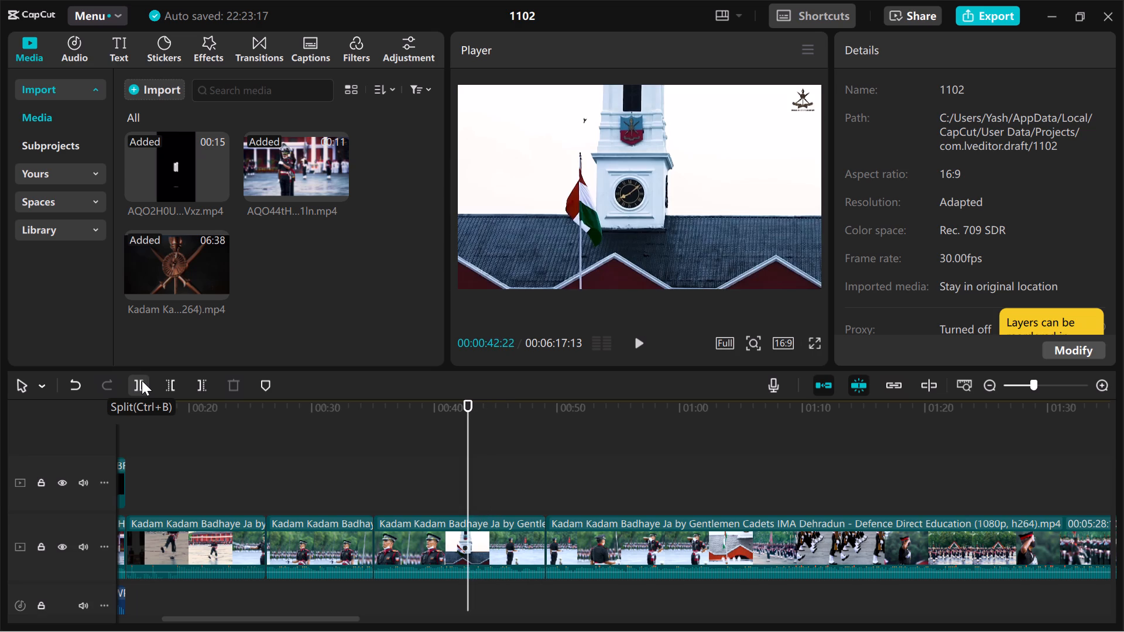
key(Right)
key(Right)
key(Right)
key(Right)
key(Right)
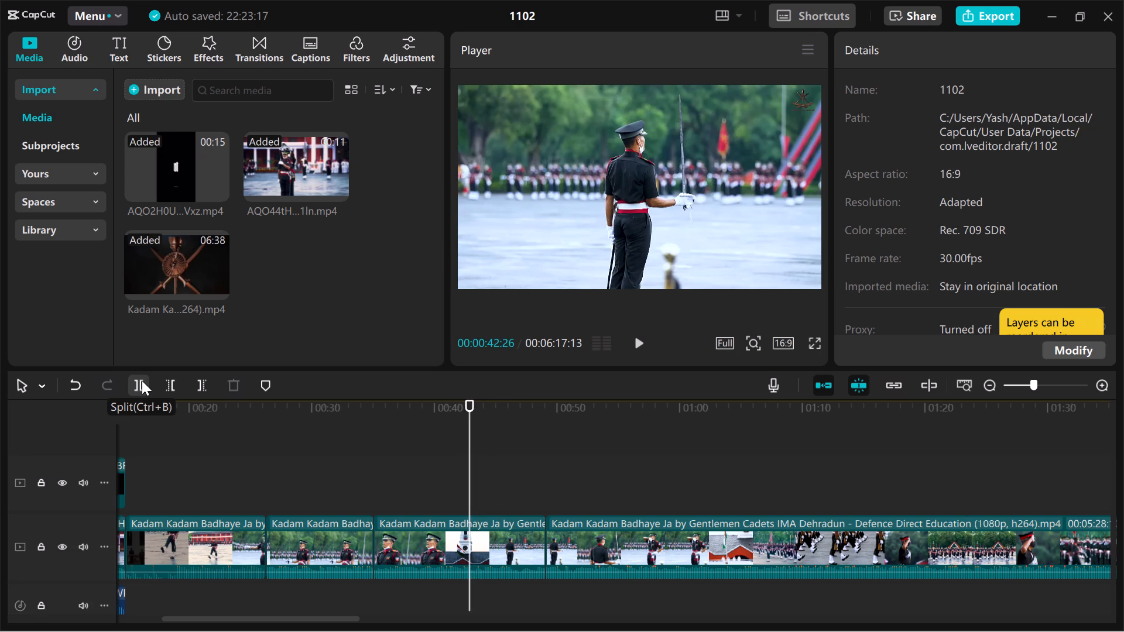
key(Left)
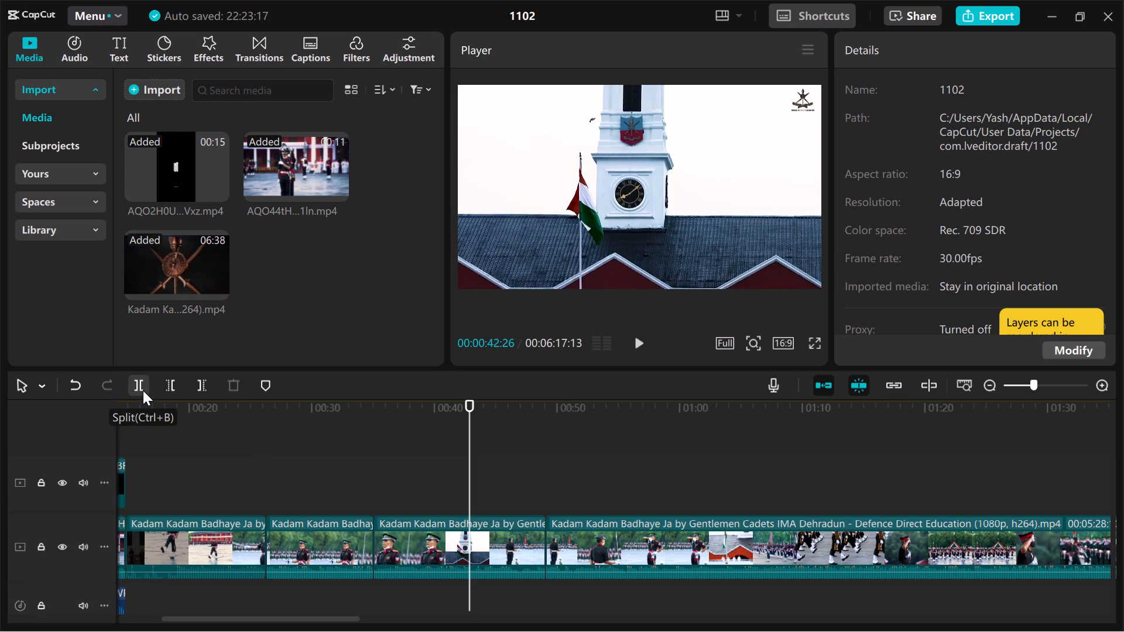
key(ctrl+b)
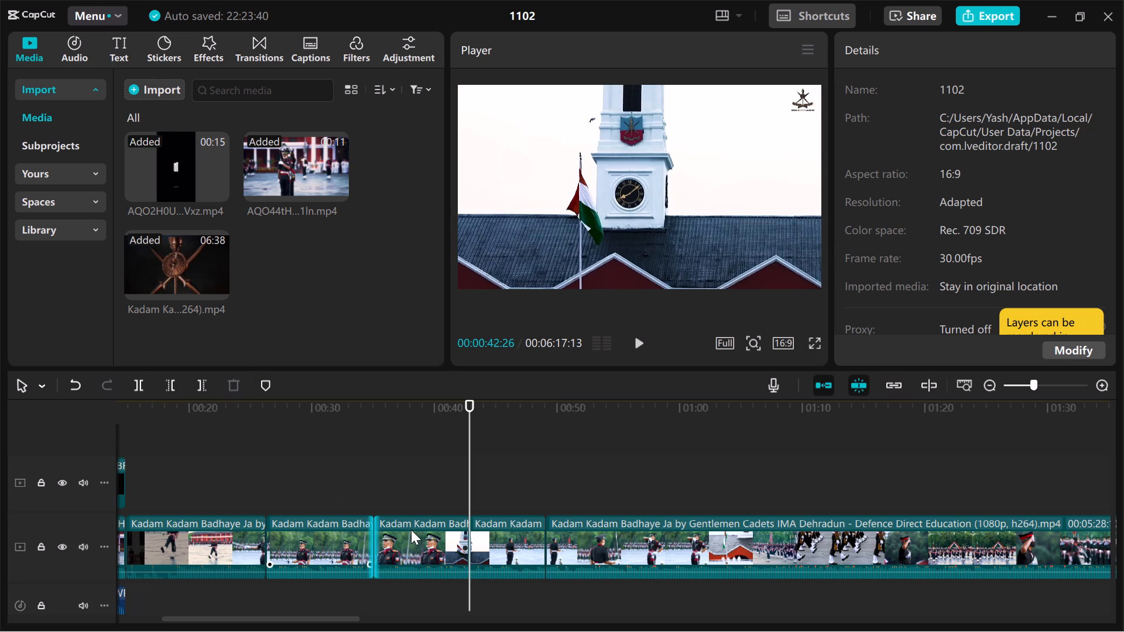
Split the Kadam Kadam Badhaye Ja clip at 00:00:38:21, where the masked officers shot gives way to the clock tower shot.
key(Left)
key(Left)
key(Left)
key(Left)
key(Left)
key(Left)
key(Left)
key(Left)
key(Left)
key(Left)
key(Left)
key(Left)
key(Left)
key(Left)
key(Left)
key(Left)
key(Left)
key(Left)
key(Left)
key(Left)
key(Left)
key(Left)
key(Left)
key(Left)
key(Left)
key(Left)
key(Left)
key(Left)
key(Left)
key(Left)
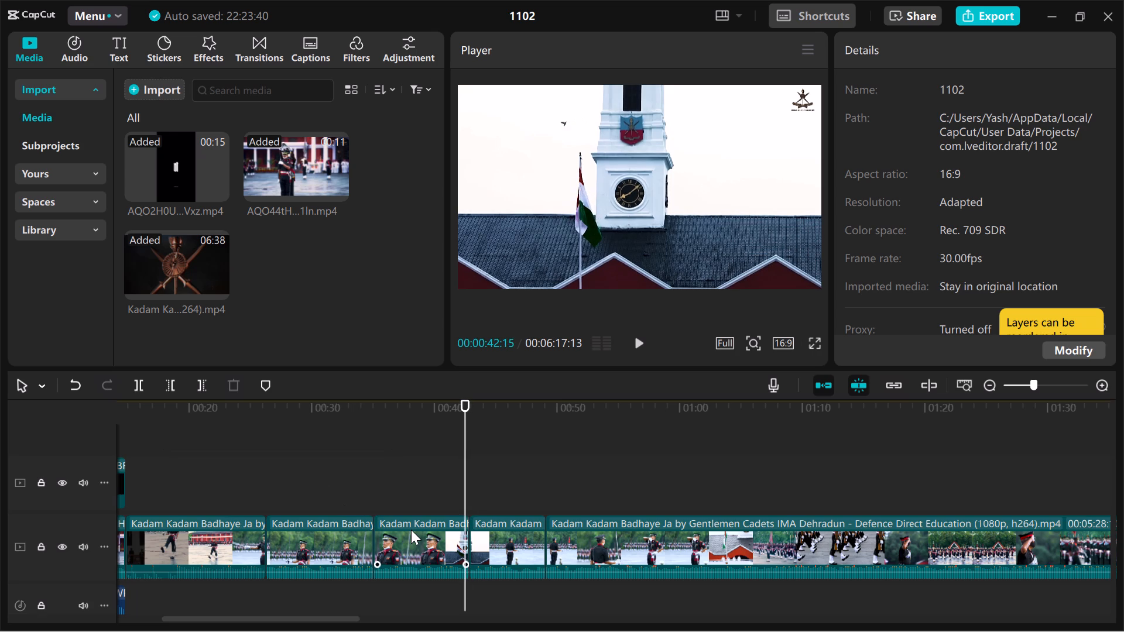
key(Left)
key(Left)
key(Left)
key(Left)
key(Left)
key(Left)
key(Left)
key(Left)
key(Left)
key(Left)
key(Left)
key(Left)
key(Left)
key(Left)
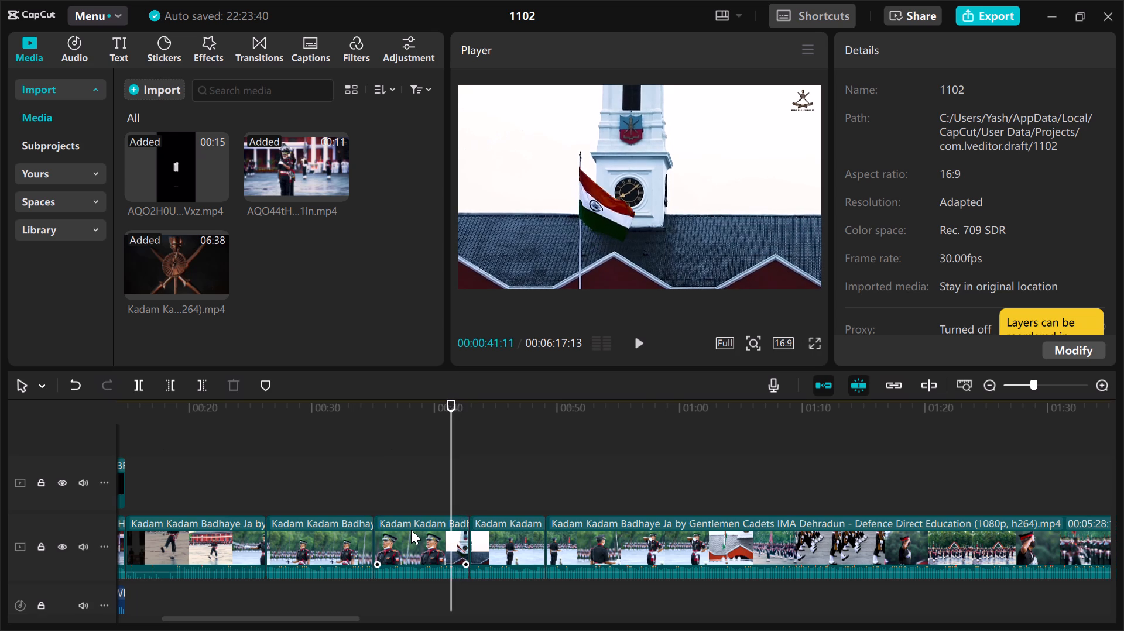
key(Left)
key(Left)
key(Left)
key(Left)
key(Left)
key(Left)
key(Left)
key(Left)
key(Left)
key(Left)
key(Left)
key(Left)
key(Left)
key(Left)
key(Left)
key(Left)
key(Left)
key(Left)
key(Left)
key(Left)
key(Left)
key(Left)
key(Left)
key(Left)
key(Left)
key(Left)
key(Left)
key(Left)
key(Left)
key(Left)
key(Left)
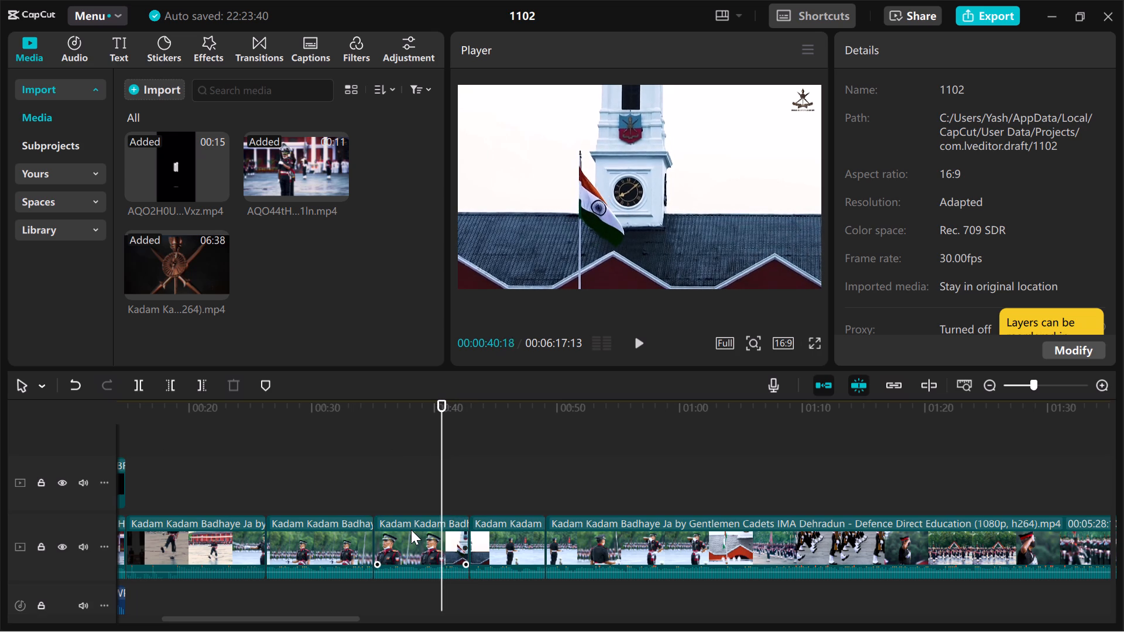
key(Left)
key(Left)
key(Left)
key(Left)
key(Left)
key(Left)
key(Left)
key(Left)
key(Left)
key(Left)
key(Left)
key(Left)
key(Left)
key(Left)
key(Left)
key(Left)
key(Left)
key(Left)
key(Left)
key(Left)
key(Left)
key(Left)
key(Left)
key(Left)
key(Left)
key(Left)
key(Left)
key(Left)
key(Left)
key(Left)
key(Left)
key(Left)
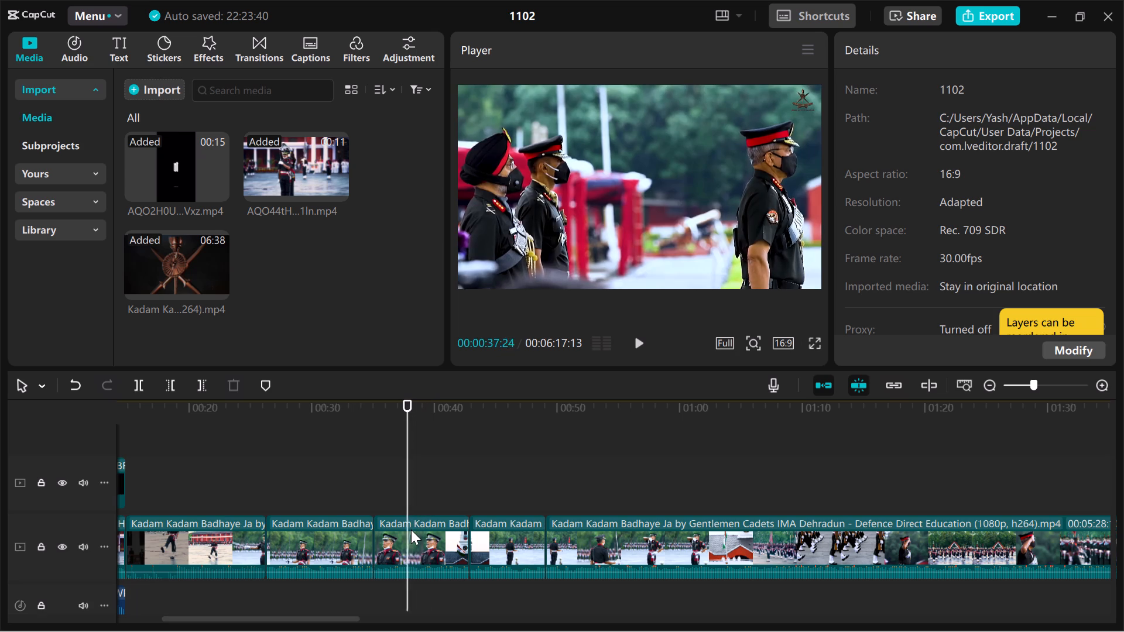
key(Right)
key(Right)
key(Right)
key(Right)
key(Right)
key(Right)
key(Right)
key(Right)
key(Right)
key(Right)
key(Right)
key(Right)
key(Right)
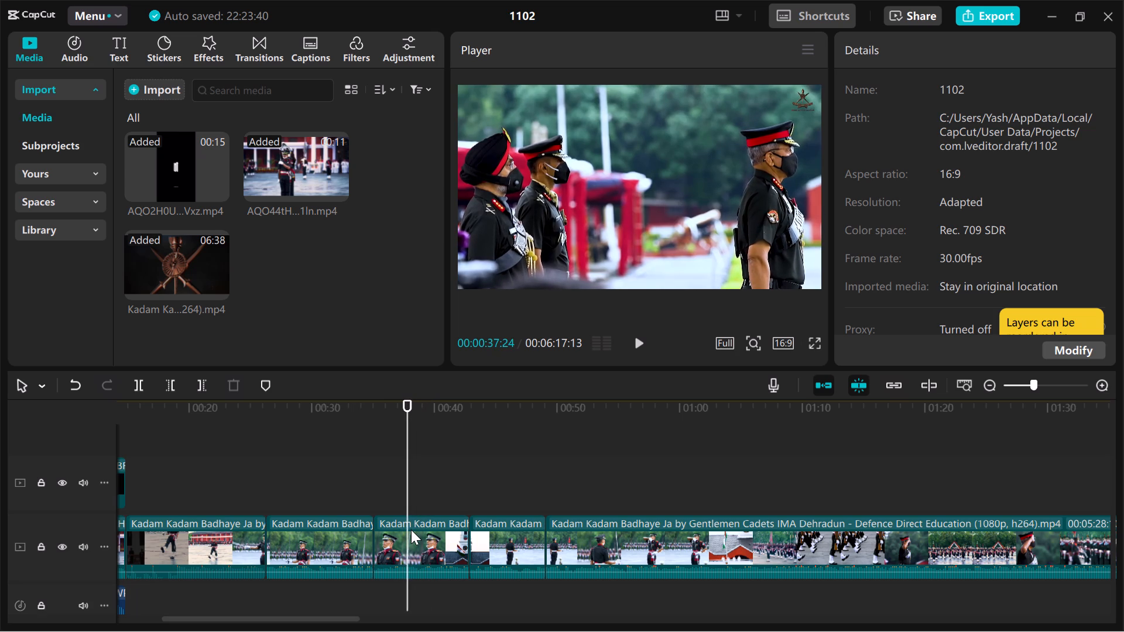
key(Right)
key(Right)
key(Right)
key(Right)
key(Right)
key(Right)
key(Right)
key(Right)
key(Right)
key(Right)
key(Right)
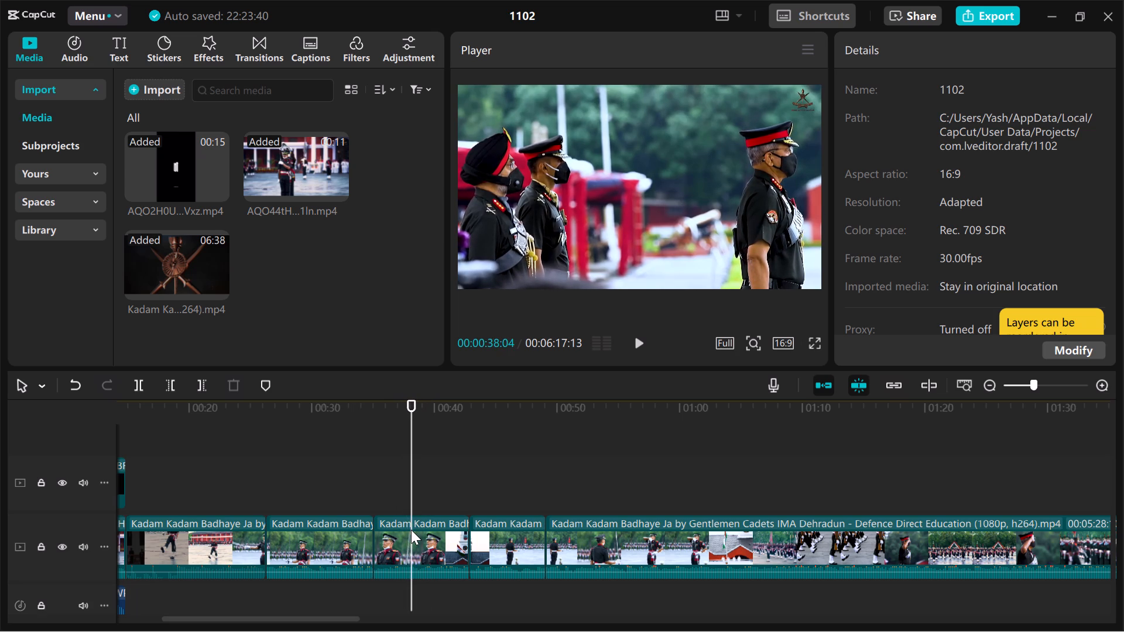
key(Right)
key(Right)
key(Right)
key(Right)
key(Right)
key(Right)
key(Right)
key(Right)
key(Right)
key(Right)
key(Right)
key(Right)
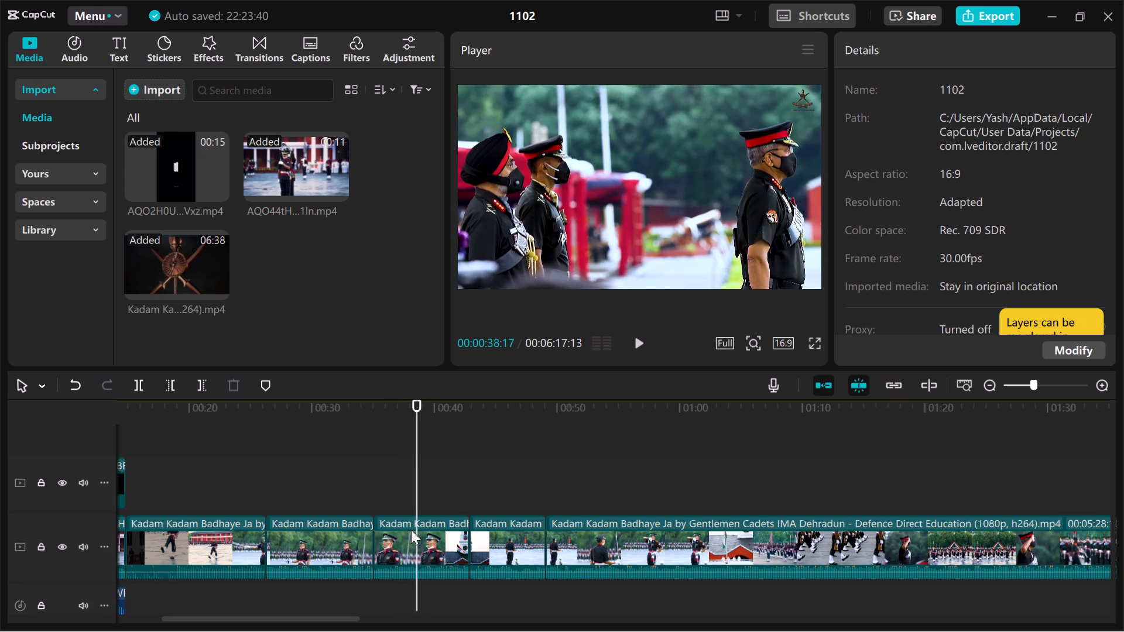
key(Right)
key(Right)
key(Right)
key(Right)
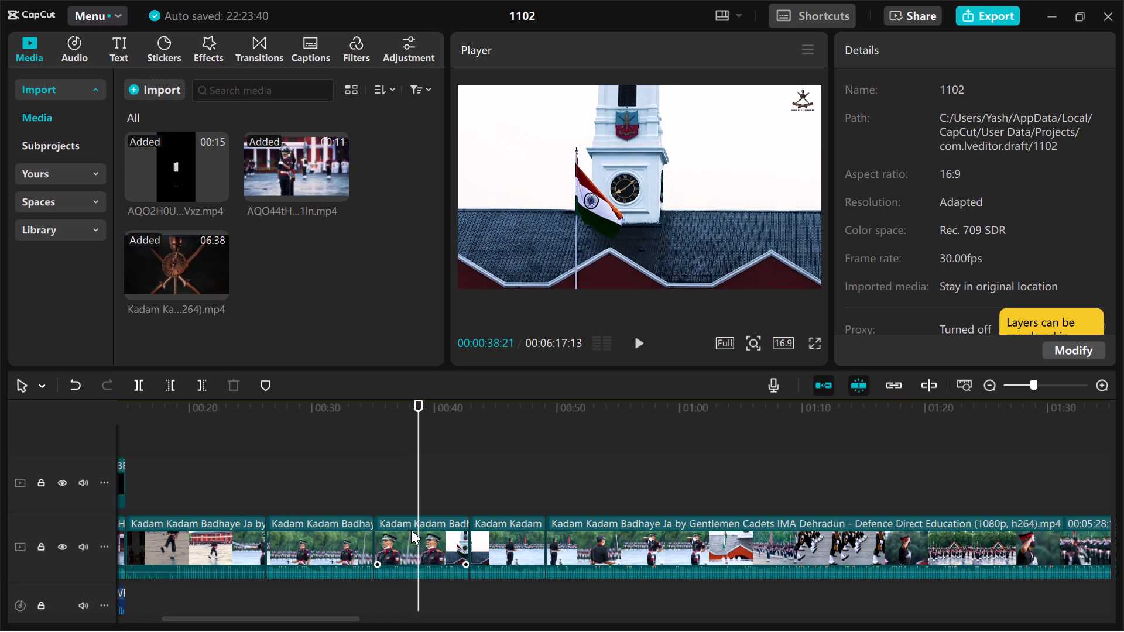
key(Left)
key(Right)
key(ctrl+b)
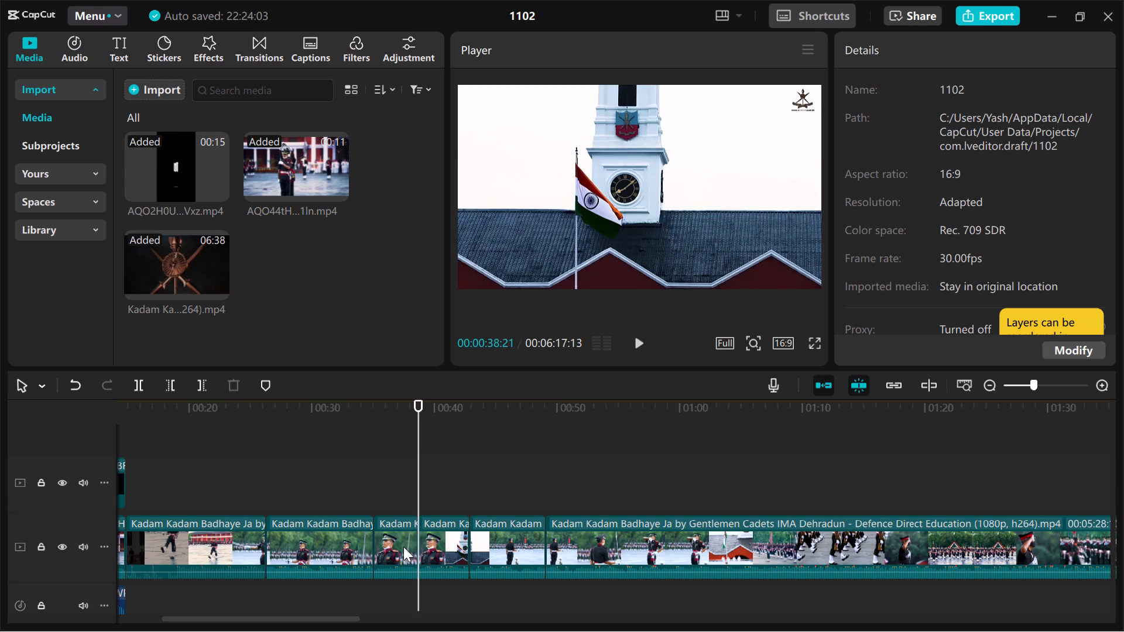
Delete the masked officers segment that sits just before the clock tower shot.
click(403, 547)
key(Delete)
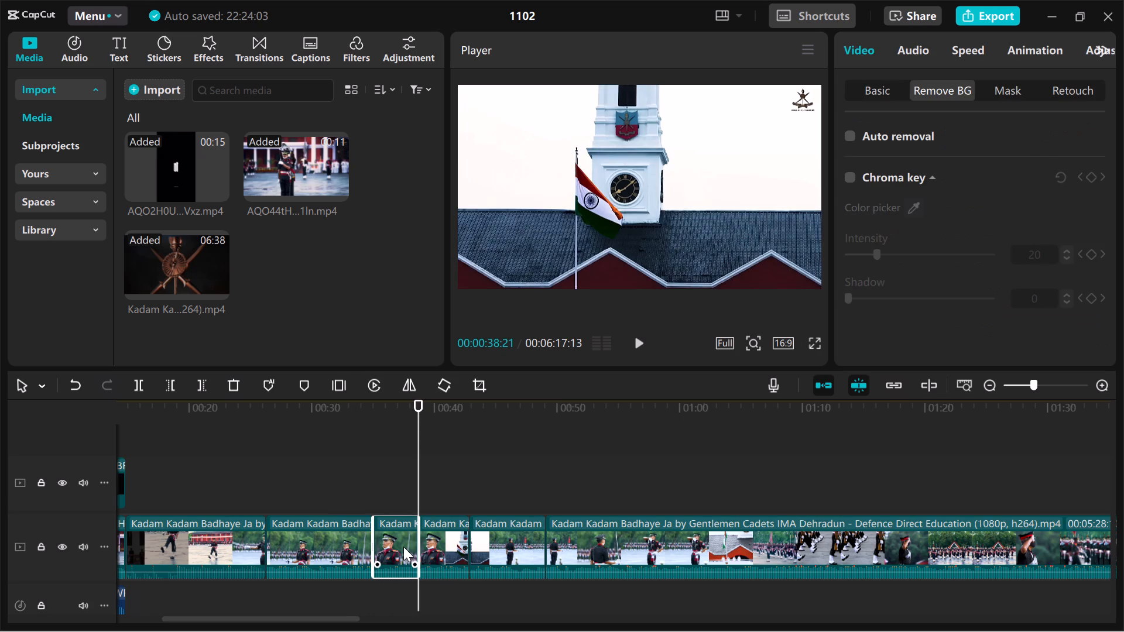
Delete the parade vehicle segment that follows the clock tower shot, previewing it first.
click(454, 554)
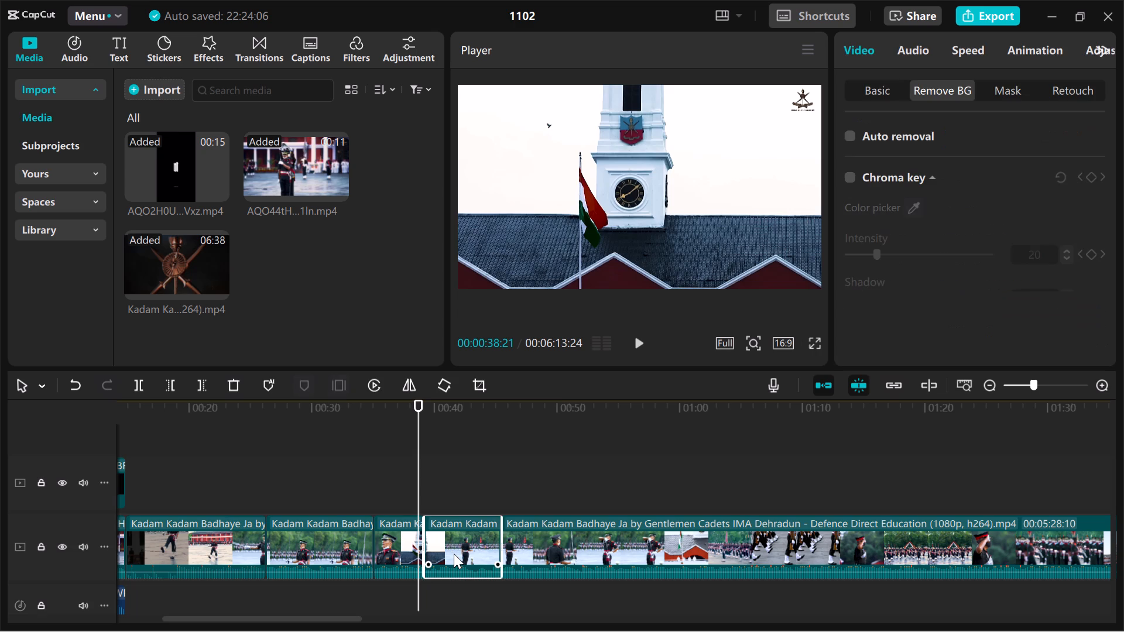
key(space)
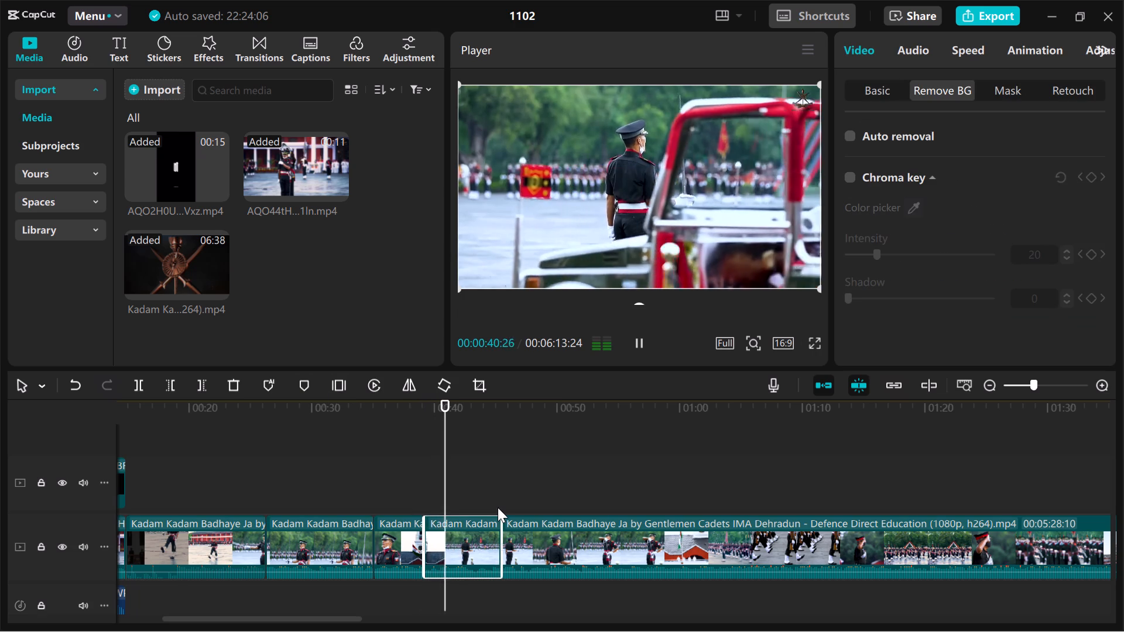
key(Delete)
Split the Kadam Kadam Badhaye Ja clip at 00:00:45:12, where the lone officer shot gives way to the white parade vehicle shot.
key(space)
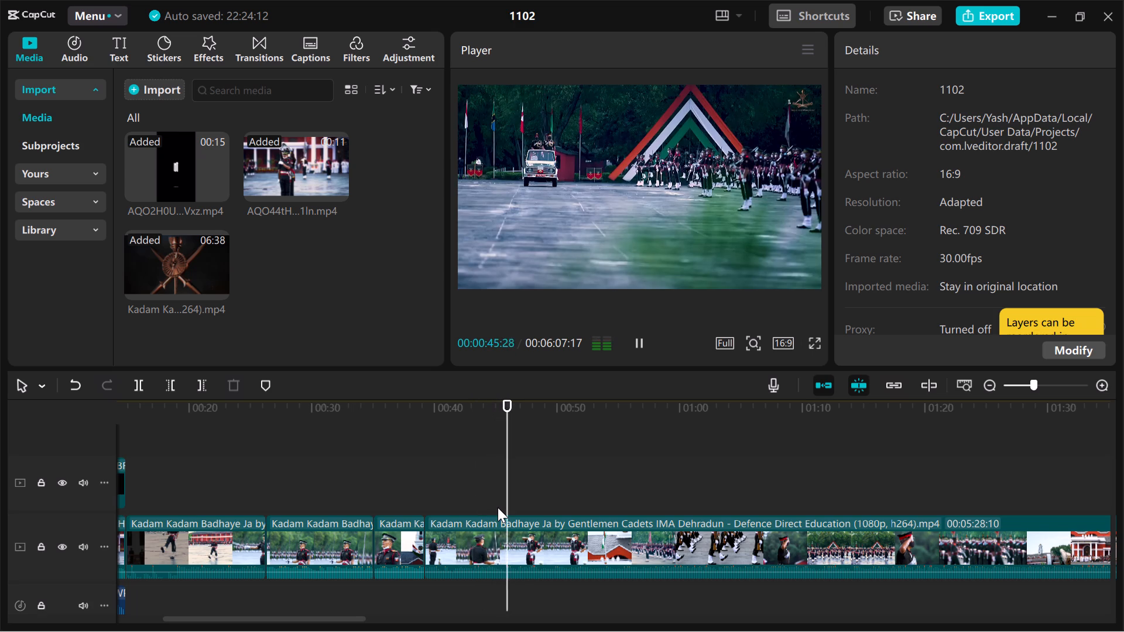
key(space)
key(Left)
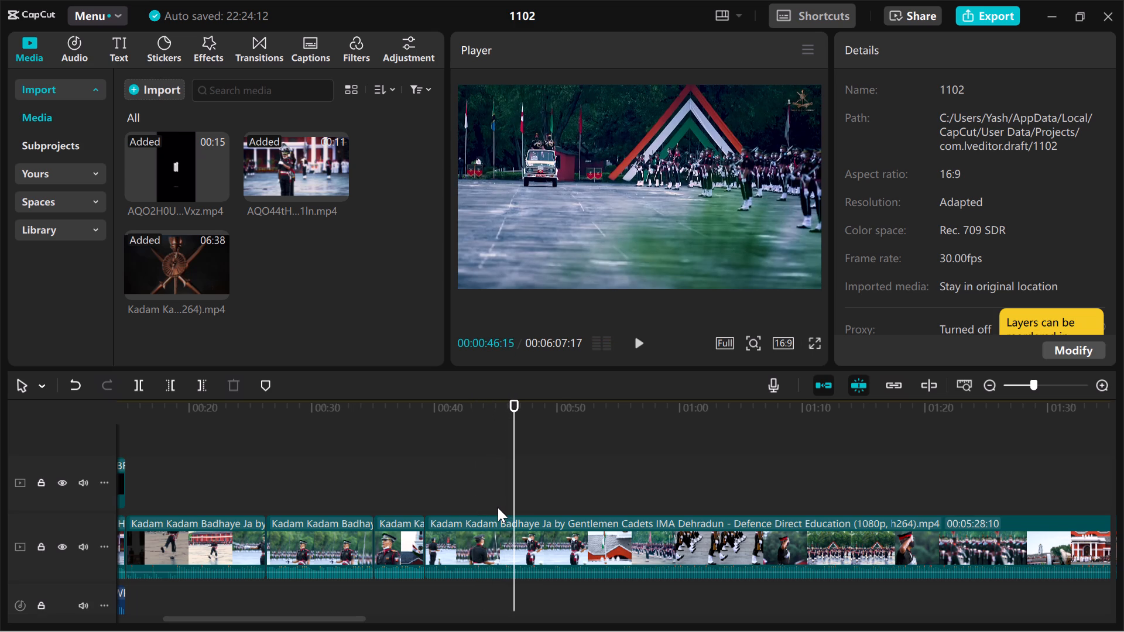
key(Left)
key(Left)
key(Left)
key(Left)
key(Left)
key(Left)
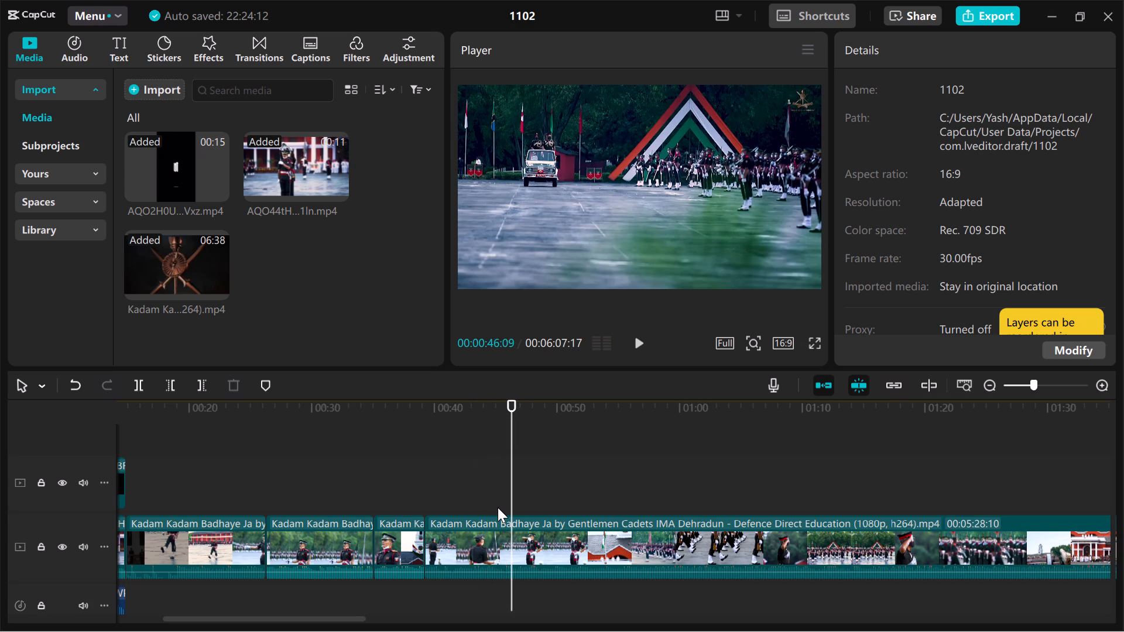
key(Left)
key(Left)
key(Left)
key(Left)
key(Left)
key(Left)
key(Left)
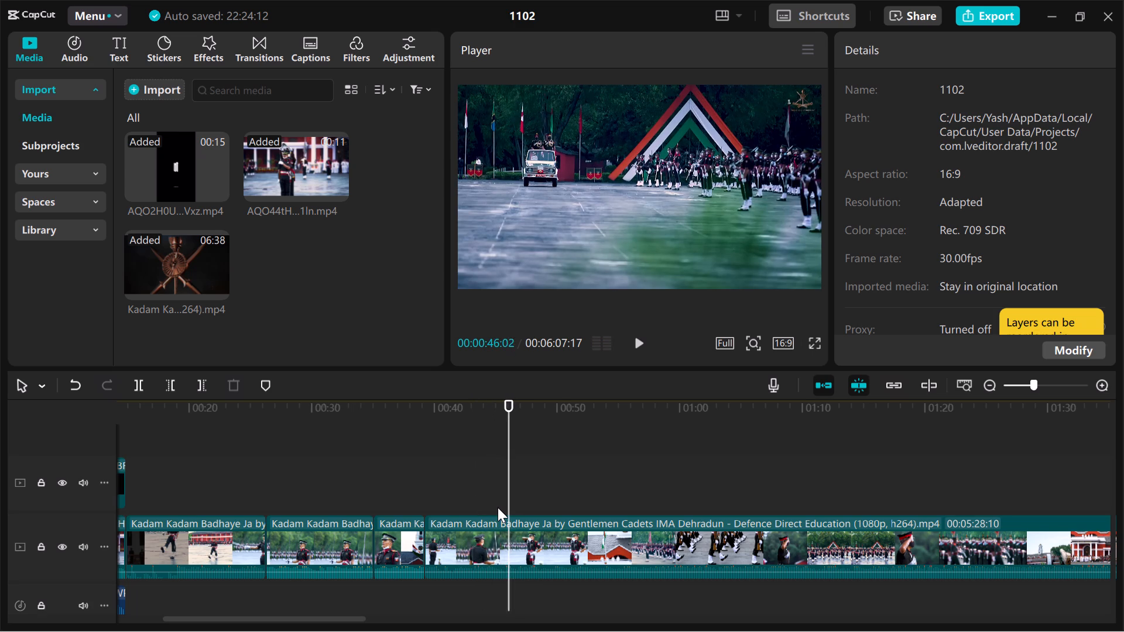
key(Left)
key(Left)
key(Left)
key(Left)
key(Left)
key(Left)
key(Left)
key(Left)
key(Left)
key(Left)
key(Left)
key(Left)
key(Left)
key(Left)
key(Left)
key(Left)
key(Left)
key(Left)
key(Left)
key(Left)
key(Left)
key(Left)
key(Left)
key(Left)
key(Left)
key(Left)
key(Left)
key(Left)
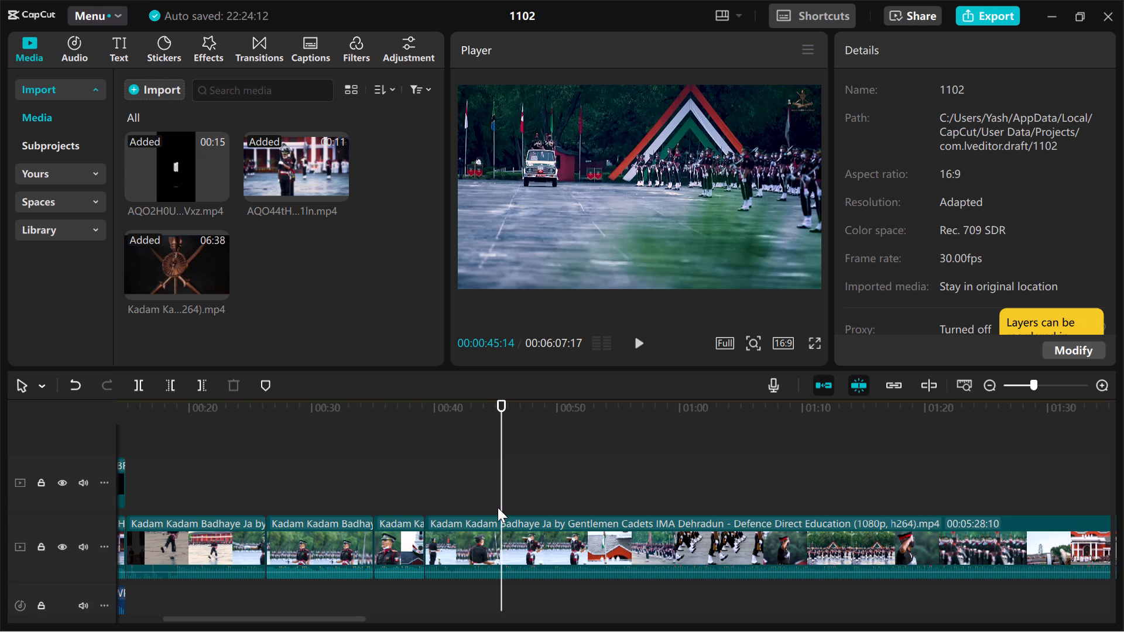
key(Right)
key(Right)
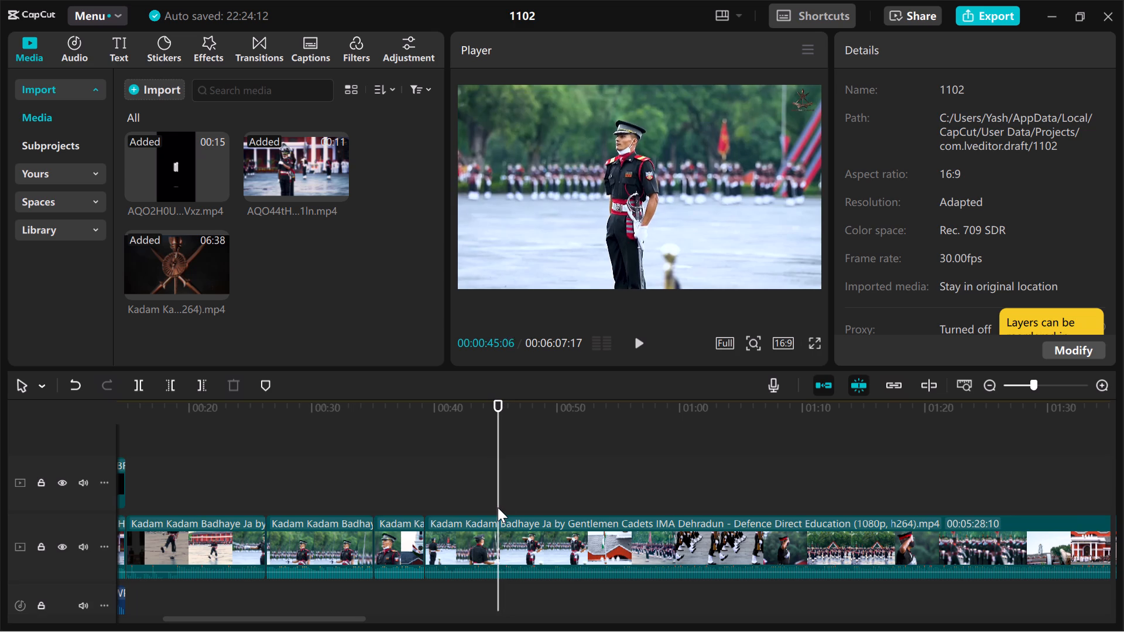
key(Right)
key(Right)
key(Right)
key(Right)
key(Right)
key(Right)
key(Right)
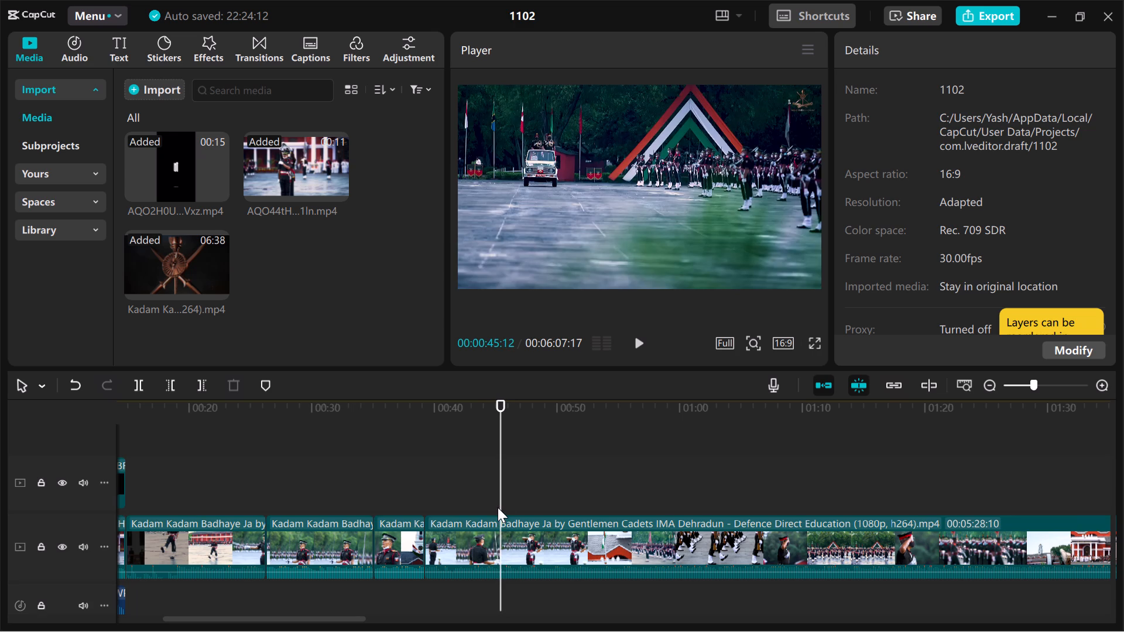
key(Left)
key(Right)
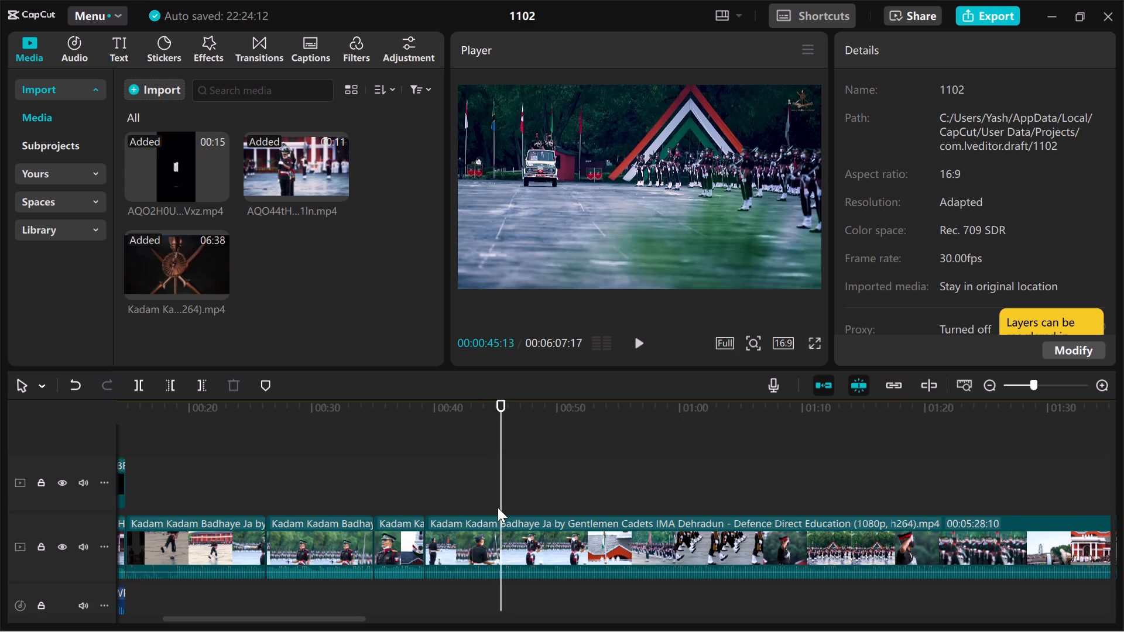
key(Left)
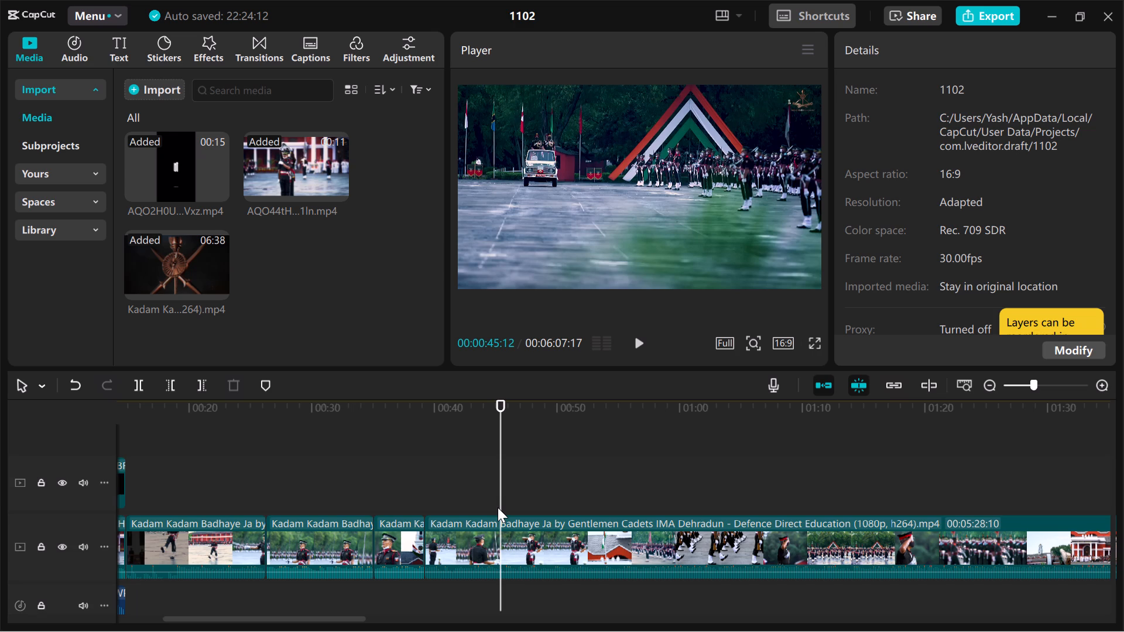
key(ctrl+b)
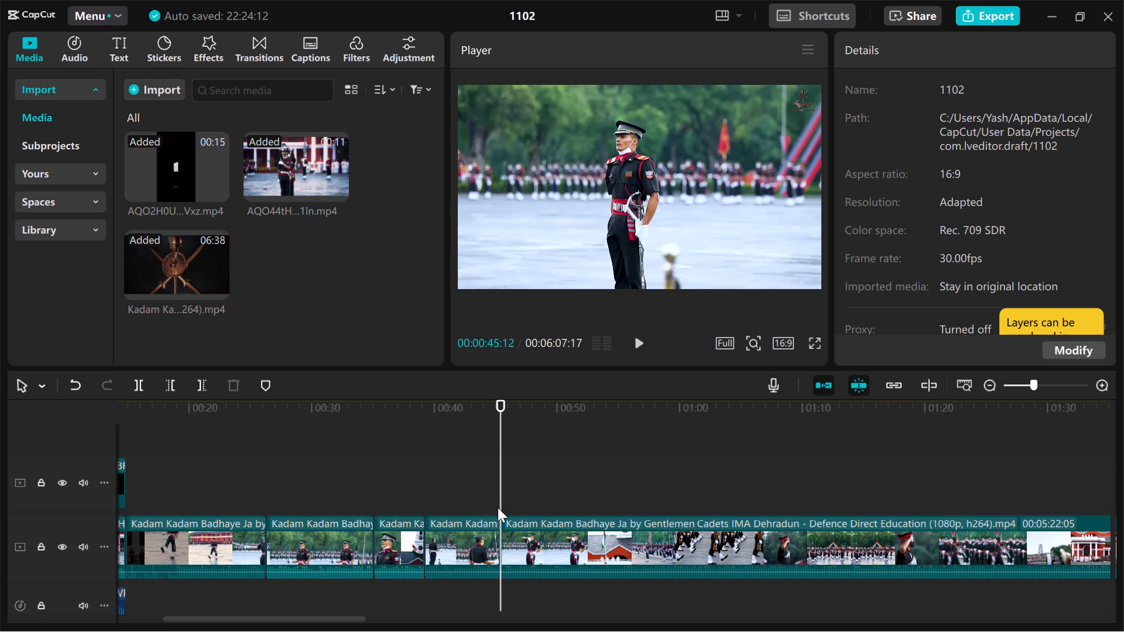
Preview the Kadam Kadam Badhaye Ja footage after the new cut, through the marching cadets and Chetwode Building shots, for usable shots.
key(space)
key(space)
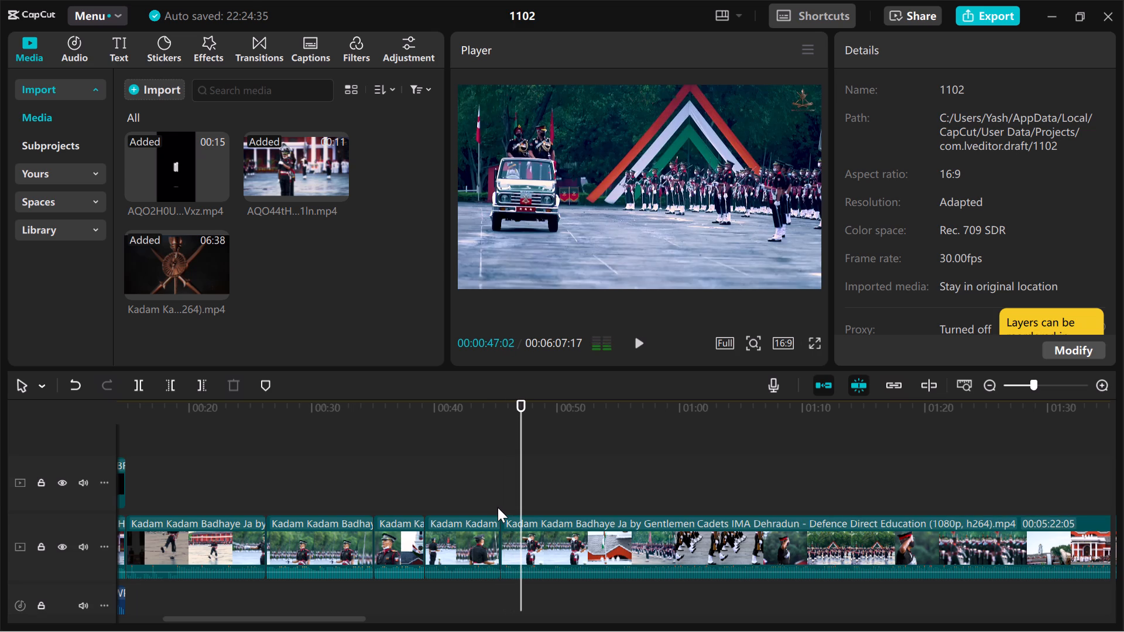
key(space)
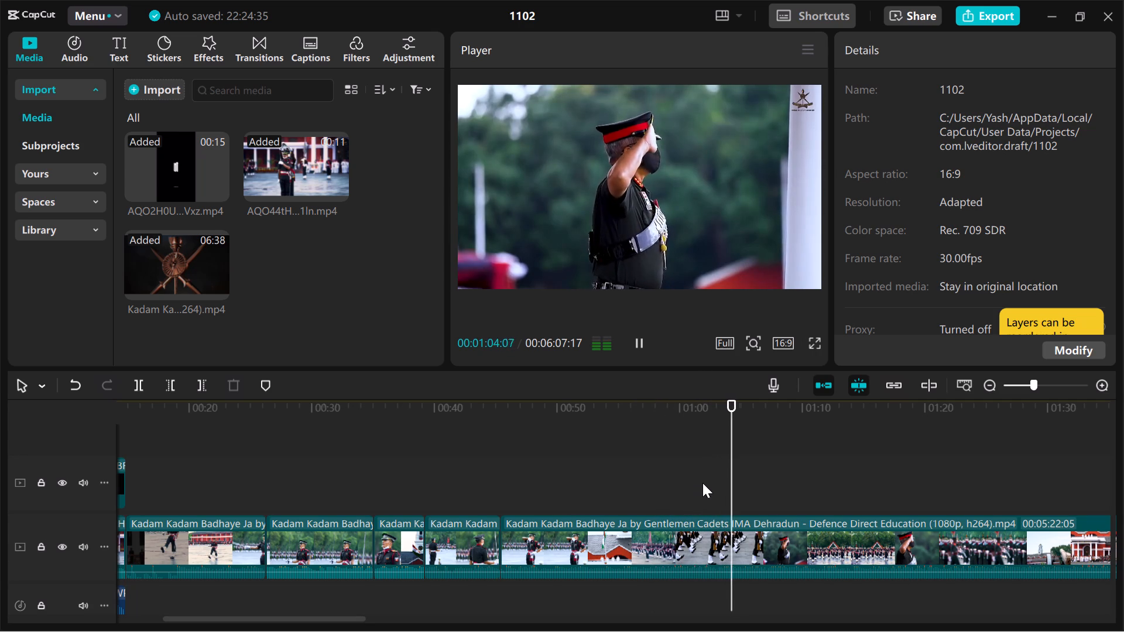
scroll(790, 502, left, 1)
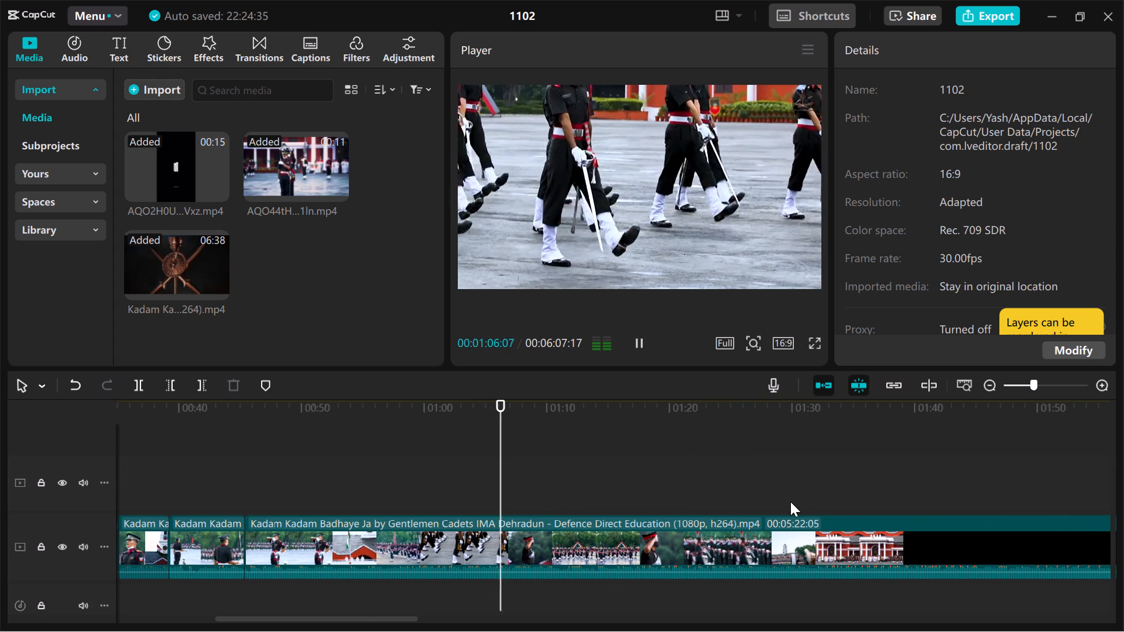
click(766, 486)
key(space)
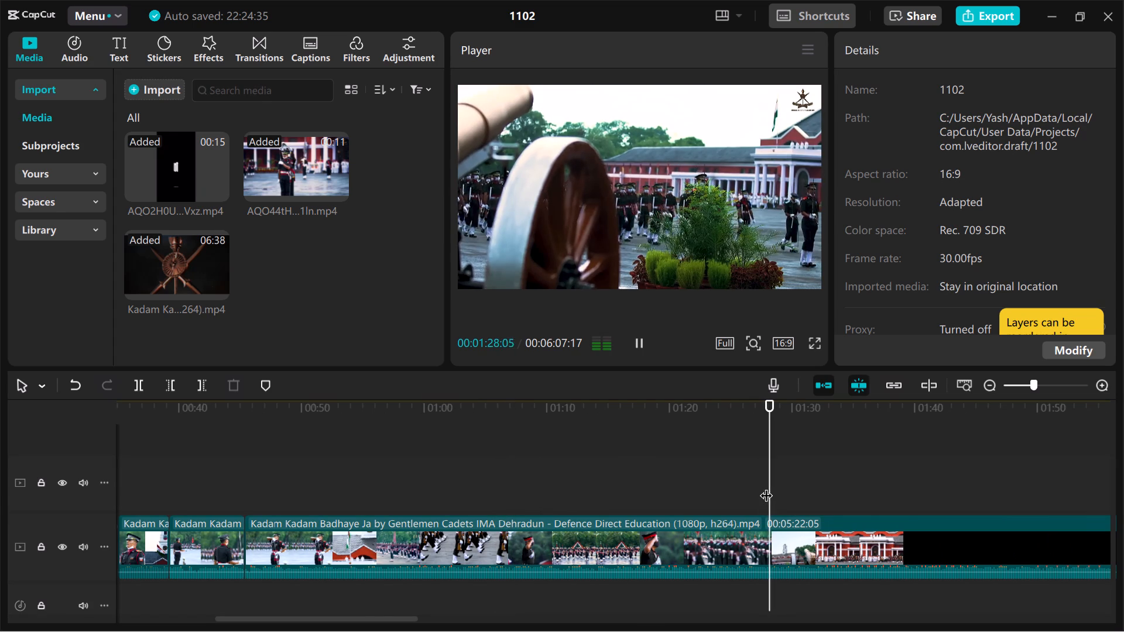
scroll(766, 486, left, 1)
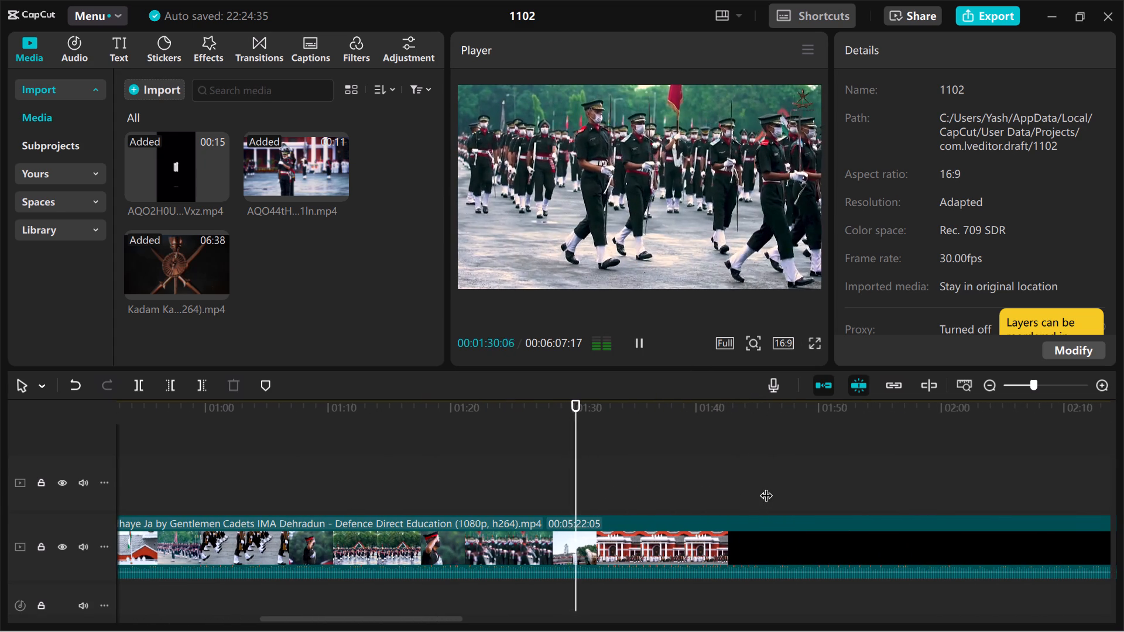
key(Right)
key(Right)
key(Right)
key(Right)
key(Right)
key(Right)
key(Right)
key(Right)
key(Right)
key(Right)
key(Right)
key(Right)
key(Right)
key(Right)
key(Right)
key(Right)
key(Right)
key(Right)
key(Right)
key(Right)
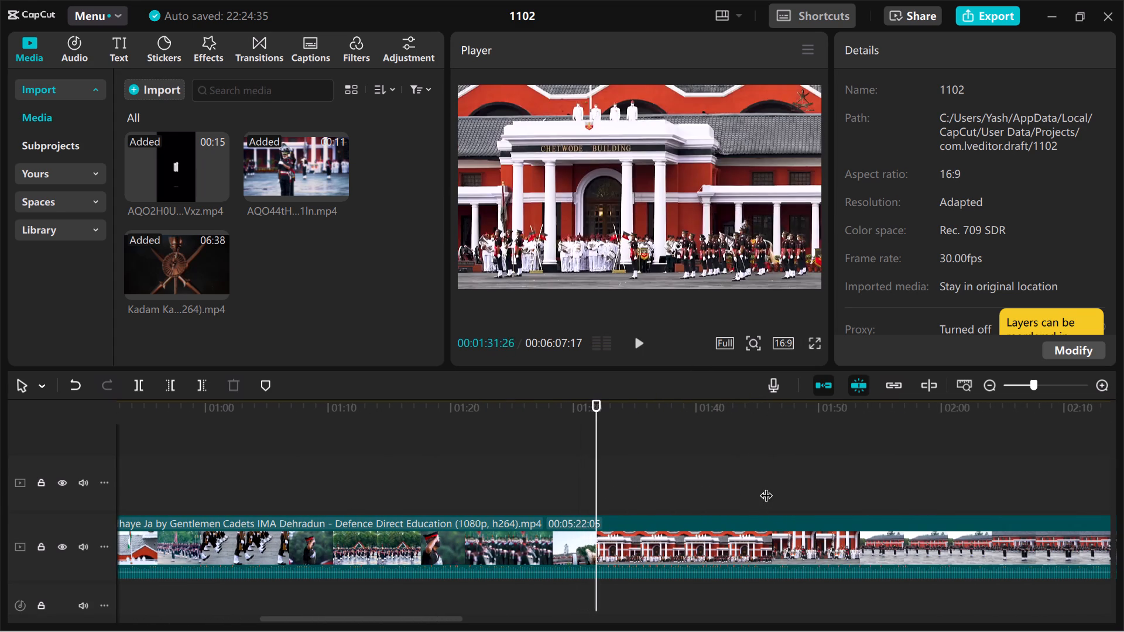
key(space)
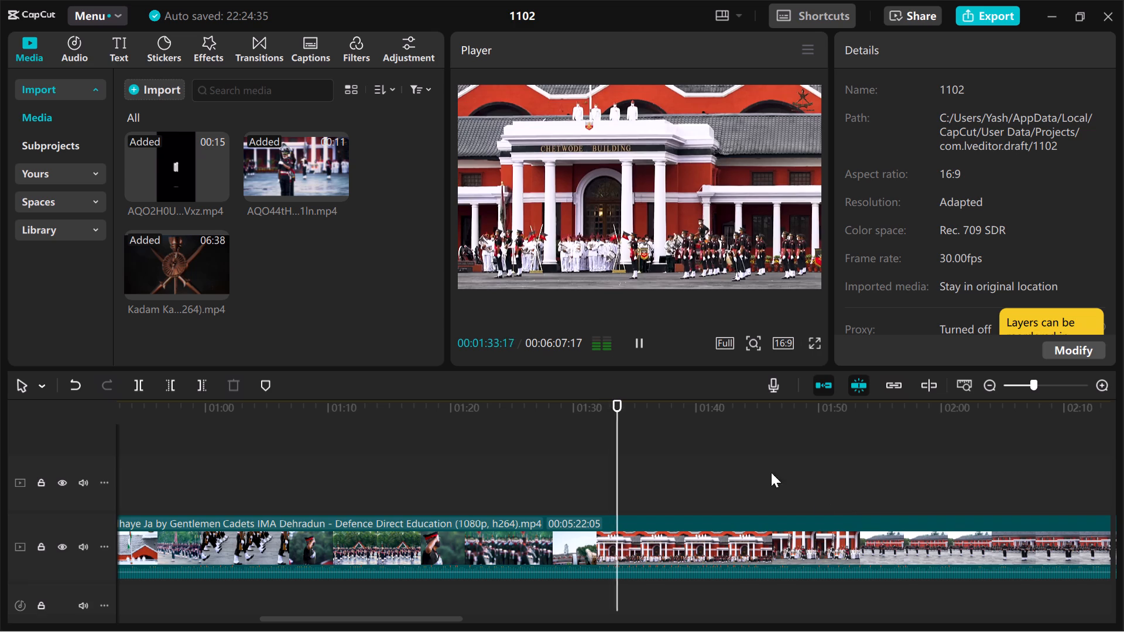
scroll(732, 457, left, 1)
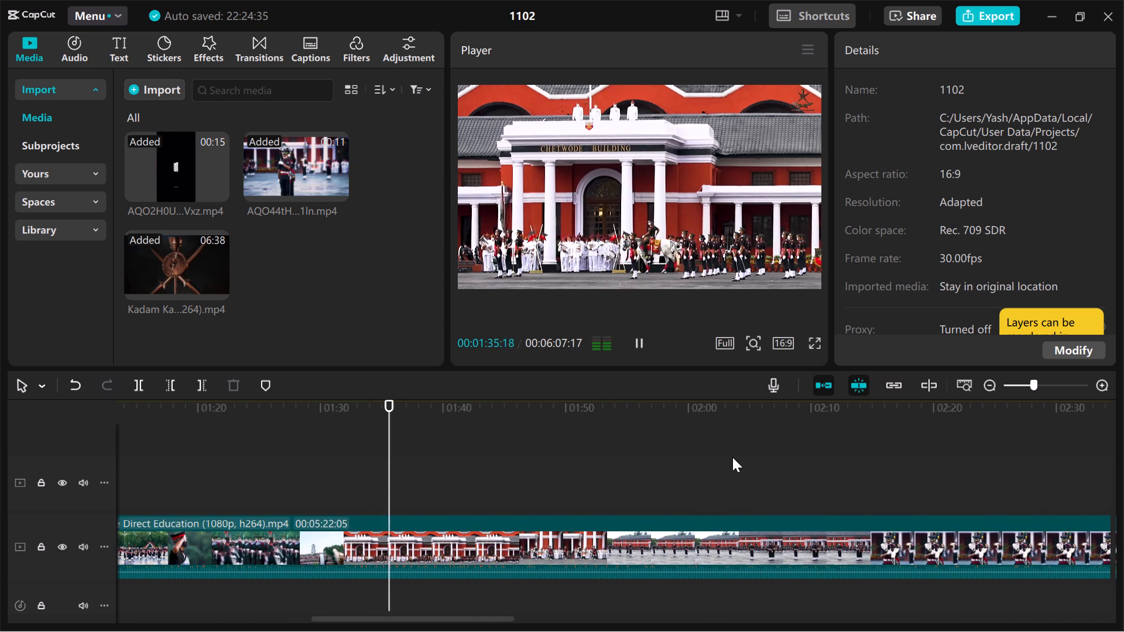
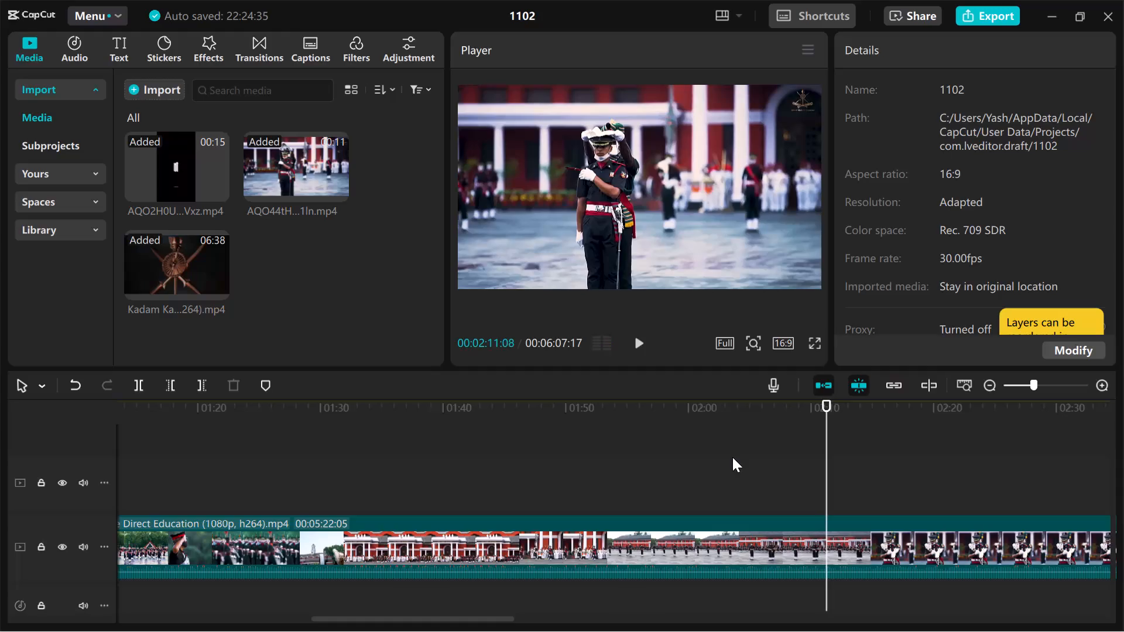
Split the Kadam Kadam Badhaye Ja clip at 00:02:08:06, near the start of the shot of the cadet whose cap cover is being handled.
key(Left)
key(Left)
key(Left)
key(Left)
key(Left)
key(Left)
key(Left)
key(Left)
key(Left)
key(Left)
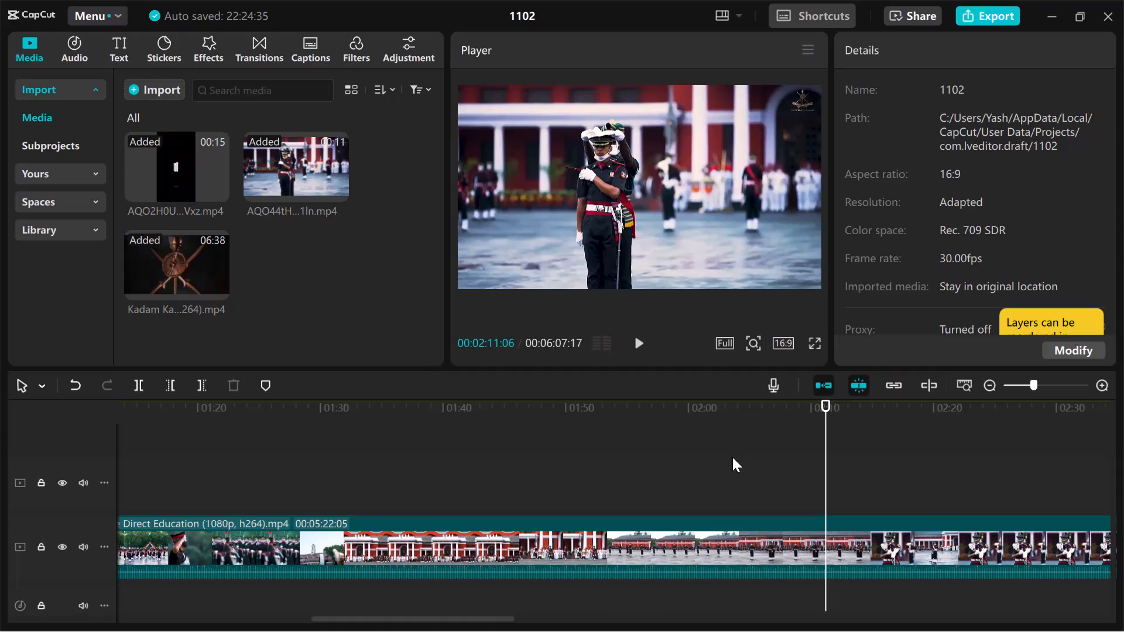
key(Left)
key(Left)
key(Left)
key(Left)
key(Left)
key(Left)
key(Left)
key(Left)
key(Left)
key(Left)
key(Left)
key(Left)
key(Left)
key(Left)
key(Left)
key(Left)
key(Left)
key(Left)
key(Left)
key(Left)
key(Left)
key(Left)
key(Left)
key(Left)
key(Left)
key(Left)
key(Left)
key(Left)
key(Left)
key(Left)
key(Left)
key(Left)
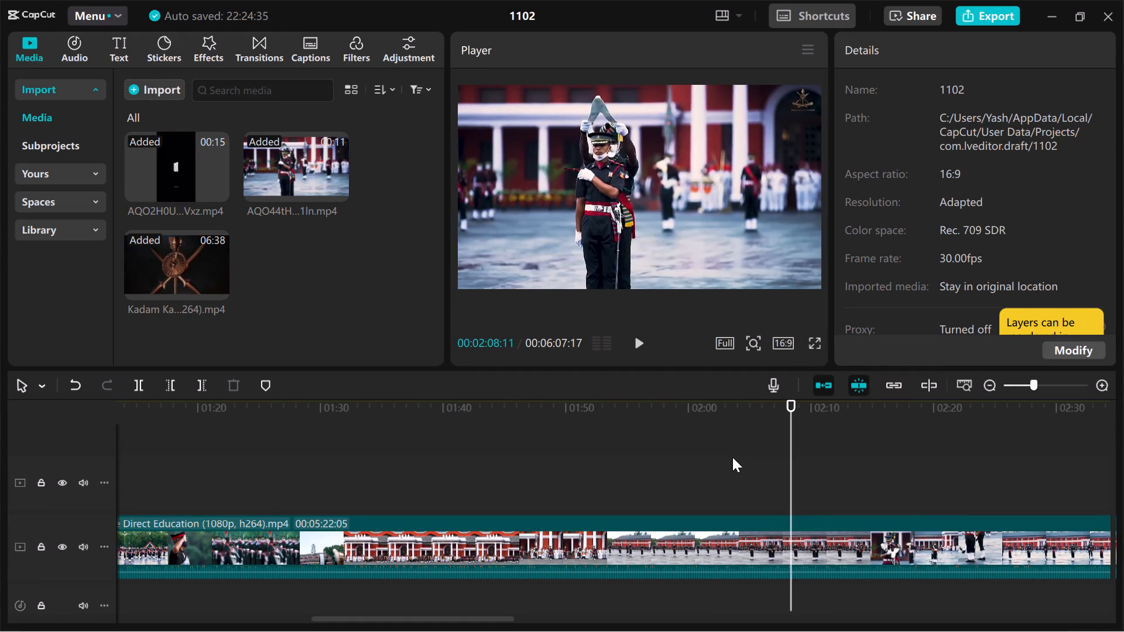
key(Right)
key(Right)
key(Right)
key(Right)
key(Right)
key(Right)
key(Right)
key(Right)
key(Right)
key(Right)
key(Right)
key(Right)
key(Right)
key(Right)
key(Right)
key(Right)
key(Right)
key(Right)
key(Right)
key(Right)
key(Right)
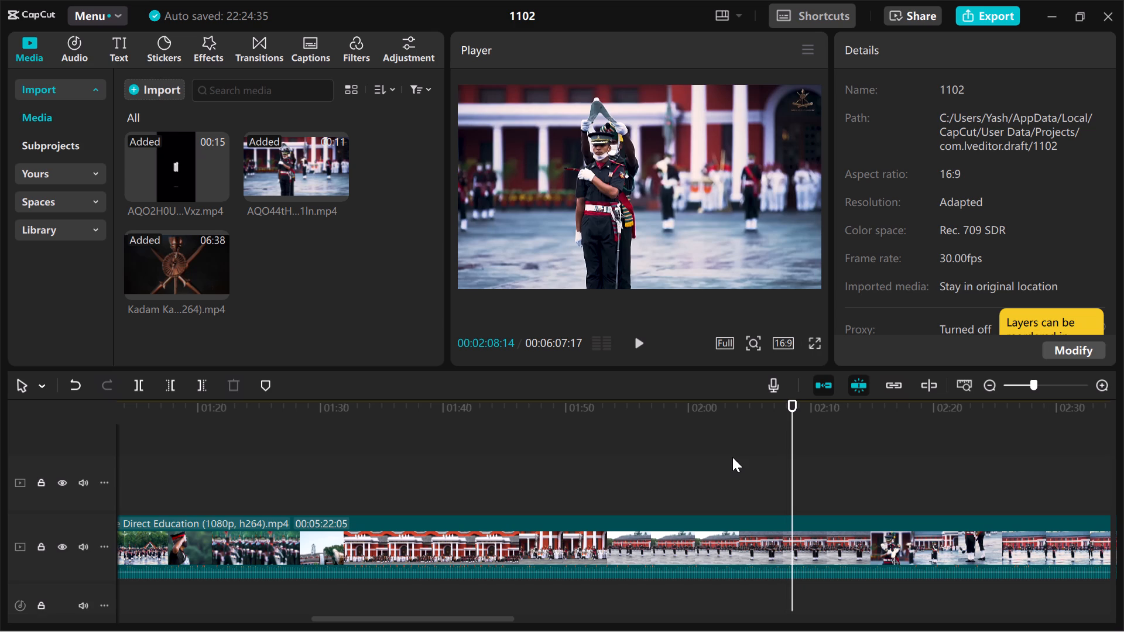
key(Left)
key(Left)
key(Left)
key(Left)
key(Left)
key(Left)
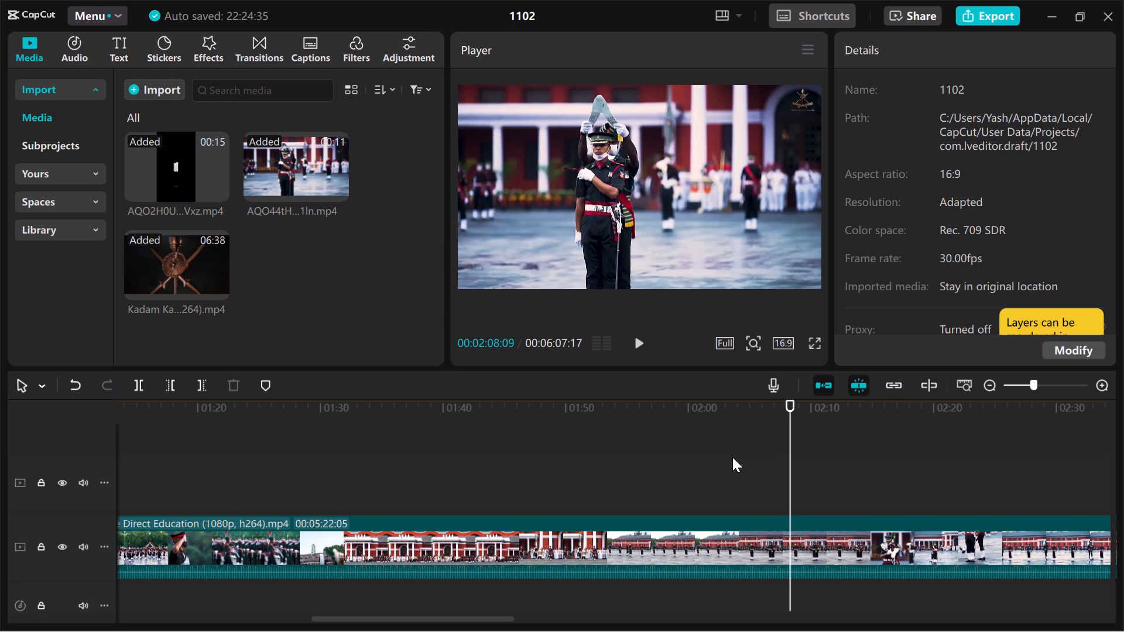
key(Left)
key(Left)
key(Left)
key(Left)
key(Right)
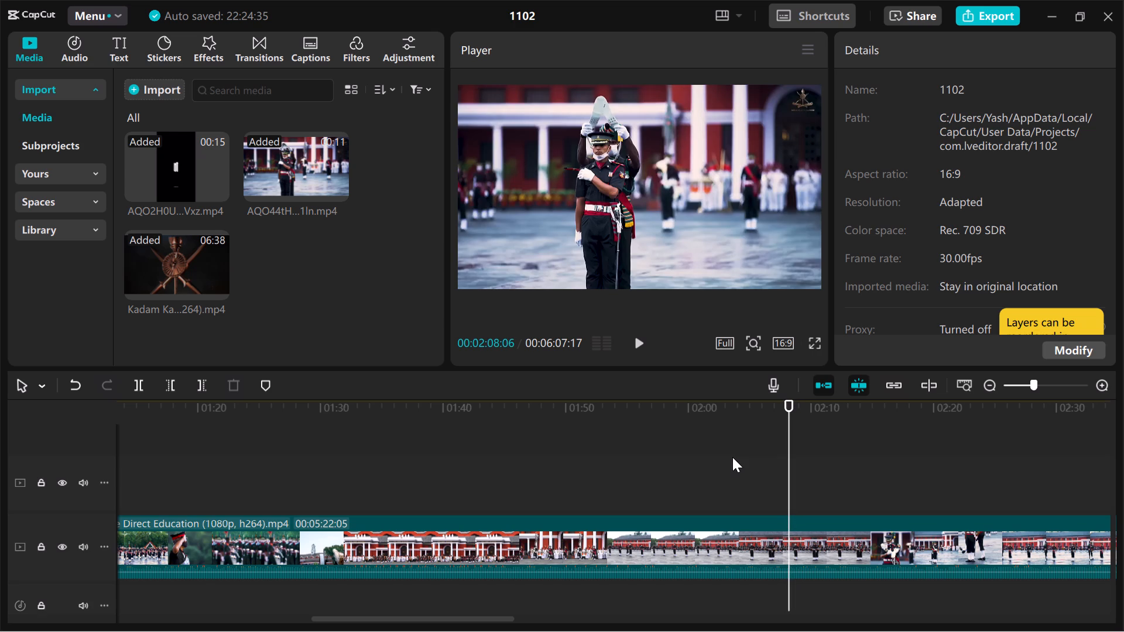
key(ctrl+b)
Delete the long Kadam Kadam Badhaye Ja segment that ends at the 00:02:08:06 cut.
click(694, 550)
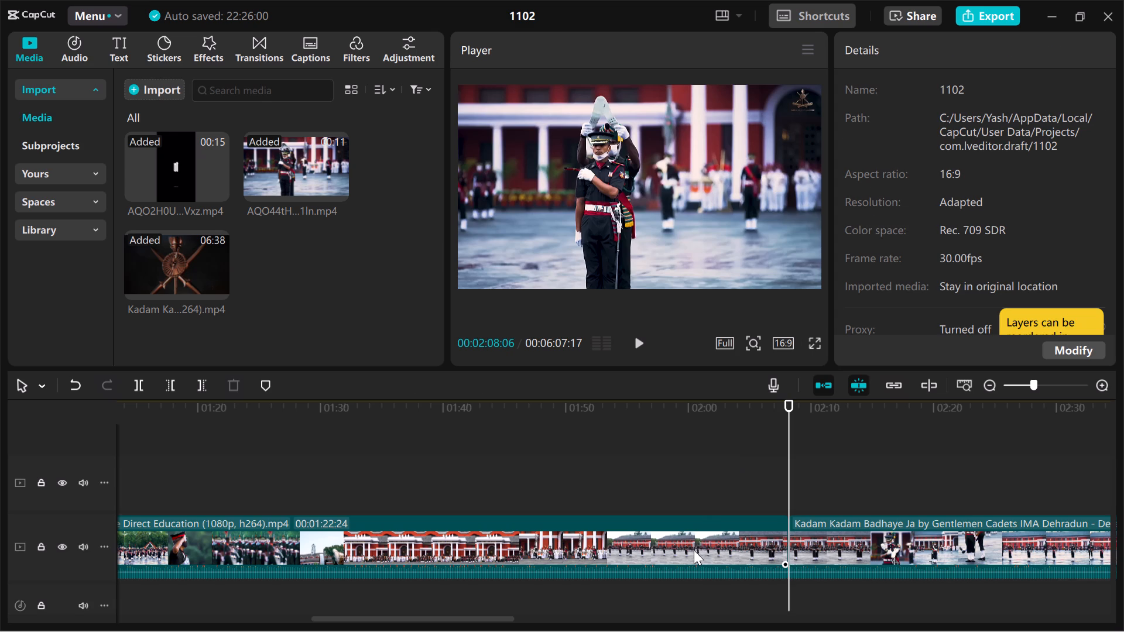
key(Delete)
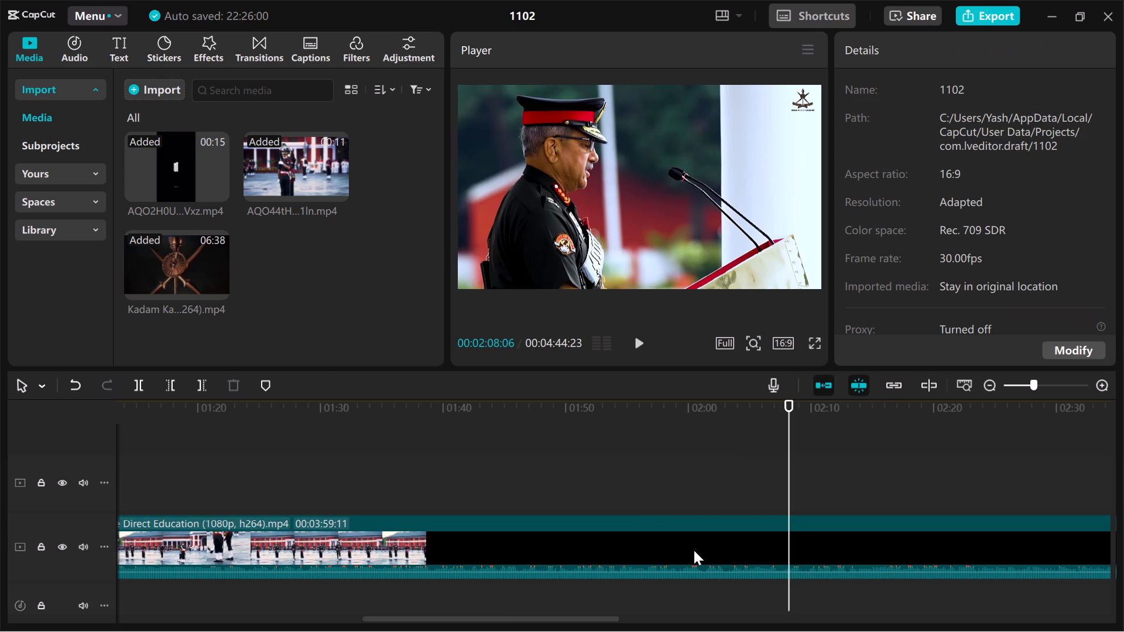
Preview the remaining Kadam Kadam Badhaye Ja footage from 00:00:50:00, through the uniformed cadet shots, to find the next cut point.
scroll(543, 460, right, 1)
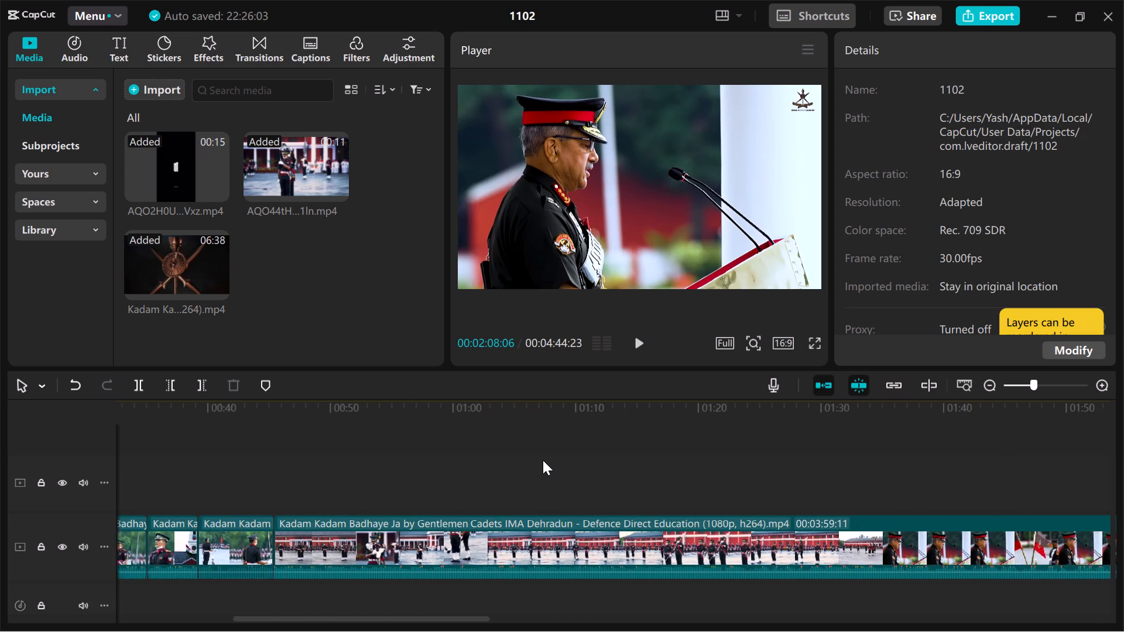
scroll(543, 460, right, 1)
click(388, 446)
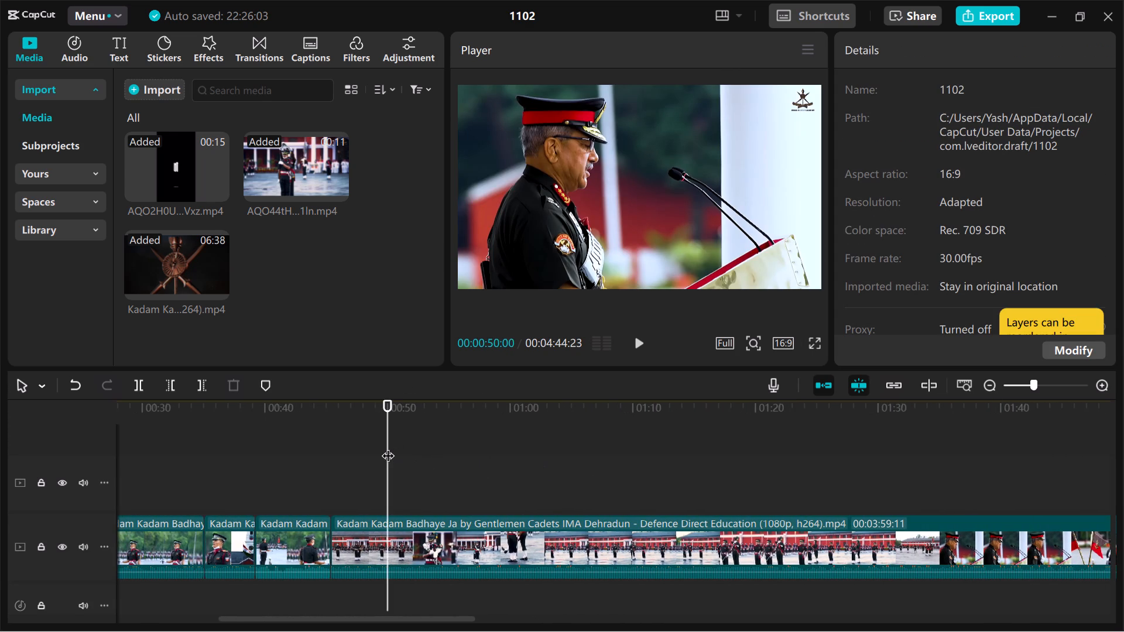
key(space)
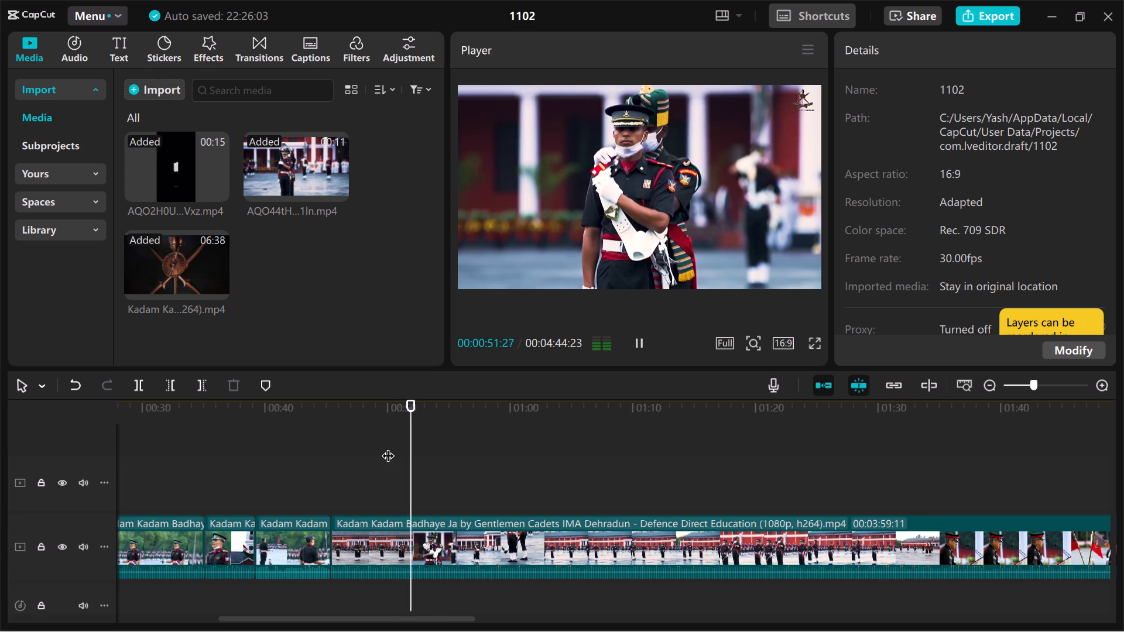
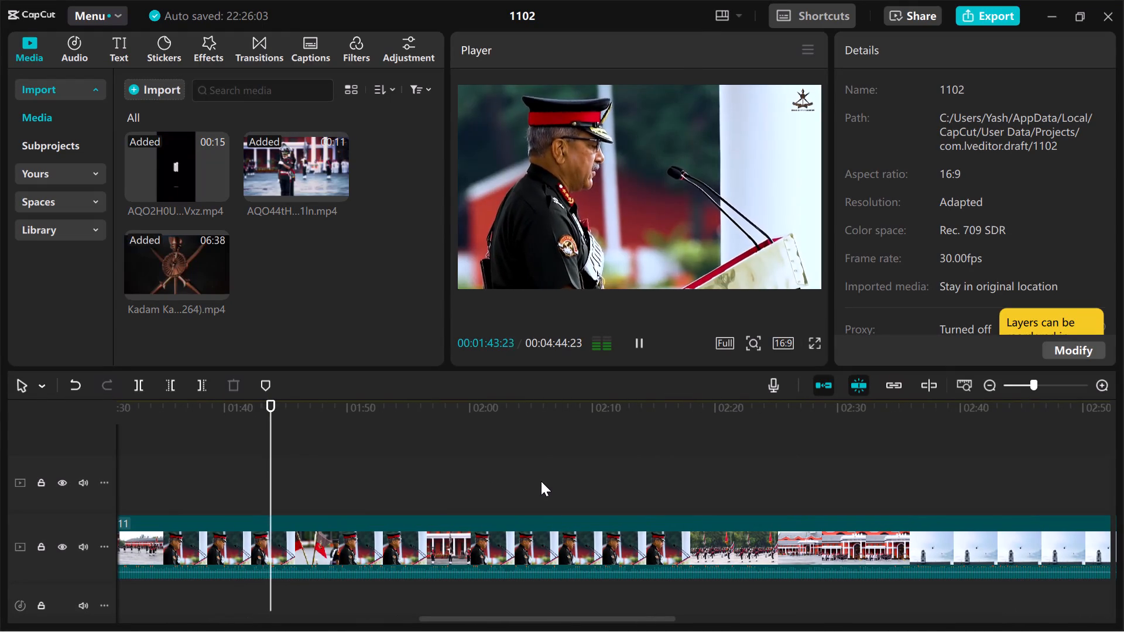
Preview the Kadam Kadam Badhaye Ja footage from 00:01:43:23 to 00:02:24:13, through the podium speech and into the flag-bearer march.
key(Right)
key(Right)
key(Right)
key(Right)
key(Right)
key(Right)
key(Right)
key(Right)
key(Right)
key(Right)
key(Right)
key(Right)
key(Right)
key(Right)
key(Right)
key(Right)
key(Right)
key(Right)
key(Right)
key(Right)
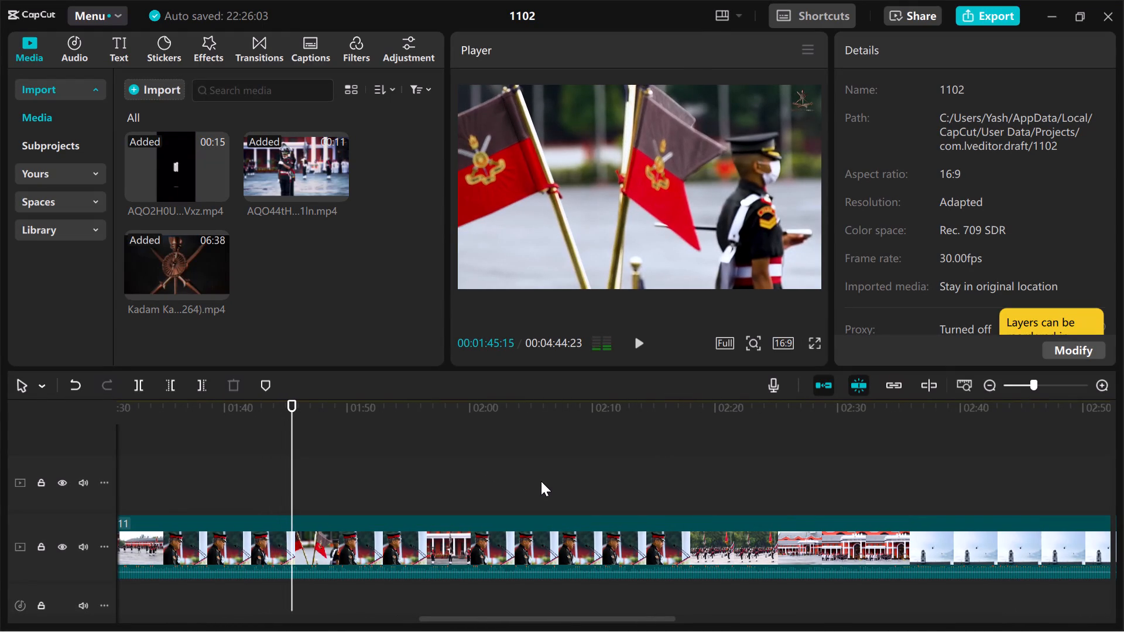
key(space)
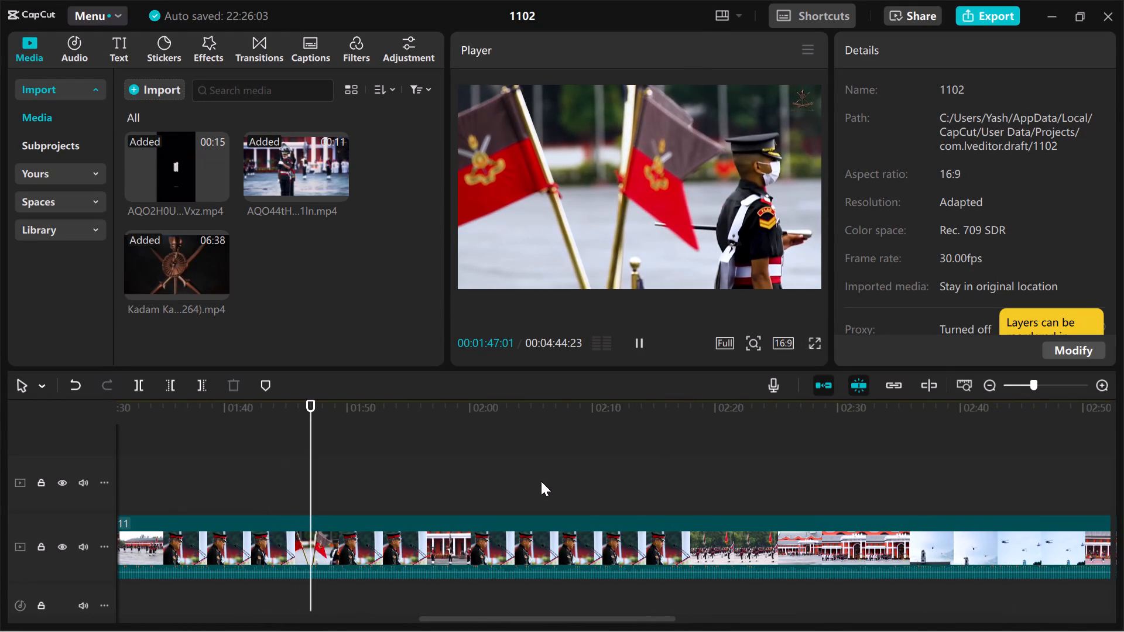
drag(338, 462, 473, 474)
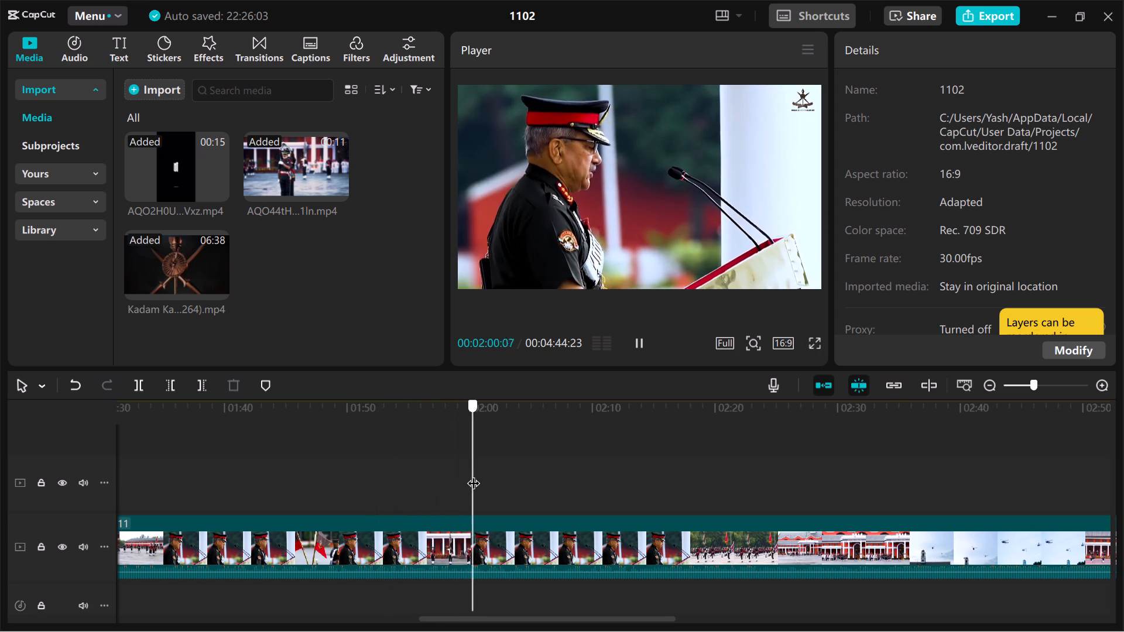
drag(473, 474, 475, 449)
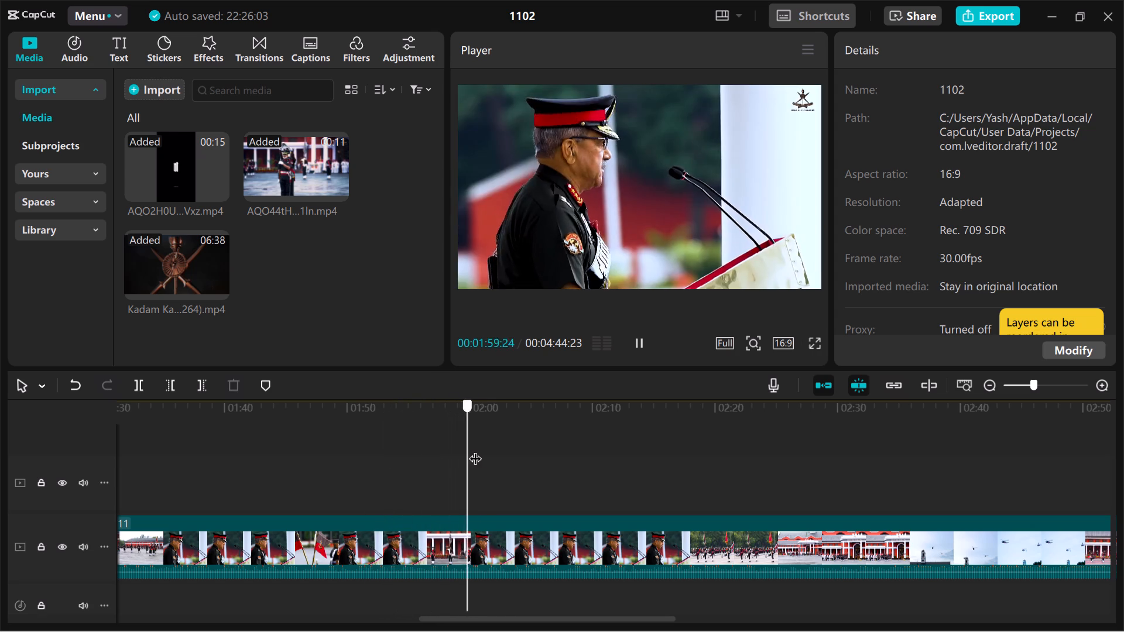
drag(475, 449, 595, 472)
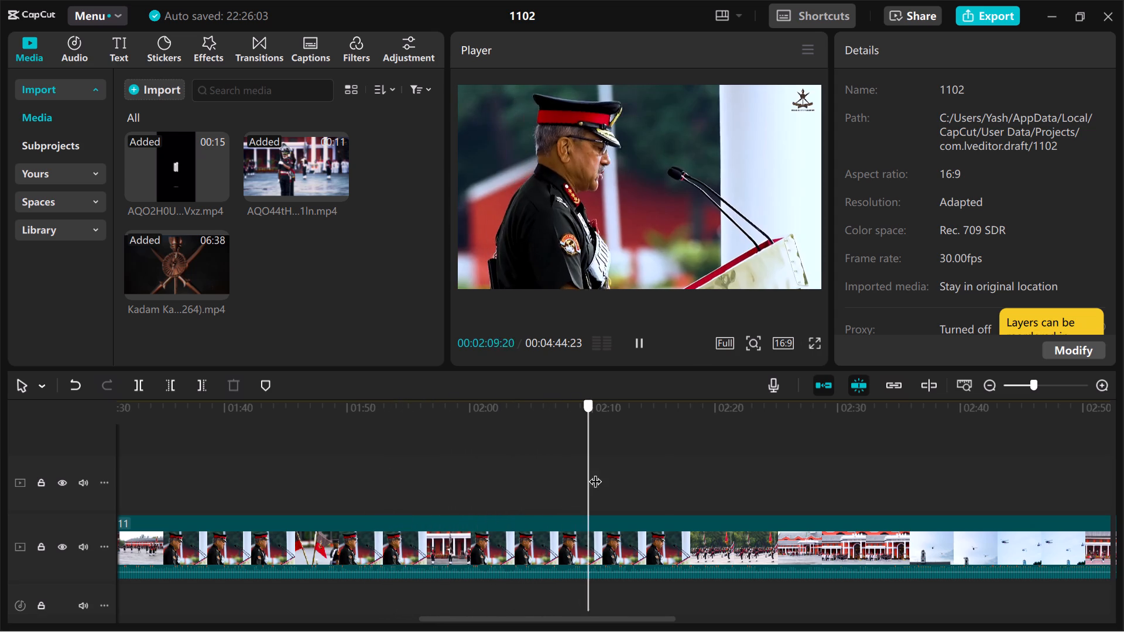
drag(595, 472, 717, 473)
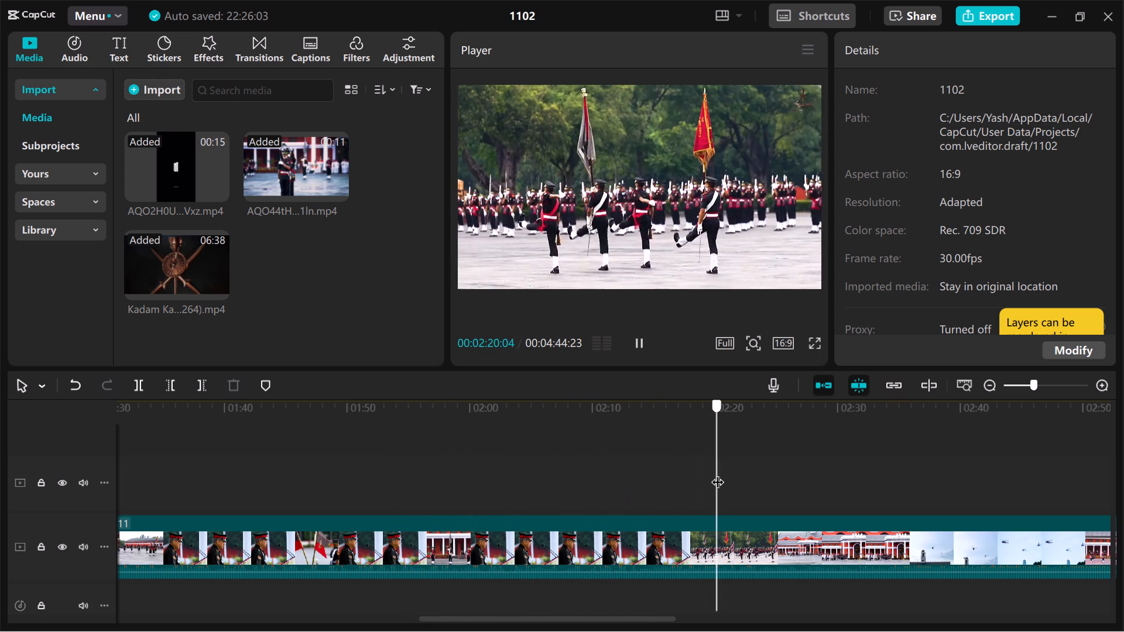
drag(717, 473, 795, 461)
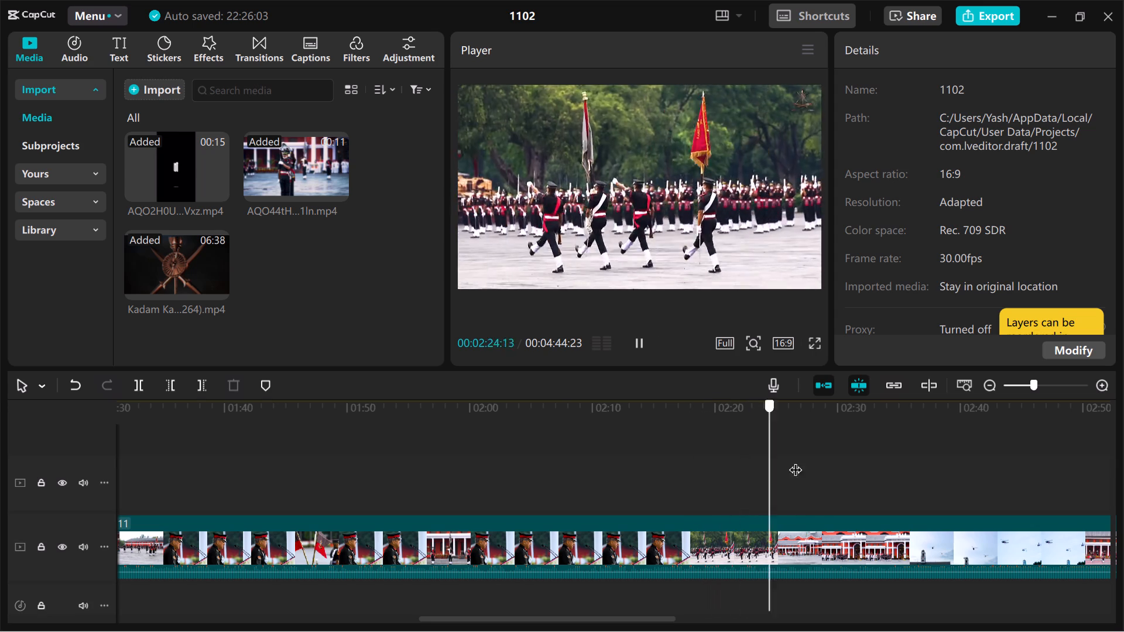
Skim the rest of the Kadam Kadam Badhaye Ja clip from its closing shots back to the parade building at 00:02:59:12 for usable shots.
drag(795, 461, 1112, 462)
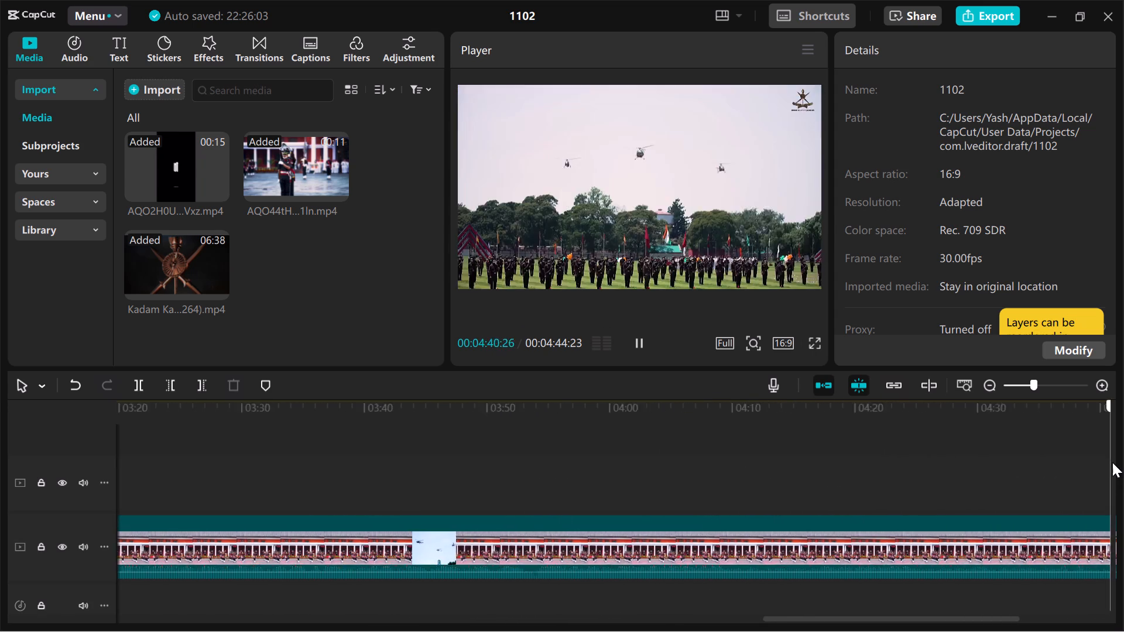
drag(1112, 462, 711, 394)
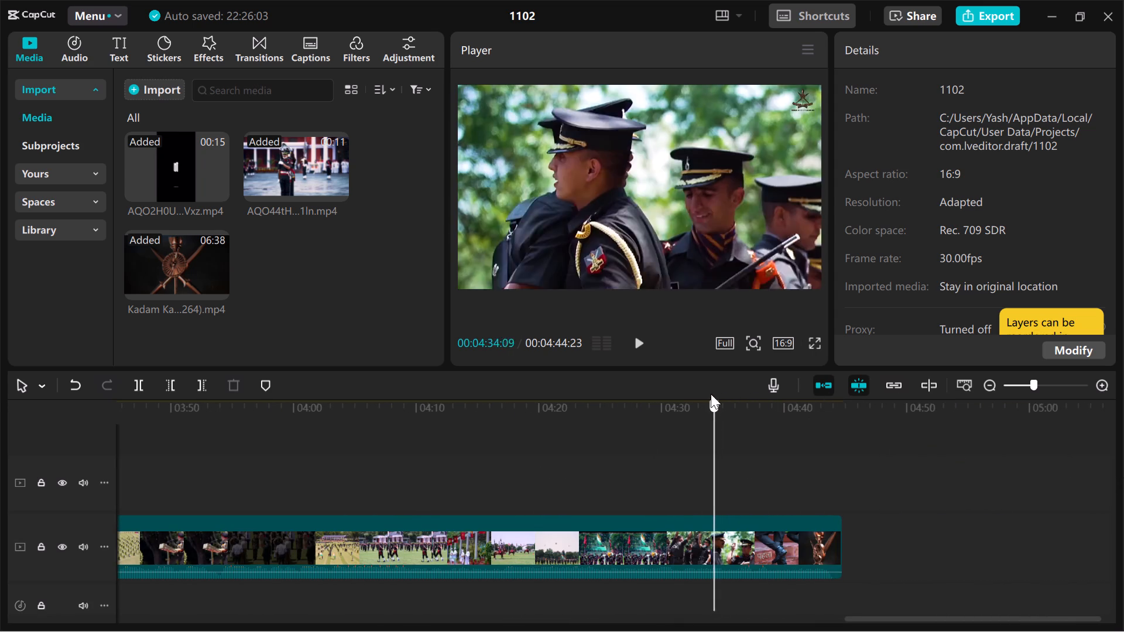
drag(711, 394, 566, 393)
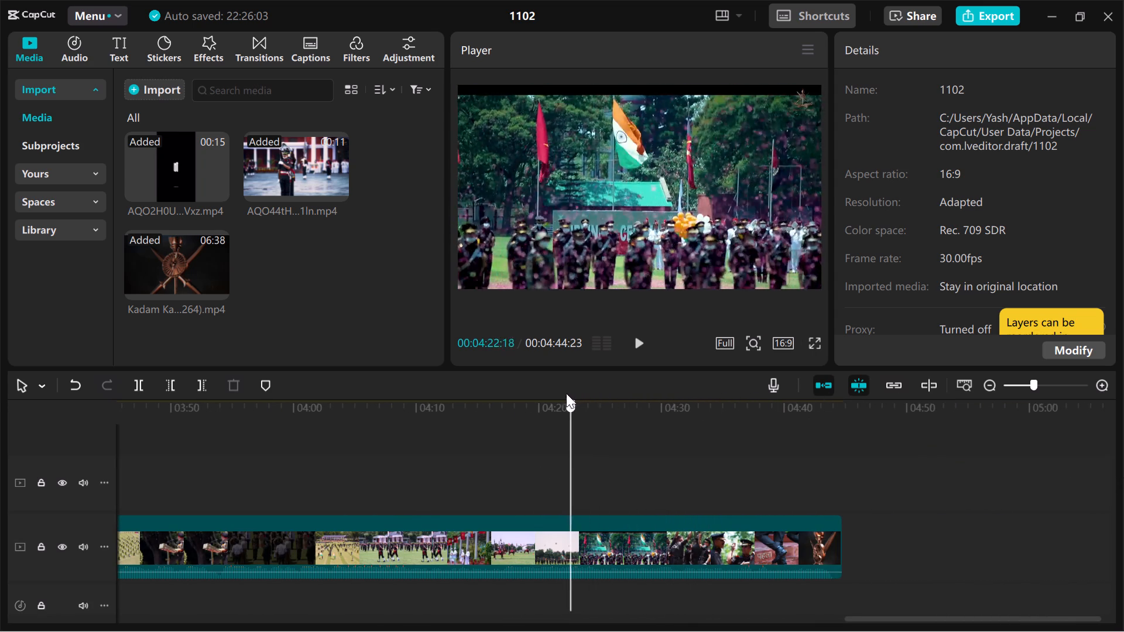
drag(566, 393, 413, 373)
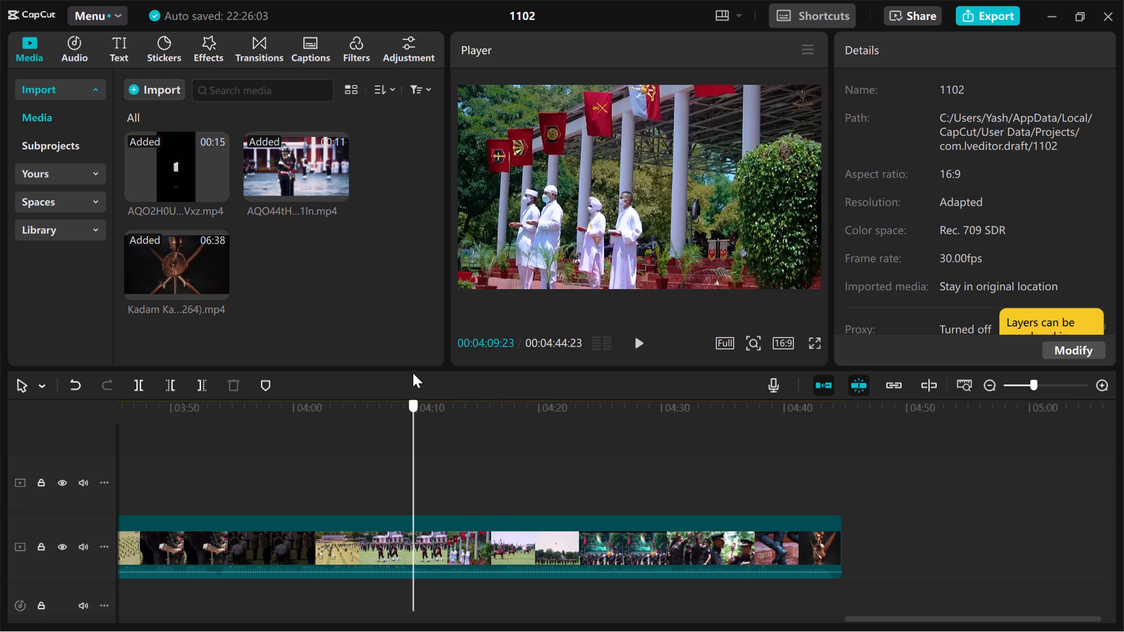
drag(413, 373, 342, 352)
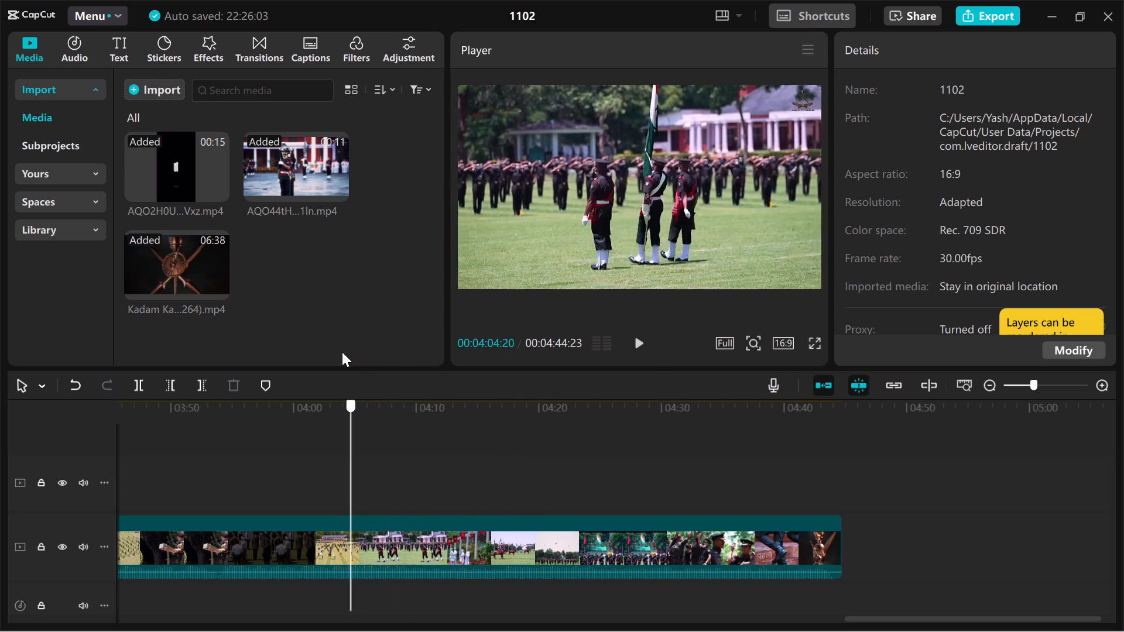
drag(342, 352, 264, 330)
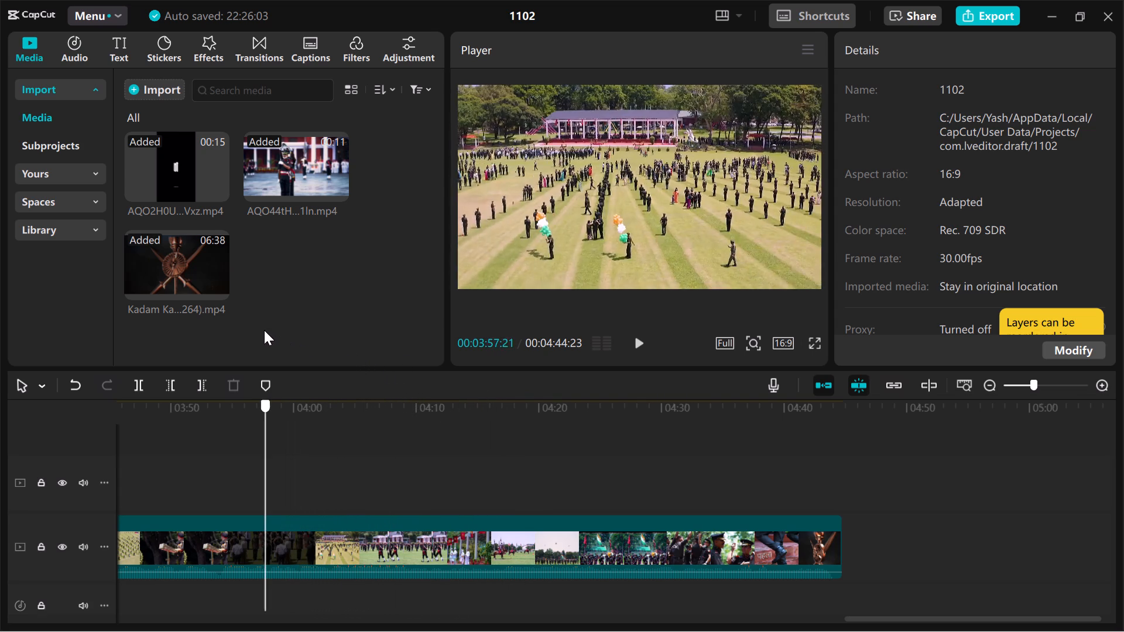
drag(264, 330, 186, 312)
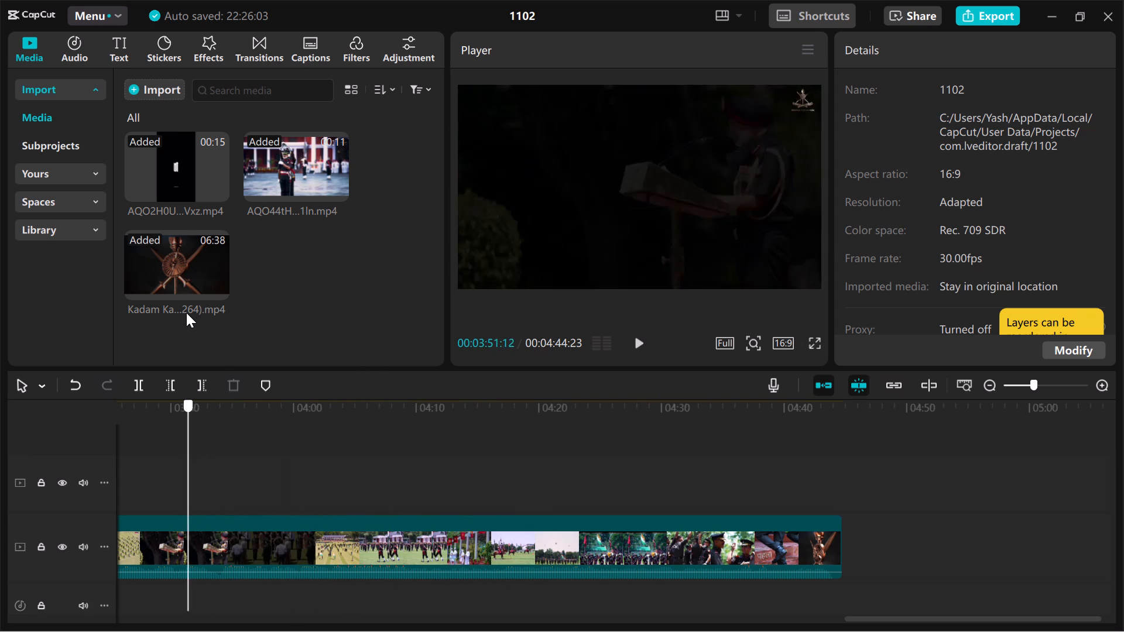
drag(186, 312, 875, 459)
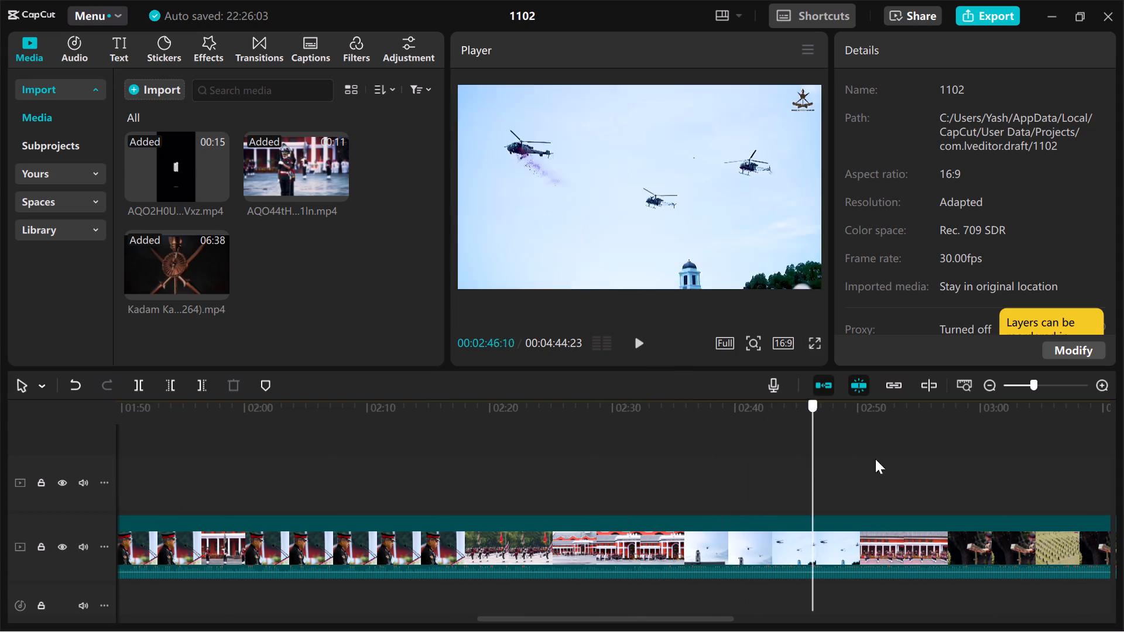
drag(875, 459, 973, 480)
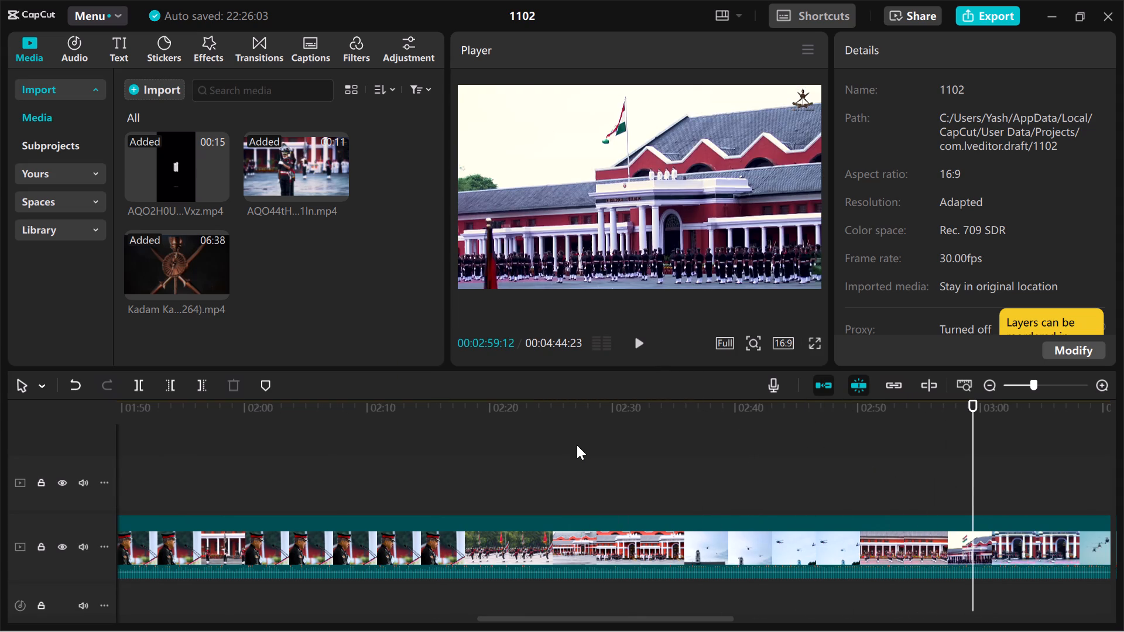
Split the Kadam Kadam Badhaye Ja clip at 00:02:16:12, on the first frame of the marching flag-bearers shot.
click(549, 461)
click(460, 443)
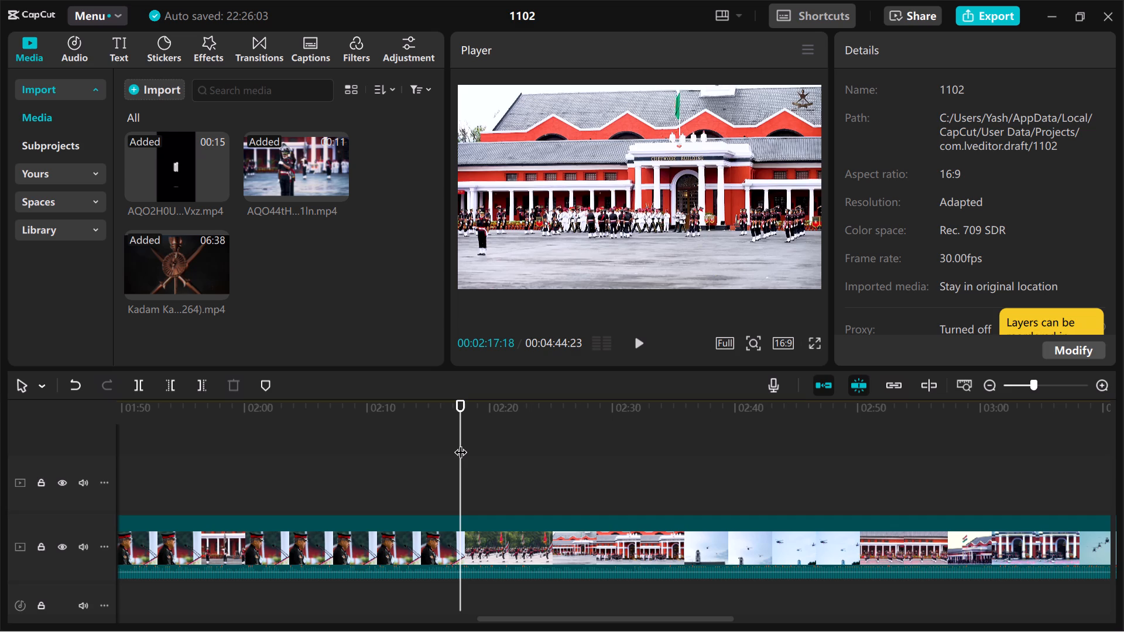
key(Left)
key(Left)
key(Left)
key(Left)
key(Left)
key(Left)
key(Left)
key(Left)
key(Left)
key(Left)
key(Left)
key(Left)
key(Left)
key(Left)
key(Left)
key(Left)
key(Left)
key(Left)
key(Left)
key(Left)
key(Left)
key(Left)
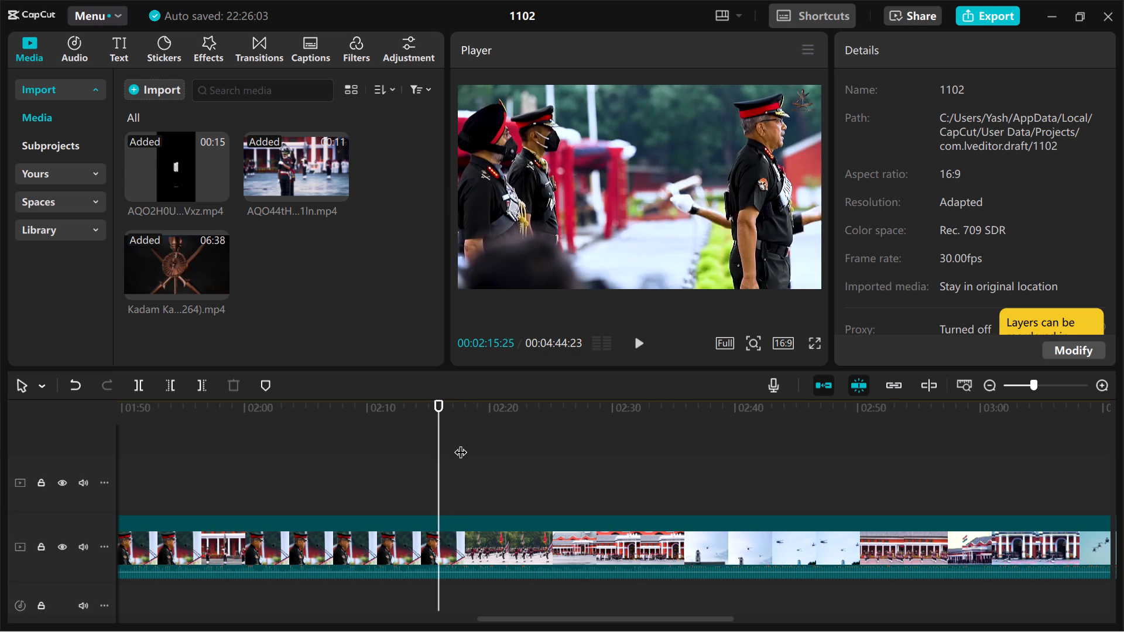
key(Right)
key(Right)
key(Right)
key(Right)
key(Right)
key(Right)
key(Right)
key(Right)
key(Right)
key(Right)
key(Right)
key(Right)
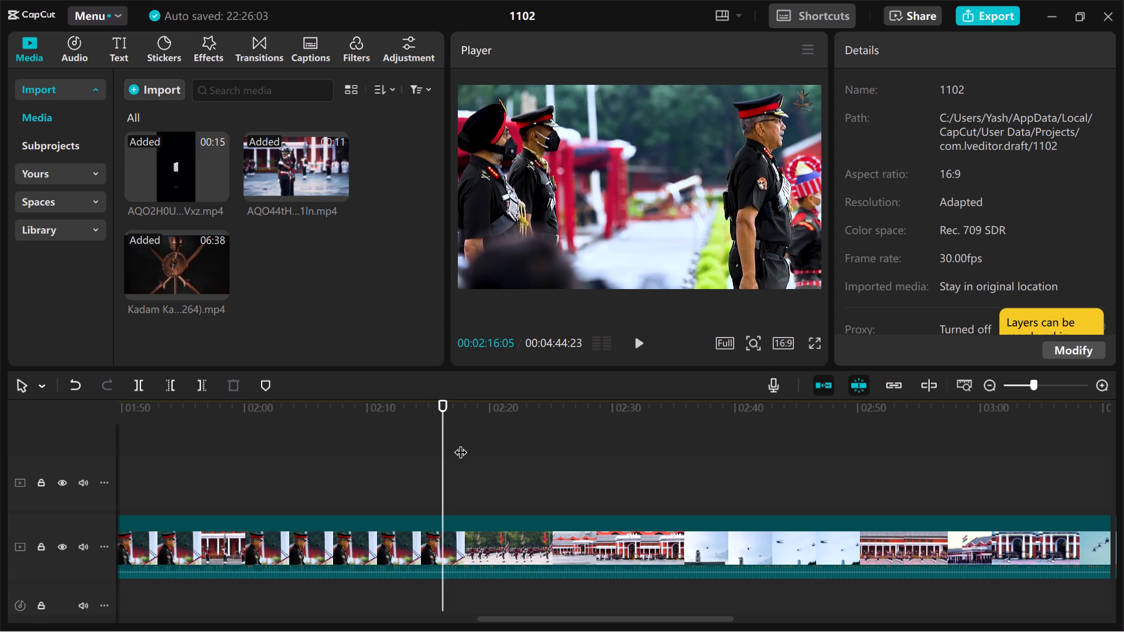
key(Right)
key(Right)
key(Right)
key(Right)
key(Right)
key(Right)
key(Right)
key(Right)
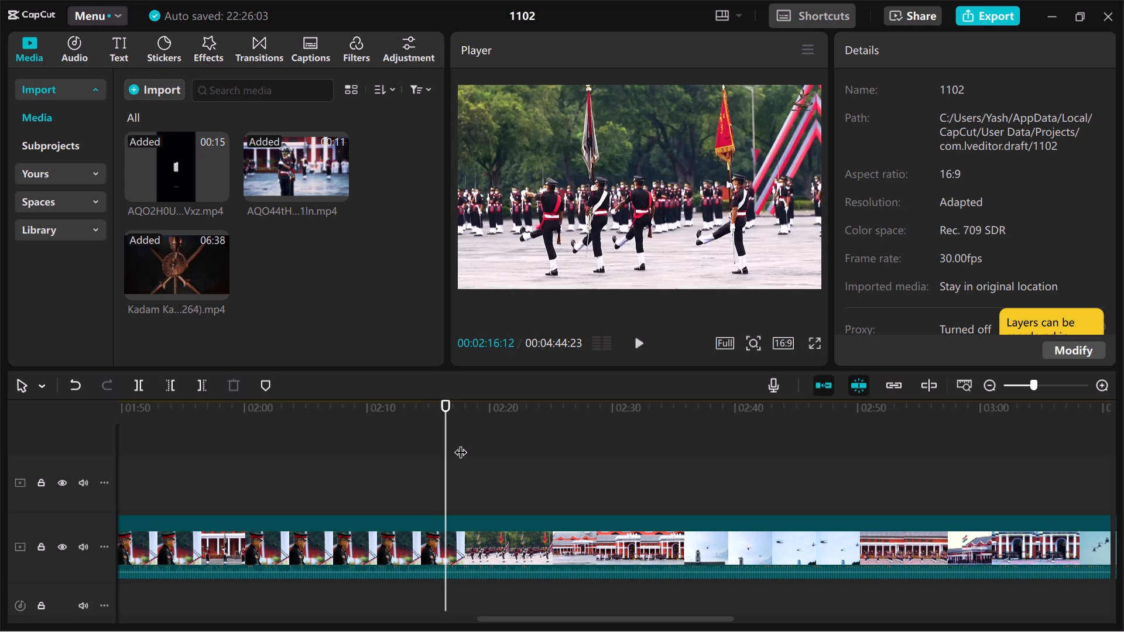
key(Left)
key(Left)
key(Left)
key(Right)
key(Right)
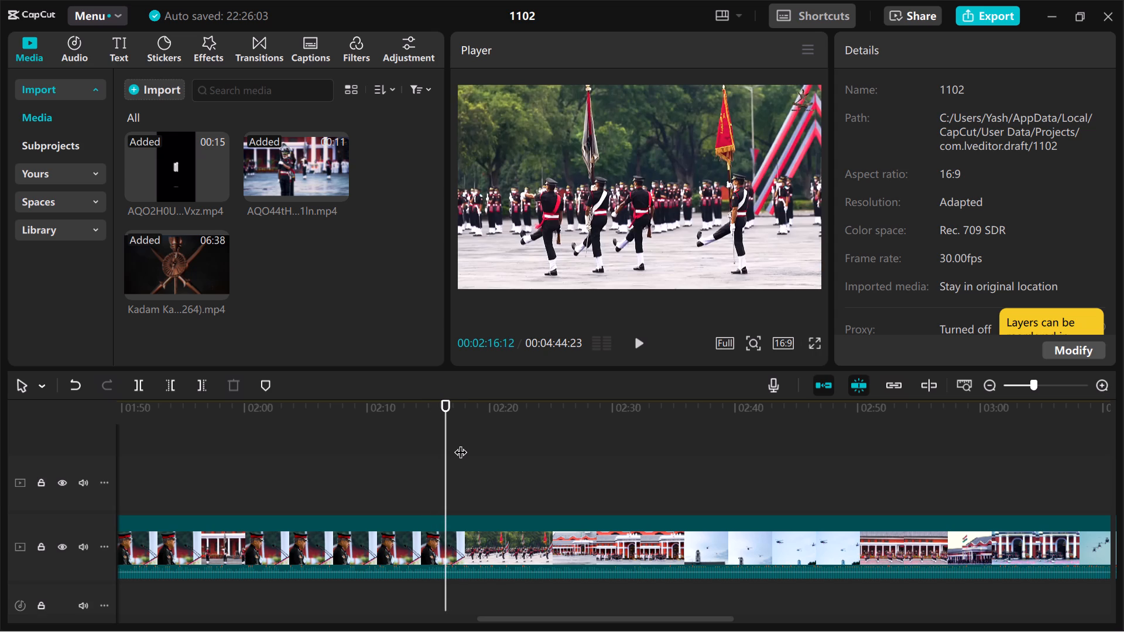
key(ctrl+b)
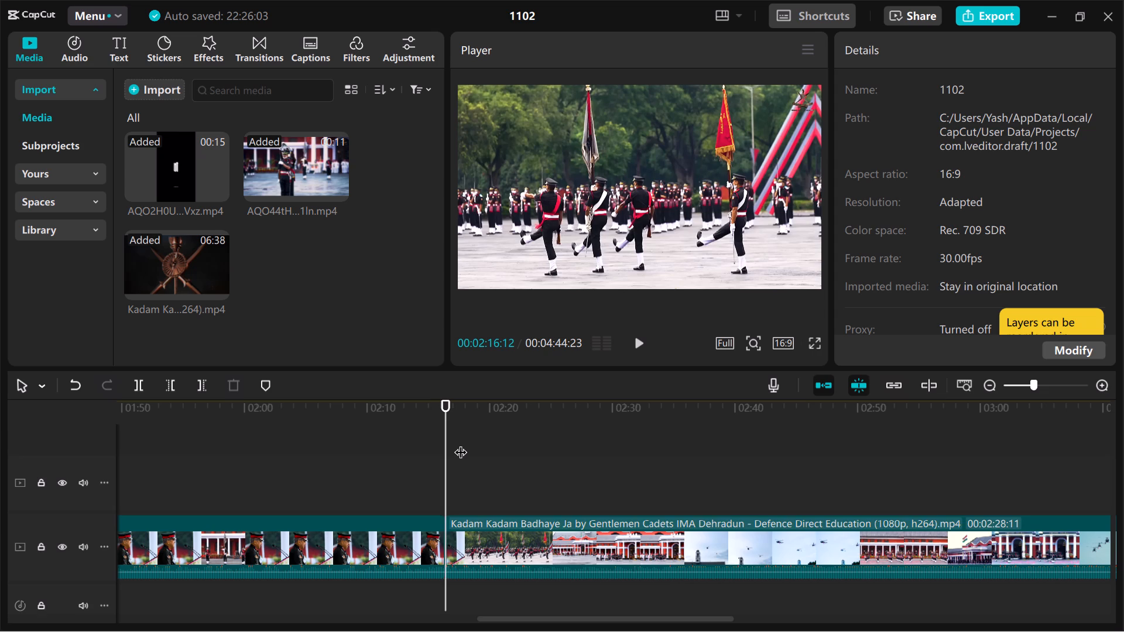
Split the Kadam Kadam Badhaye Ja clip at 00:02:23:08, at the end of the marching flag-bearers shot.
key(space)
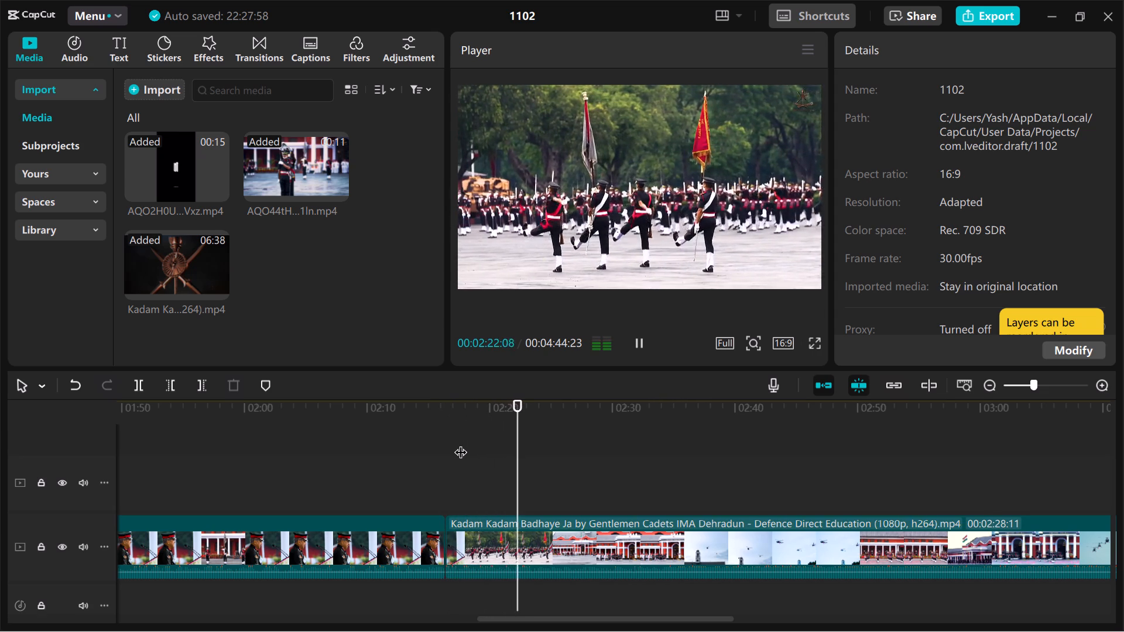
key(space)
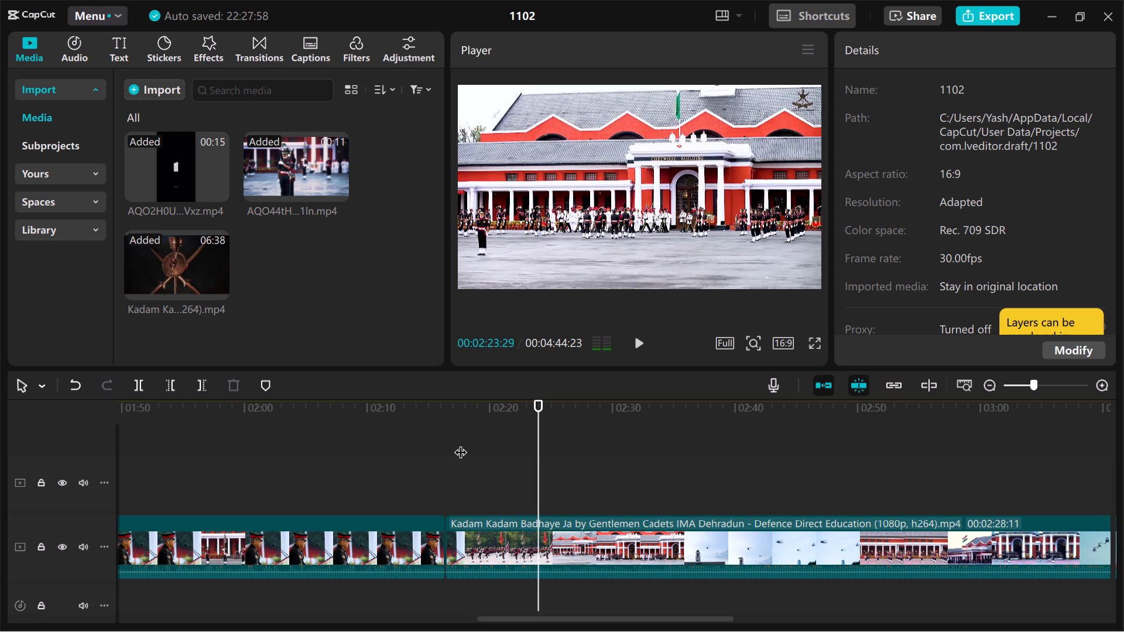
key(Left)
key(Left)
key(Left)
key(Left)
key(Left)
key(Left)
key(Left)
key(Left)
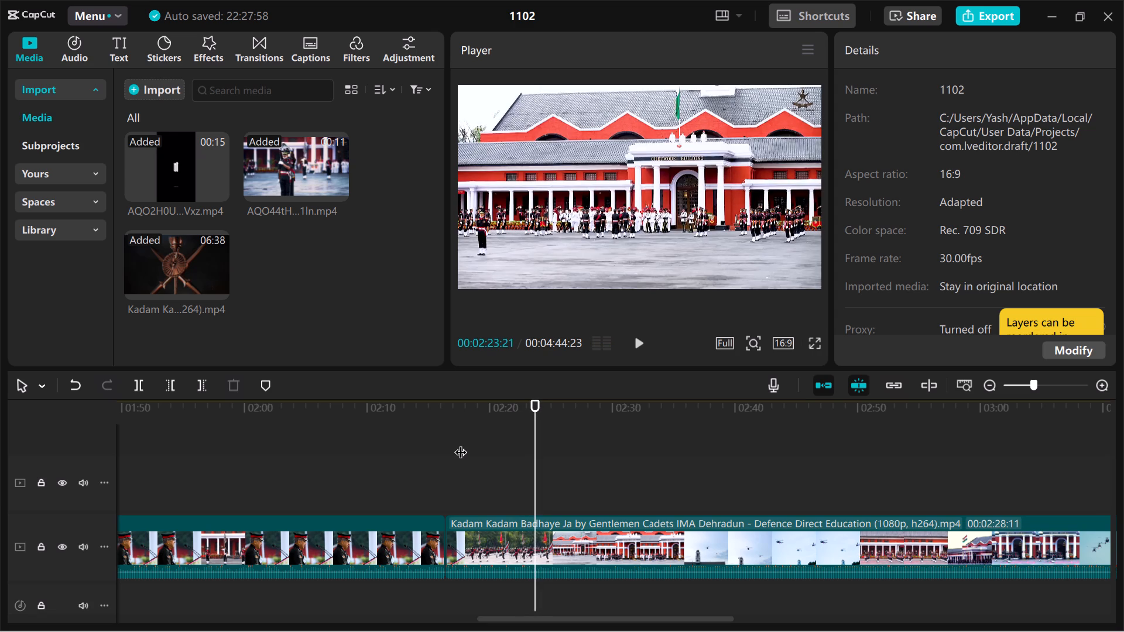
key(Left)
key(Left)
key(Left)
key(Left)
key(Left)
key(Left)
key(Left)
key(Left)
key(Left)
key(Left)
key(Left)
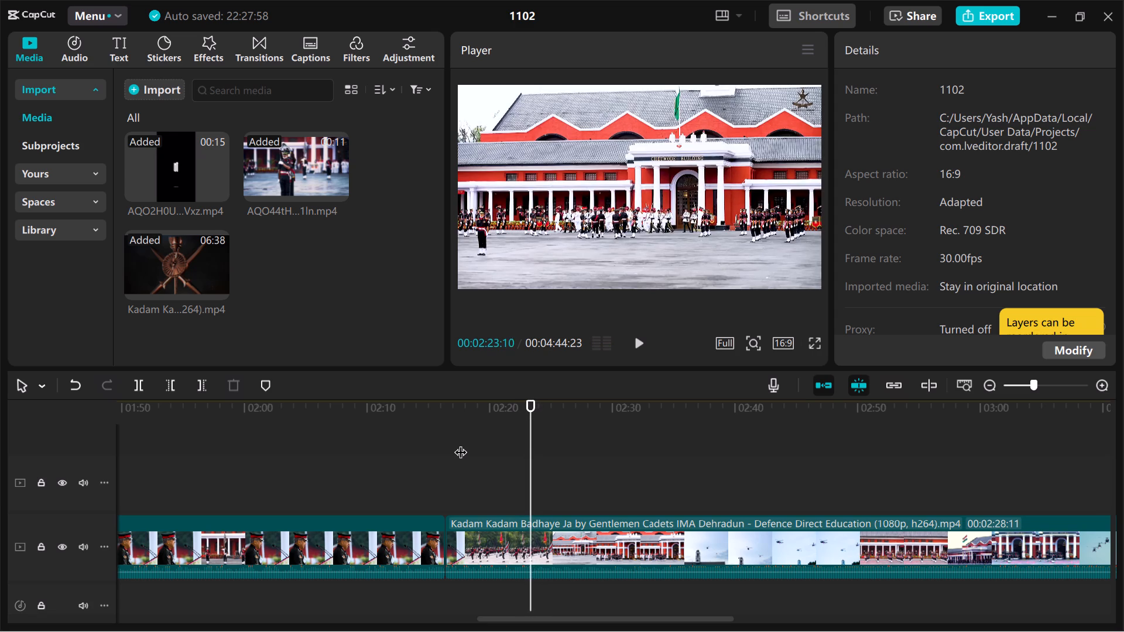
key(Left)
key(Left)
key(Left)
key(Left)
key(Left)
key(Right)
key(Right)
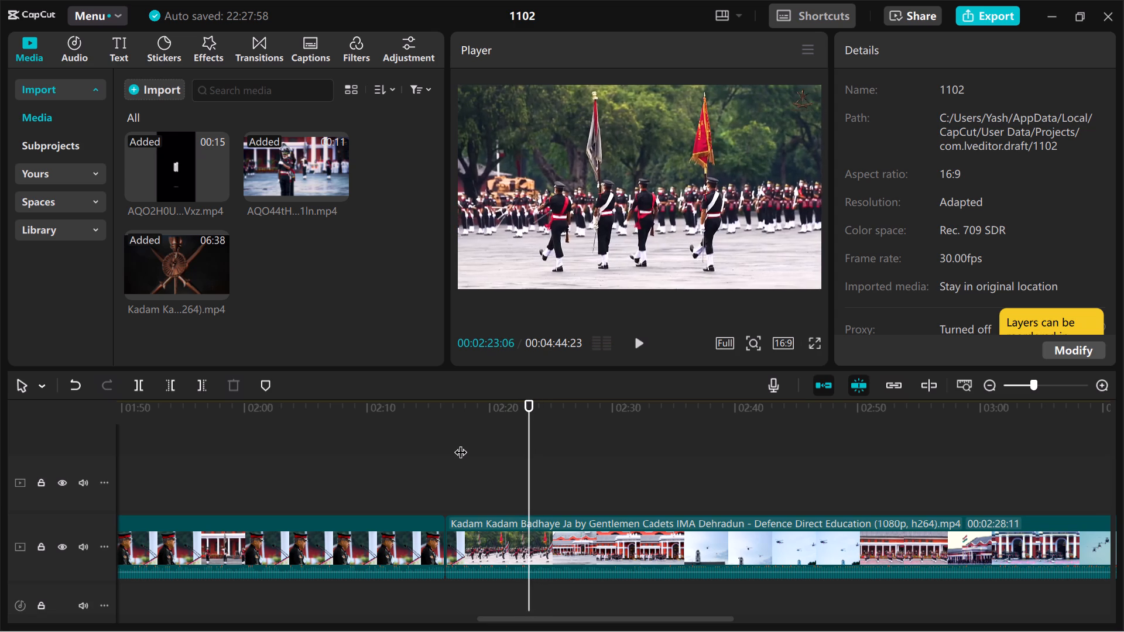
key(Right)
key(Right)
key(Left)
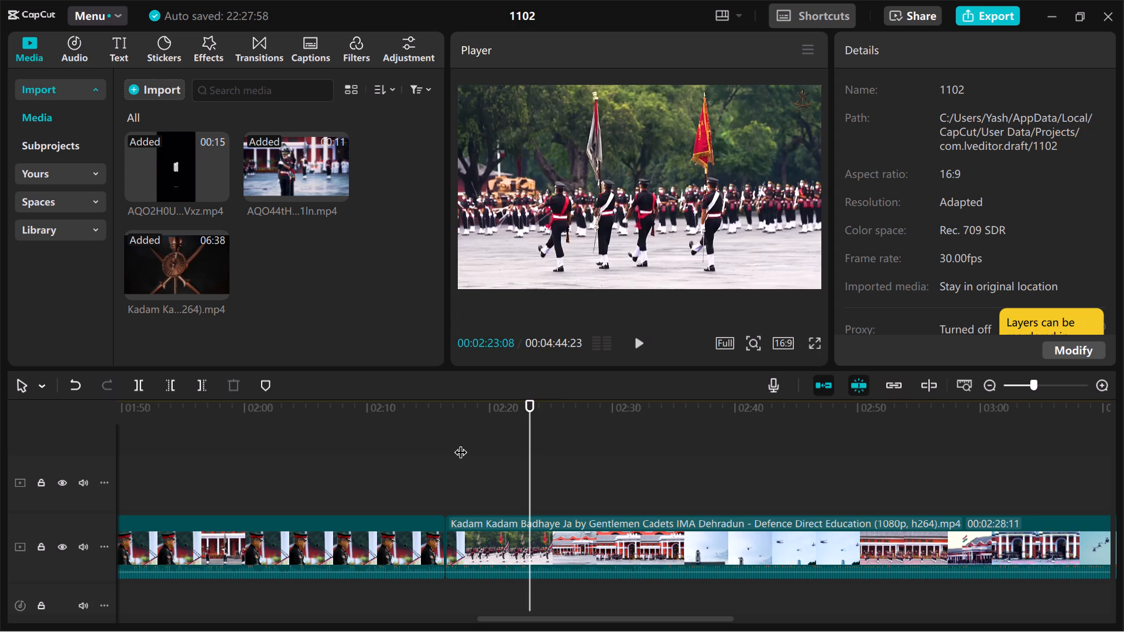
key(ctrl+b)
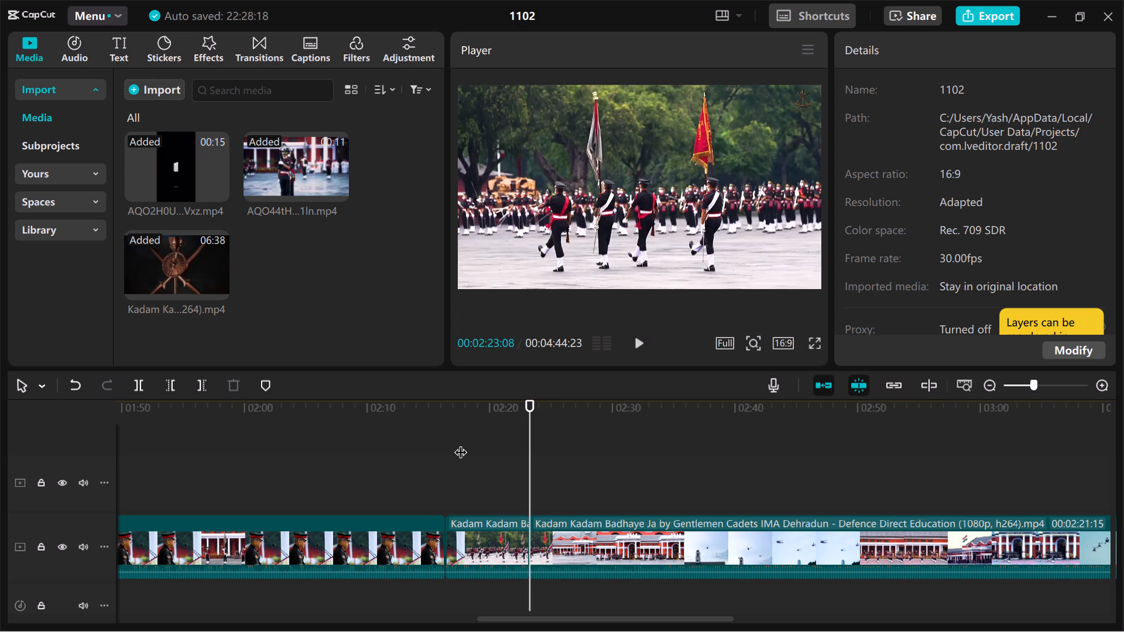
Skim the footage after the 00:02:23:08 cut and delete that whole remaining Kadam Kadam Badhaye Ja segment.
key(space)
drag(549, 461, 637, 483)
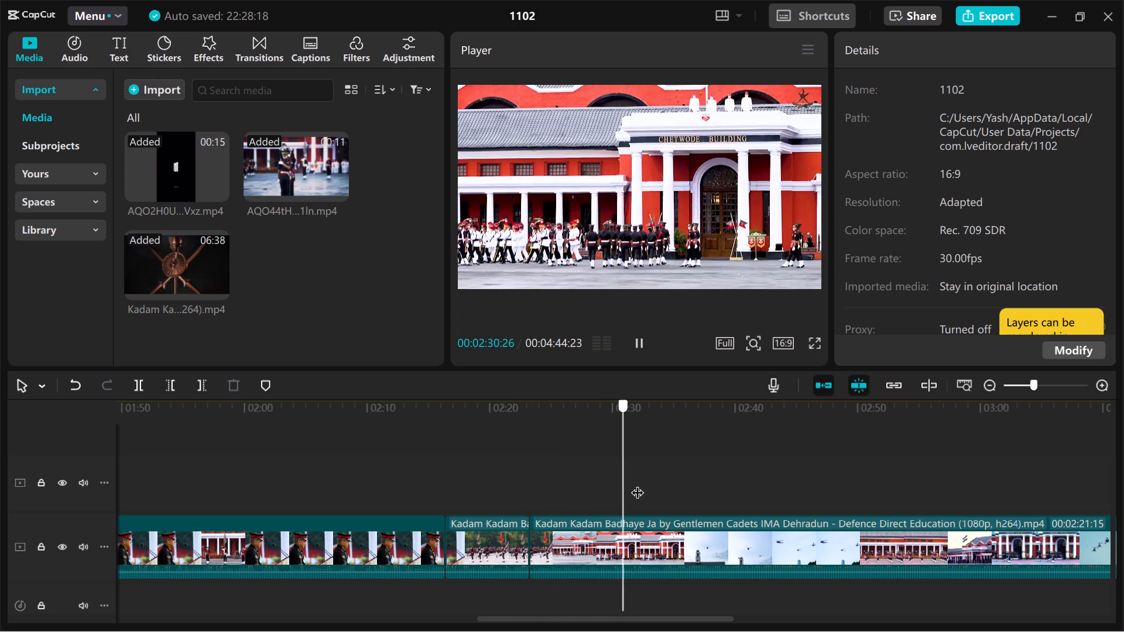
drag(637, 483, 880, 497)
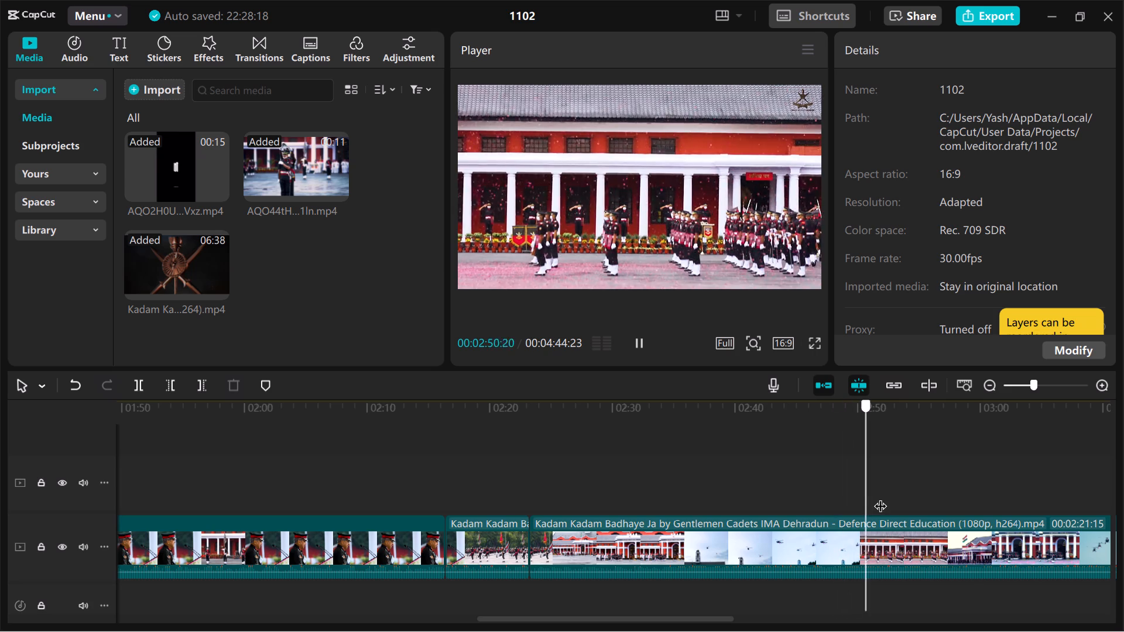
drag(880, 497, 1123, 494)
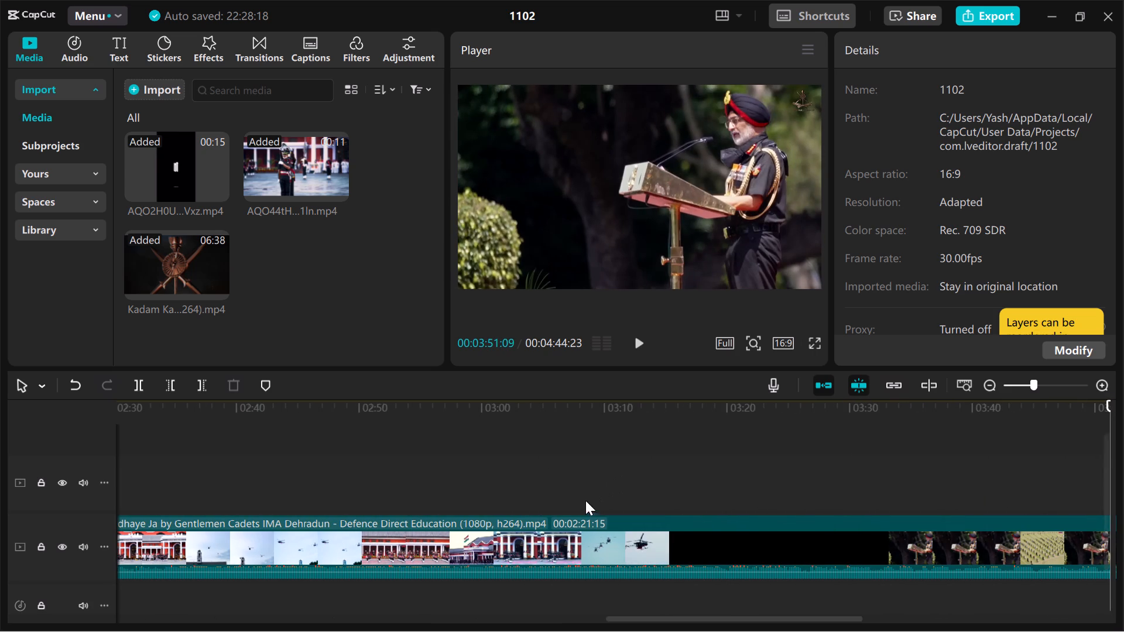
click(587, 537)
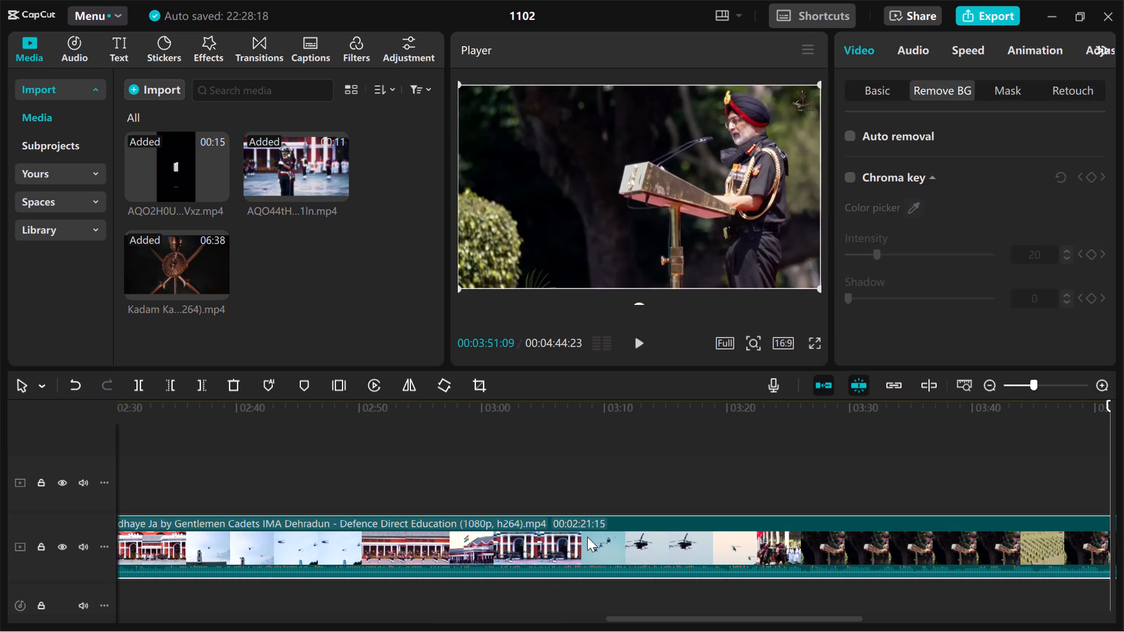
key(Delete)
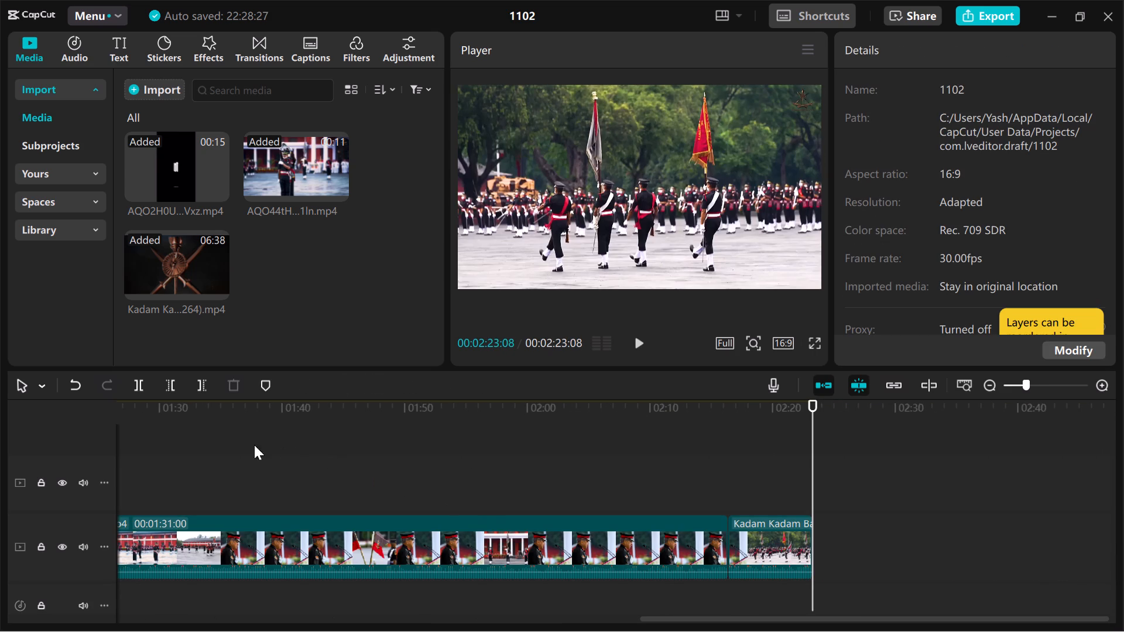
Skim the long Kadam Kadam Badhaye Ja segment before the flag-bearers shot, around 00:01:34 and 00:01:17 to 00:01:19, for usable shots.
click(212, 452)
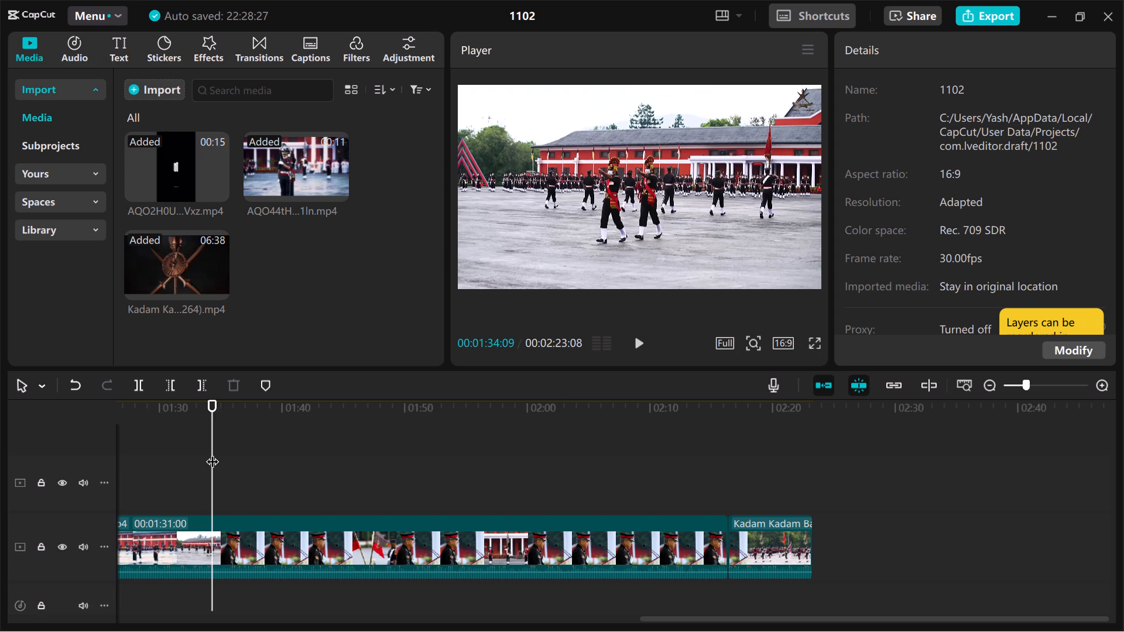
scroll(212, 452, right, 1)
click(275, 444)
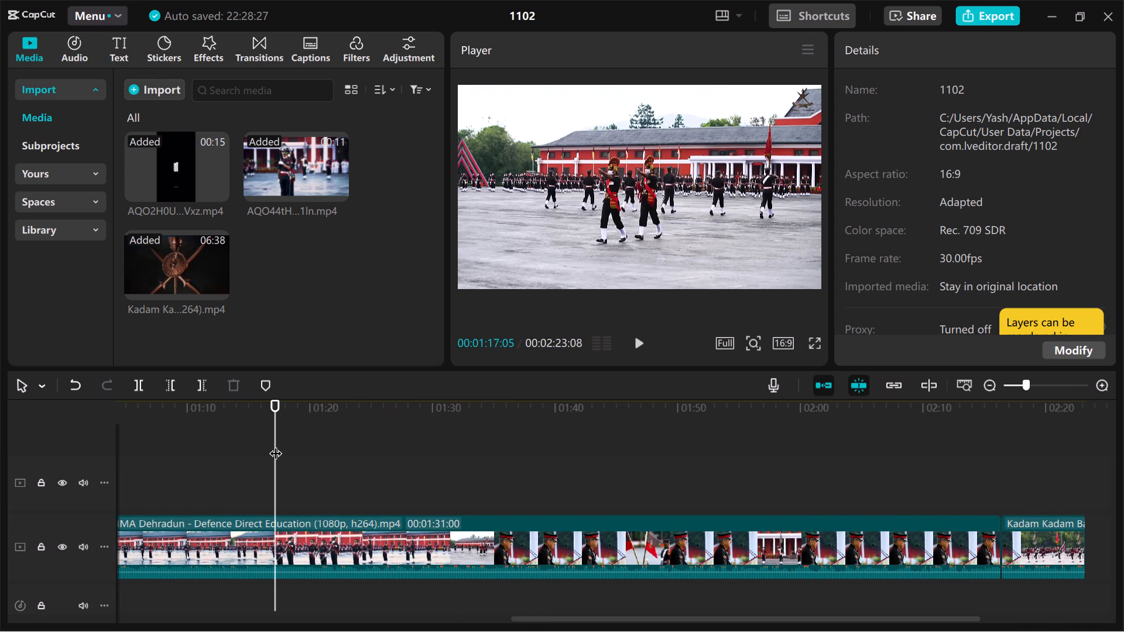
key(space)
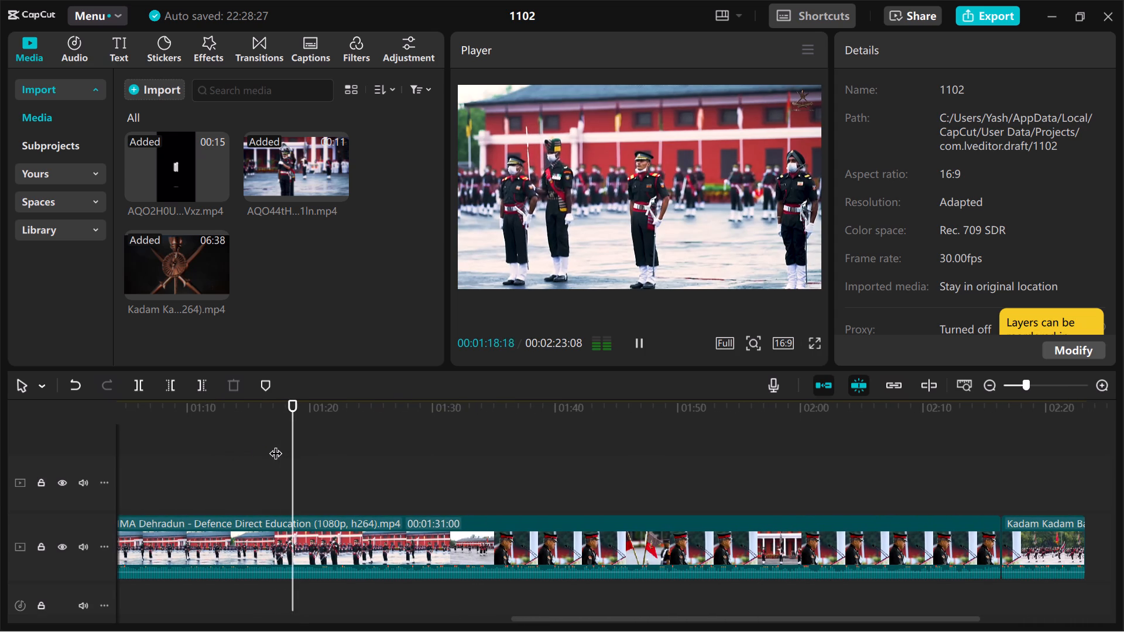
key(Left)
key(Left)
key(Left)
key(Left)
key(Left)
key(Left)
key(Left)
key(Left)
key(Left)
key(Left)
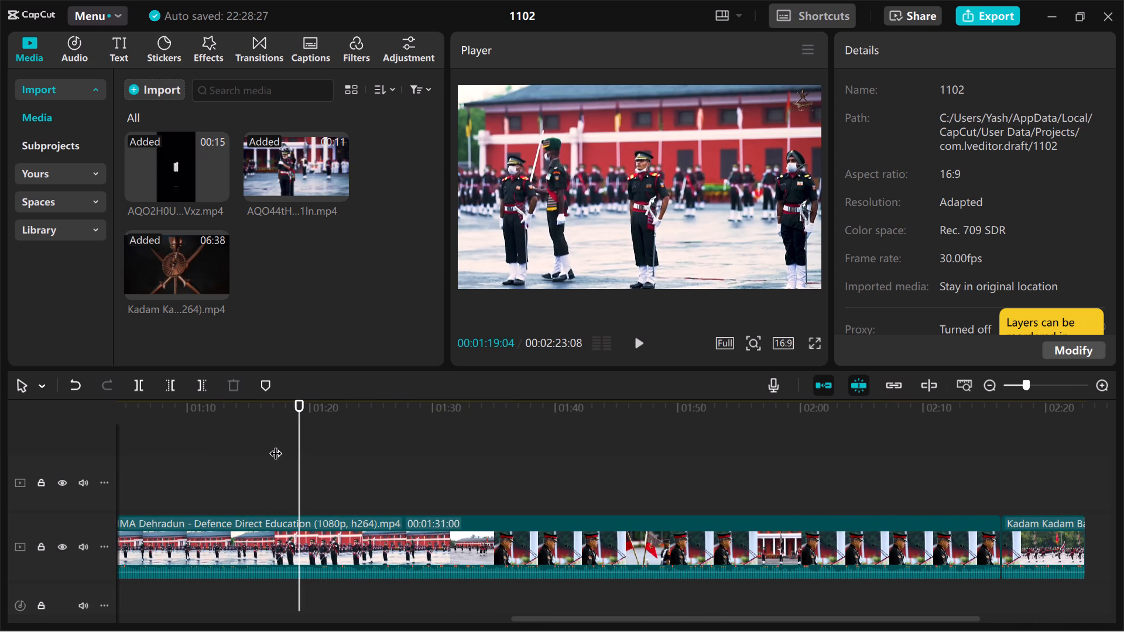
scroll(275, 444, right, 1)
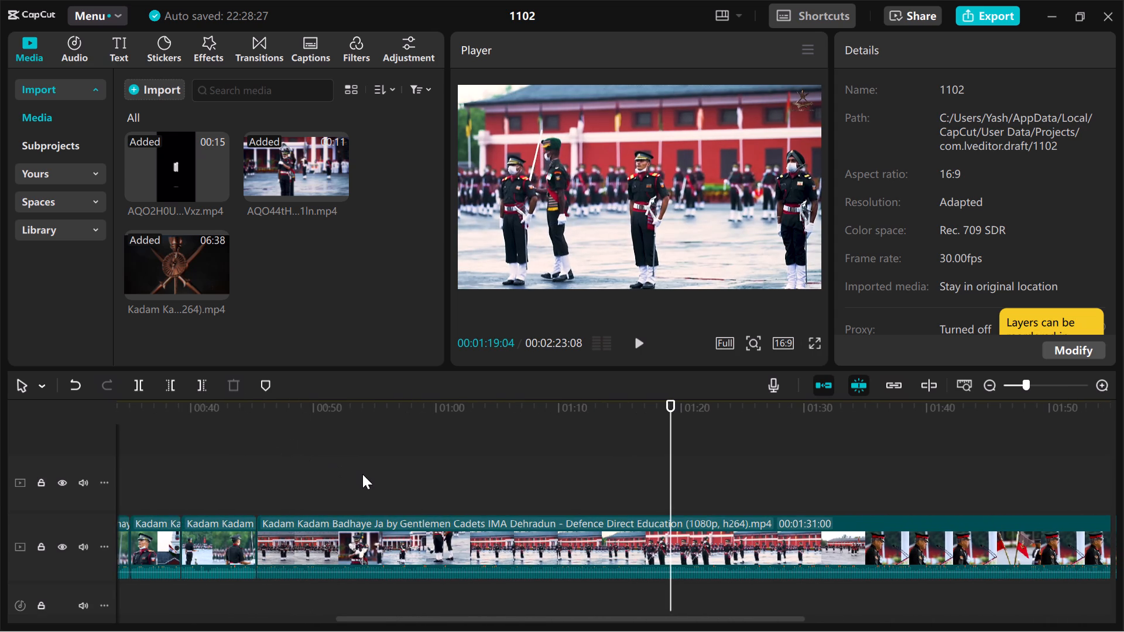
Split the long Kadam Kadam Badhaye Ja segment at 00:01:01:25, at the end of the close-up shot of the cadets' legs.
click(423, 485)
key(space)
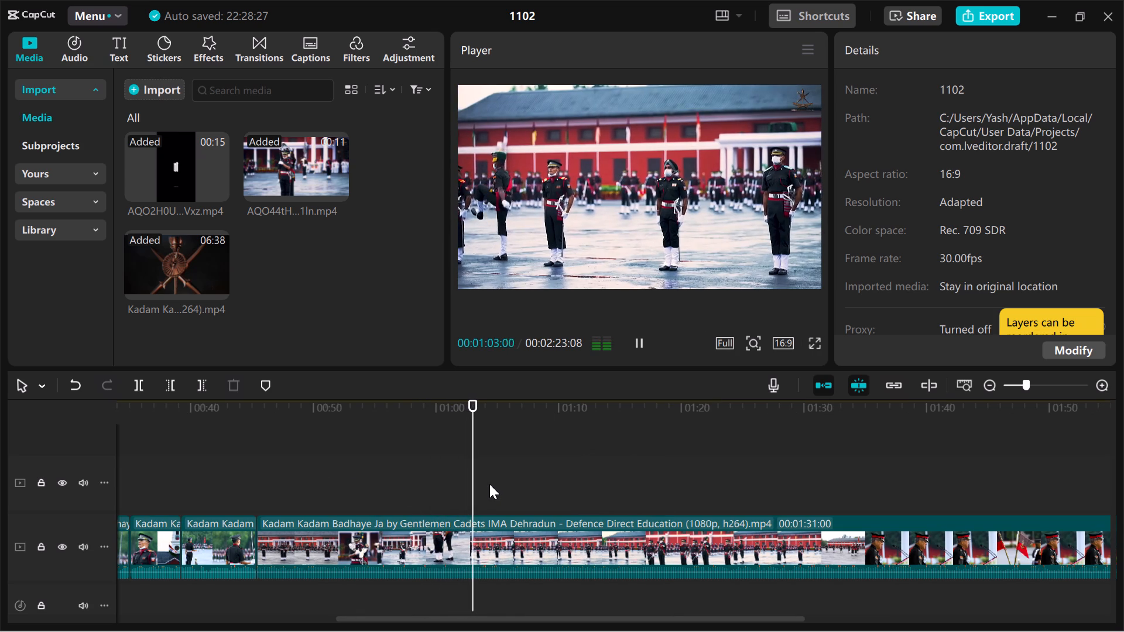
key(space)
key(Left)
key(Left)
key(Left)
key(Left)
key(Left)
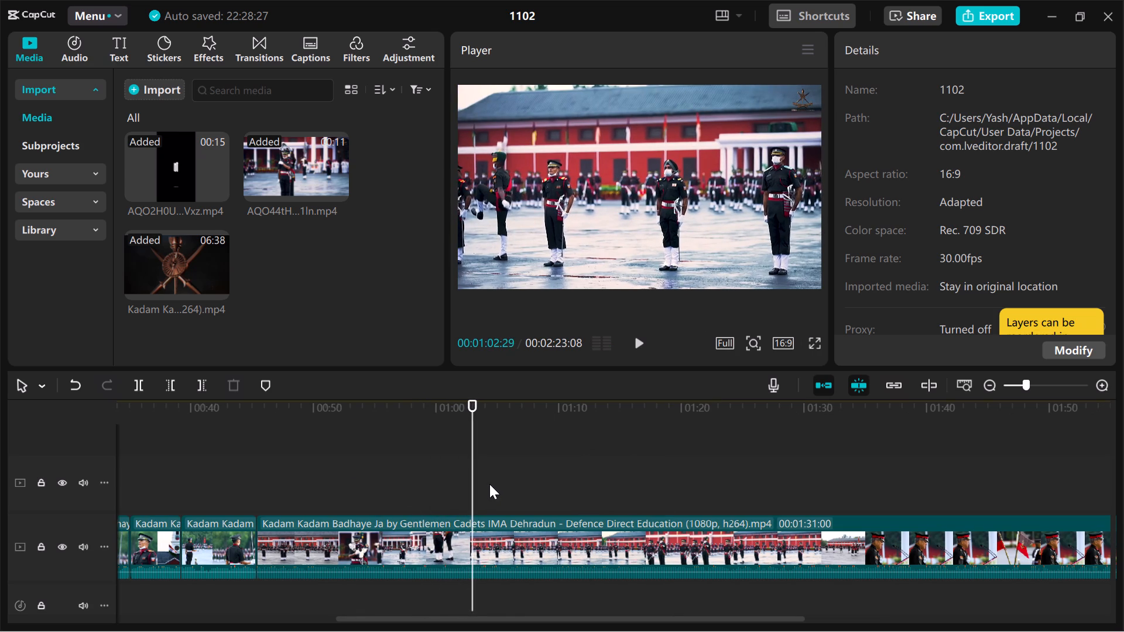
key(Left)
key(Left)
key(Left)
key(Left)
key(Left)
key(Left)
key(Left)
key(Left)
key(Left)
key(Left)
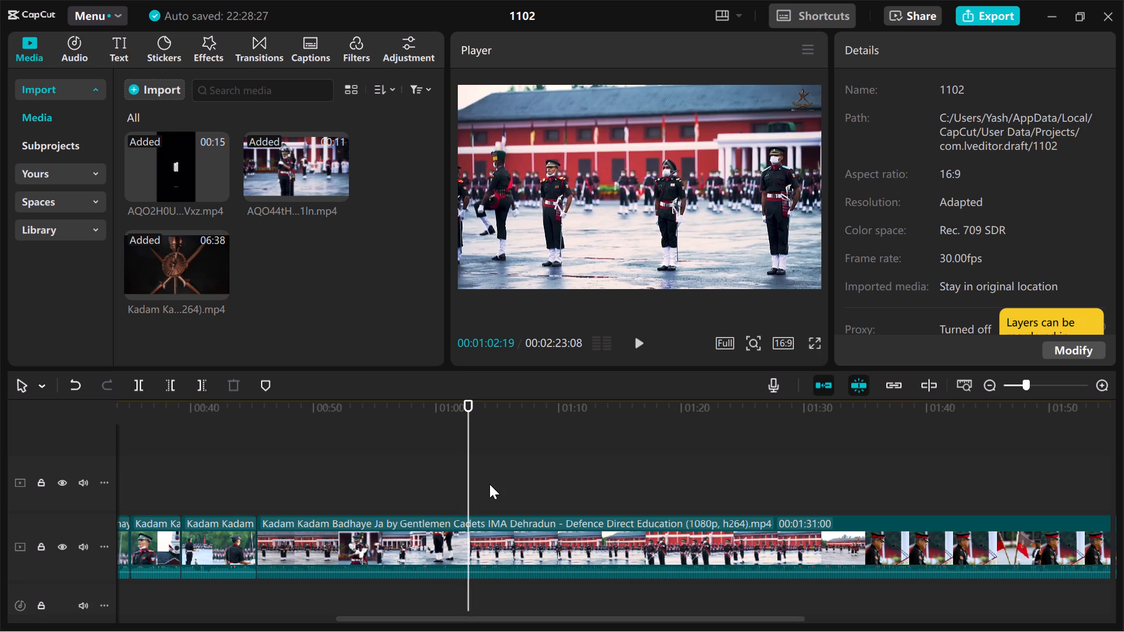
key(Left)
key(Left)
key(Left)
key(Left)
key(Left)
key(Left)
key(Left)
key(Left)
key(Left)
key(Left)
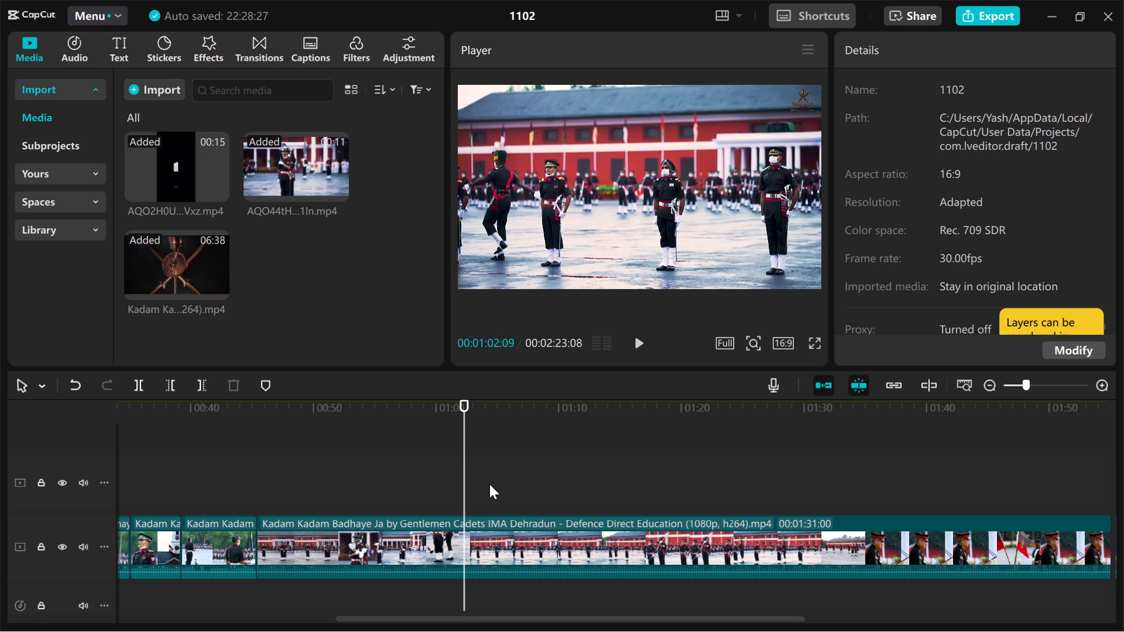
key(Left)
key(Left)
key(Left)
key(Left)
key(Left)
key(Left)
key(Left)
key(Left)
key(Left)
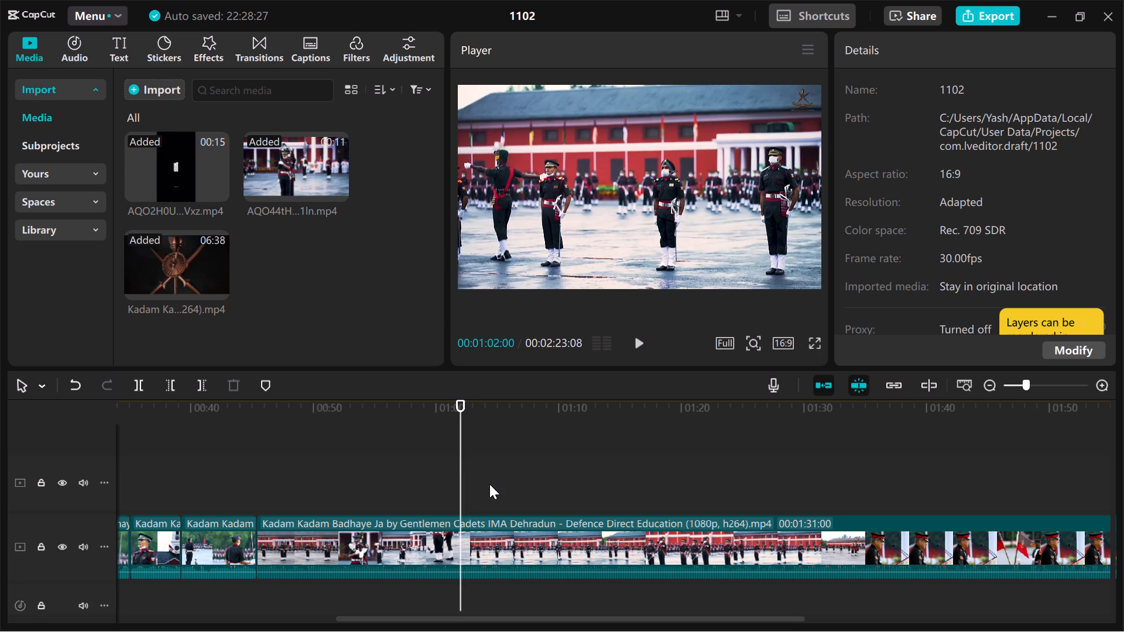
key(Left)
key(Left)
key(Left)
key(Left)
key(Left)
key(Left)
key(Right)
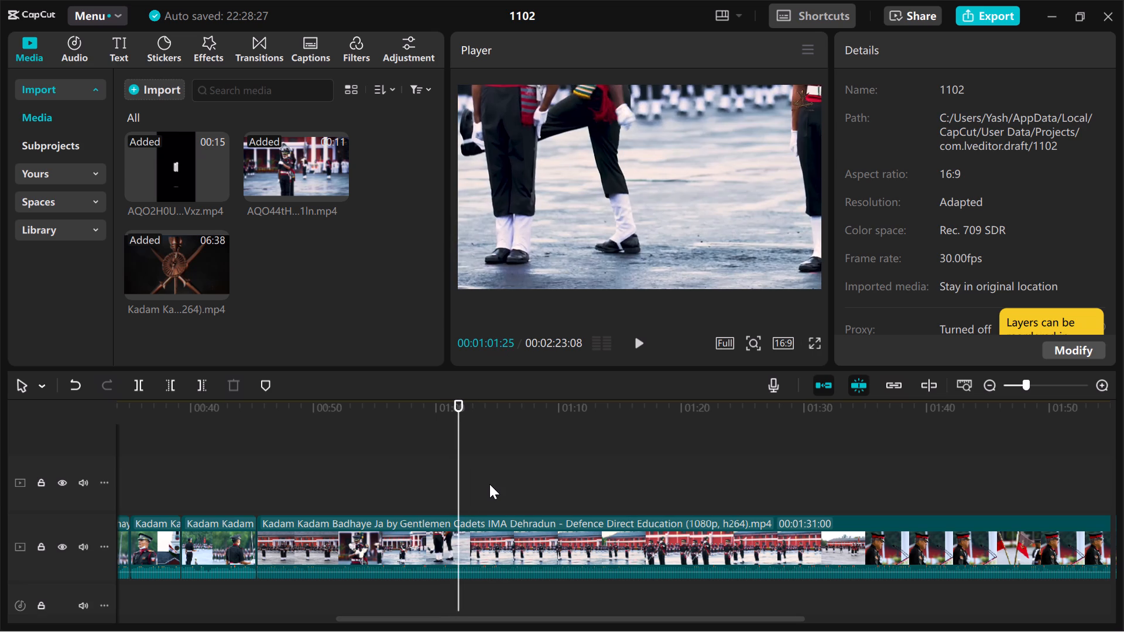
key(Right)
key(Right)
key(Right)
key(Left)
key(Left)
key(Left)
click(503, 537)
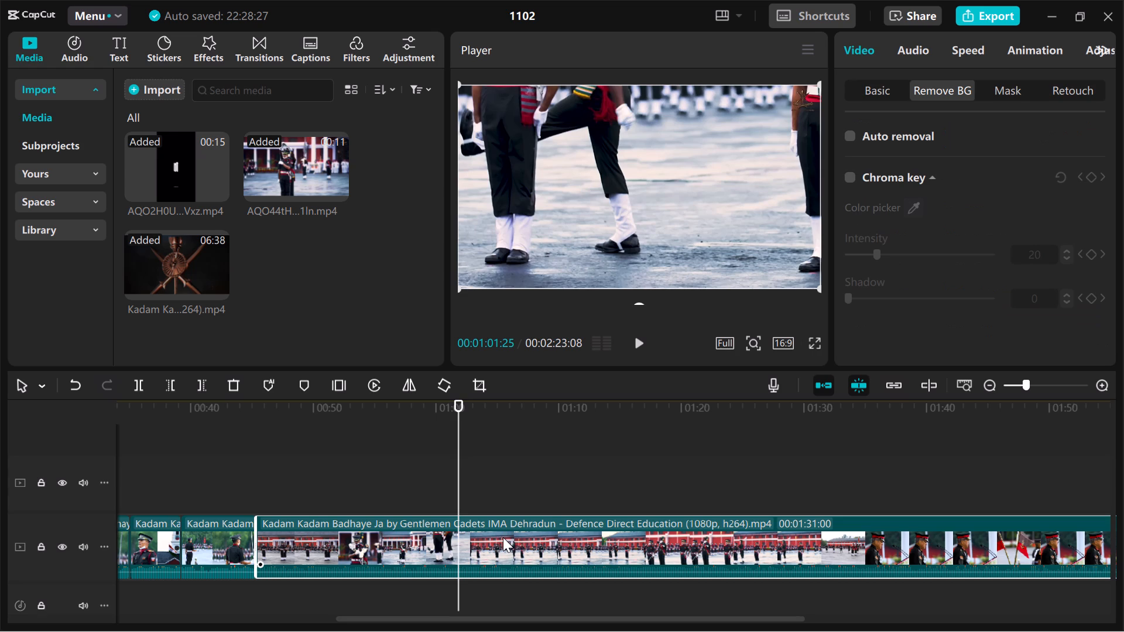
key(ctrl+b)
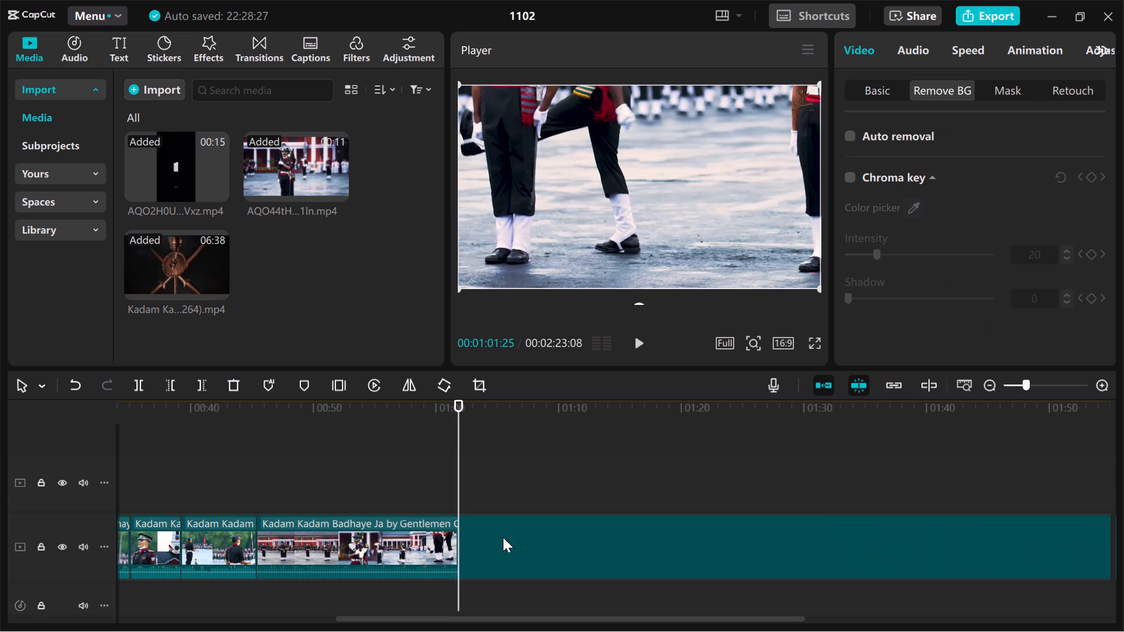
Delete the Kadam Kadam Badhaye Ja segment between the 00:01:01:25 cut and the marching flag-bearers shot.
click(573, 532)
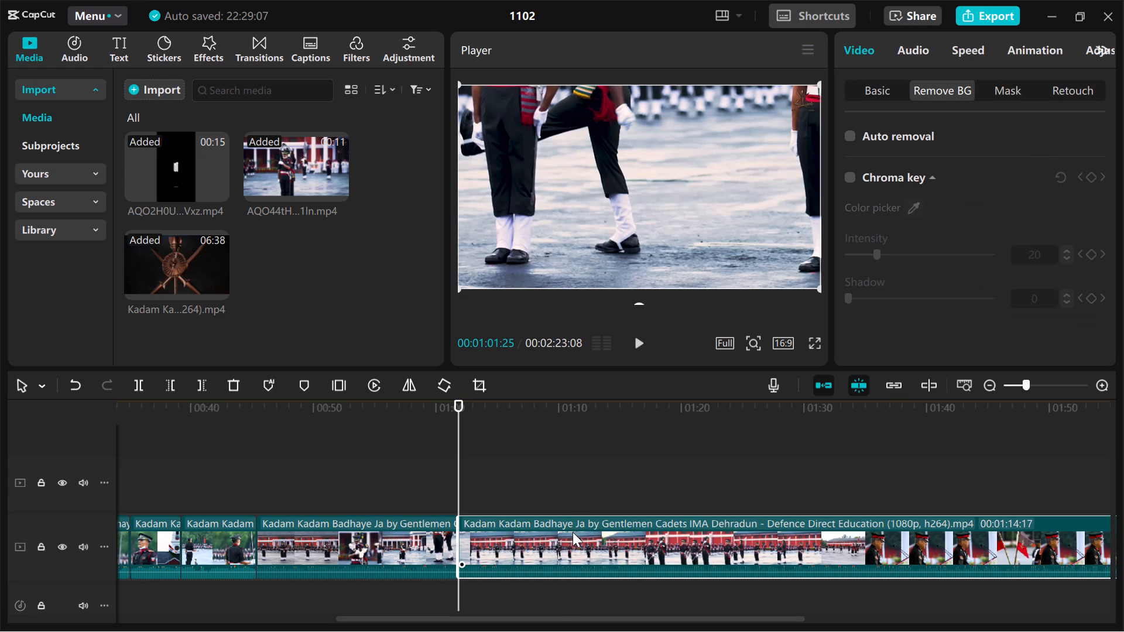
key(Delete)
Delete both AQO44tH parade clips from the start of the main video track.
scroll(573, 532, right, 3)
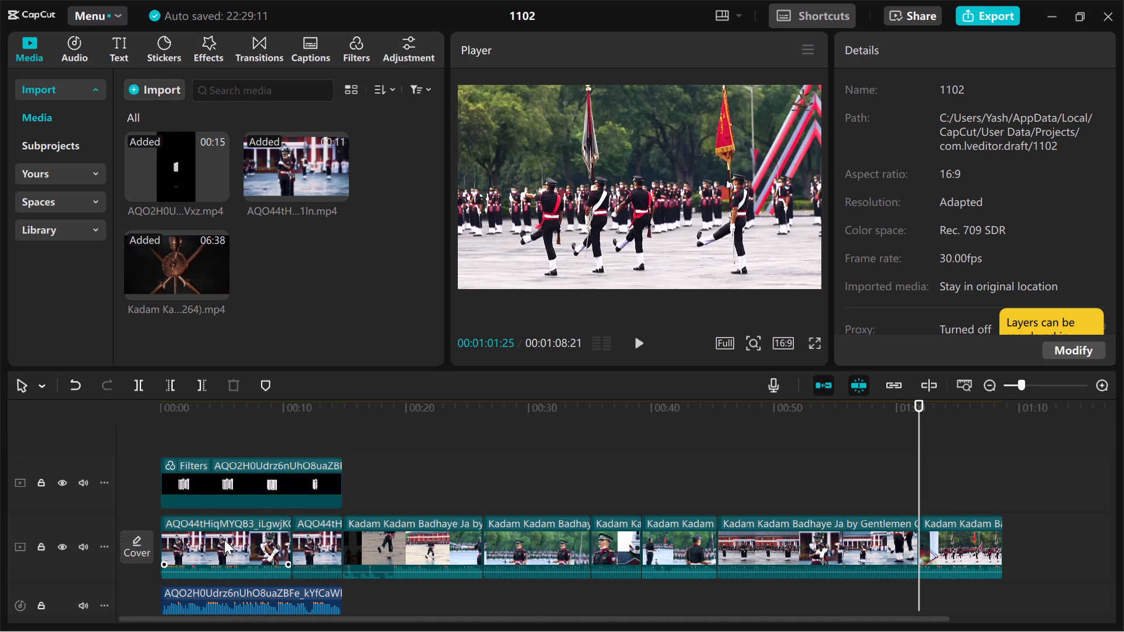
click(199, 527)
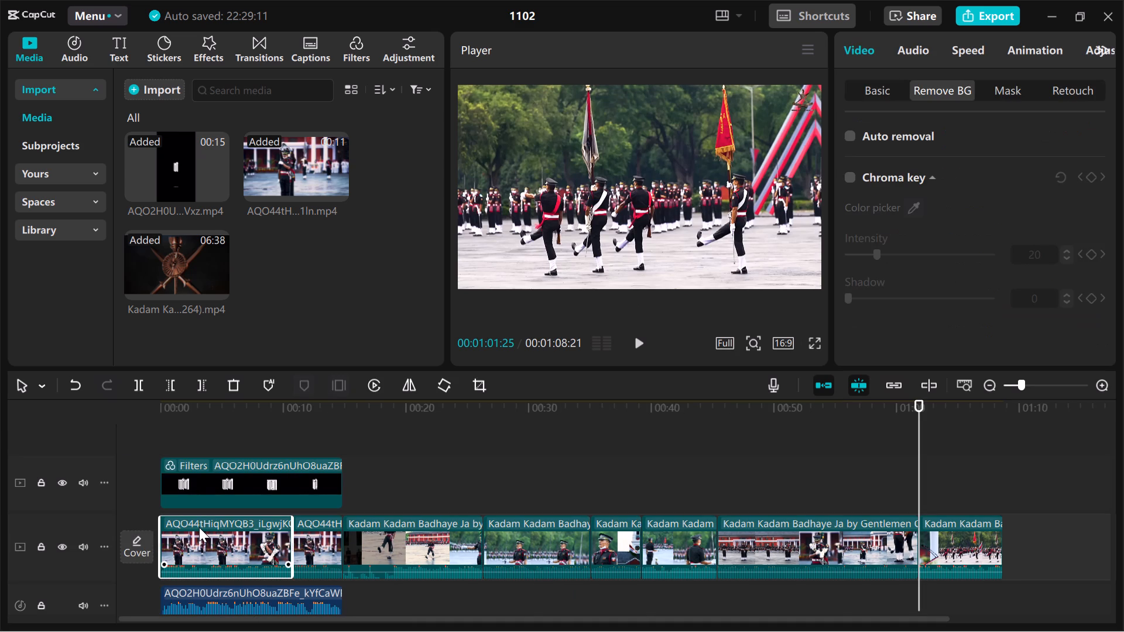
shift+click(300, 546)
click(242, 534)
ctrl+click(316, 543)
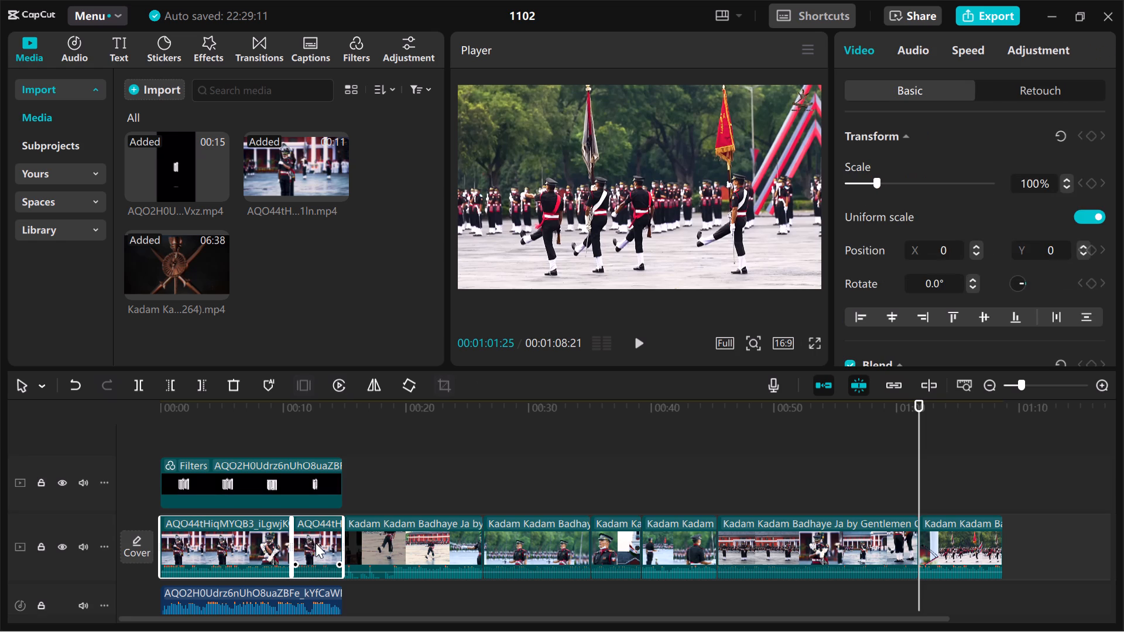
key(Delete)
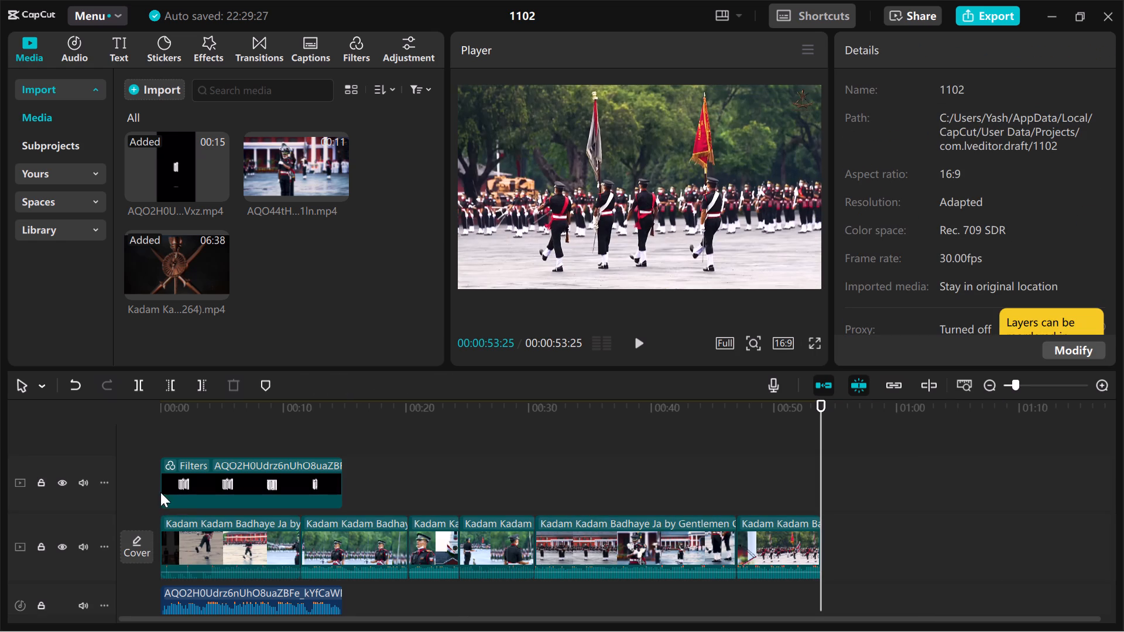
Play the edit from the beginning and mute the main video track holding the Kadam Kadam Badhaye Ja clips.
click(136, 476)
key(space)
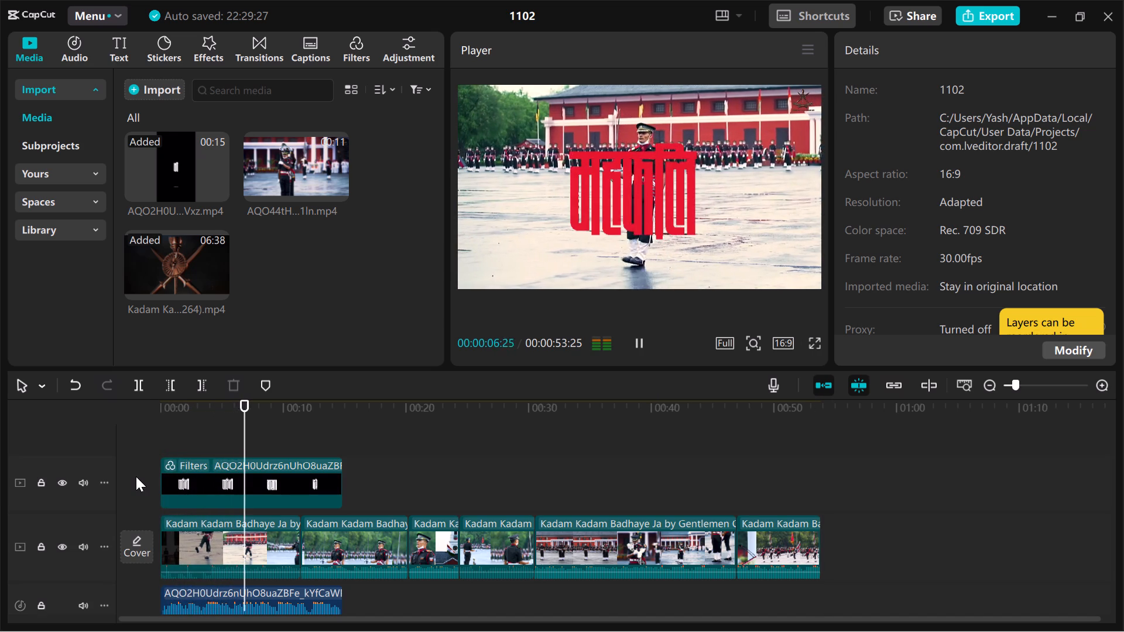
click(81, 551)
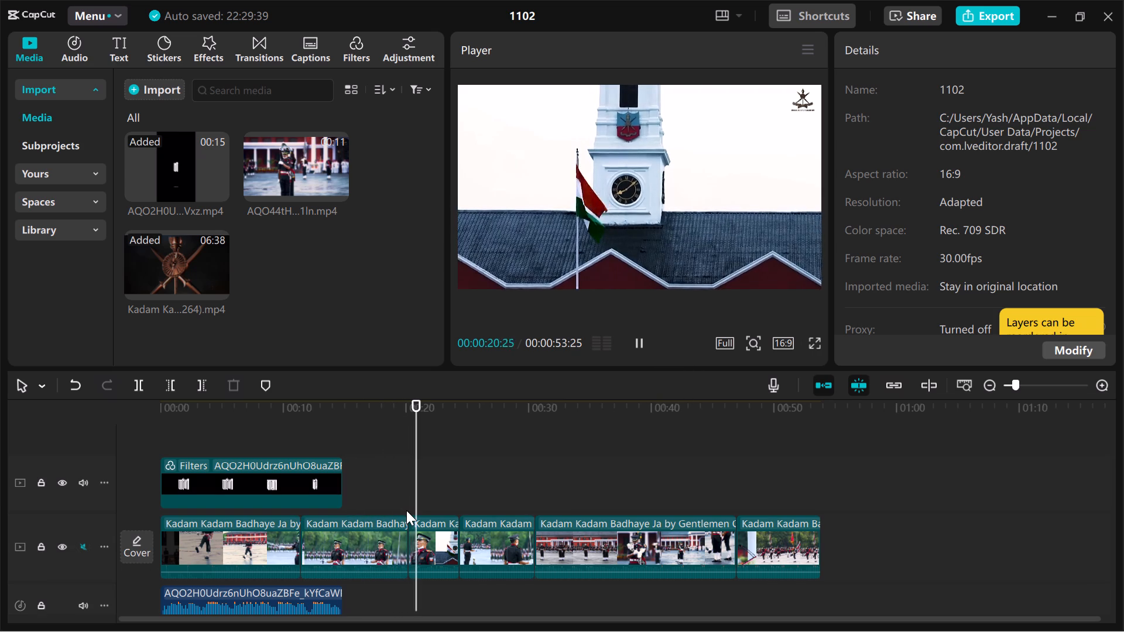
Step back through the first Kadam Kadam Badhaye Ja clip from 00:00:08:29 to 00:00:04:01, examining its shots under the red text.
click(270, 426)
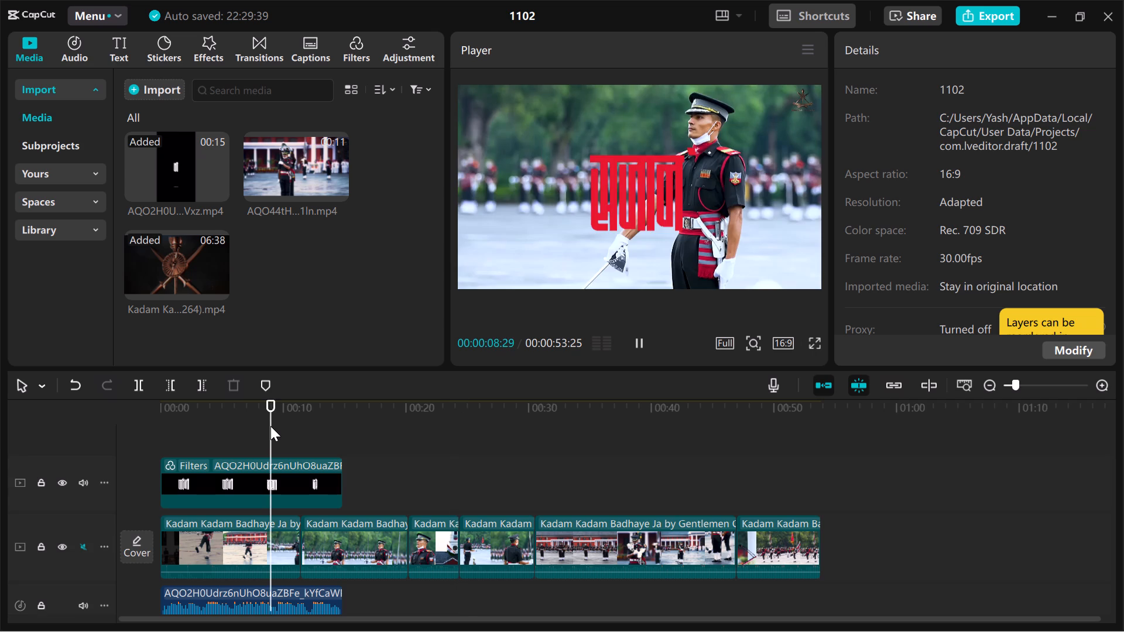
key(Left)
key(Left)
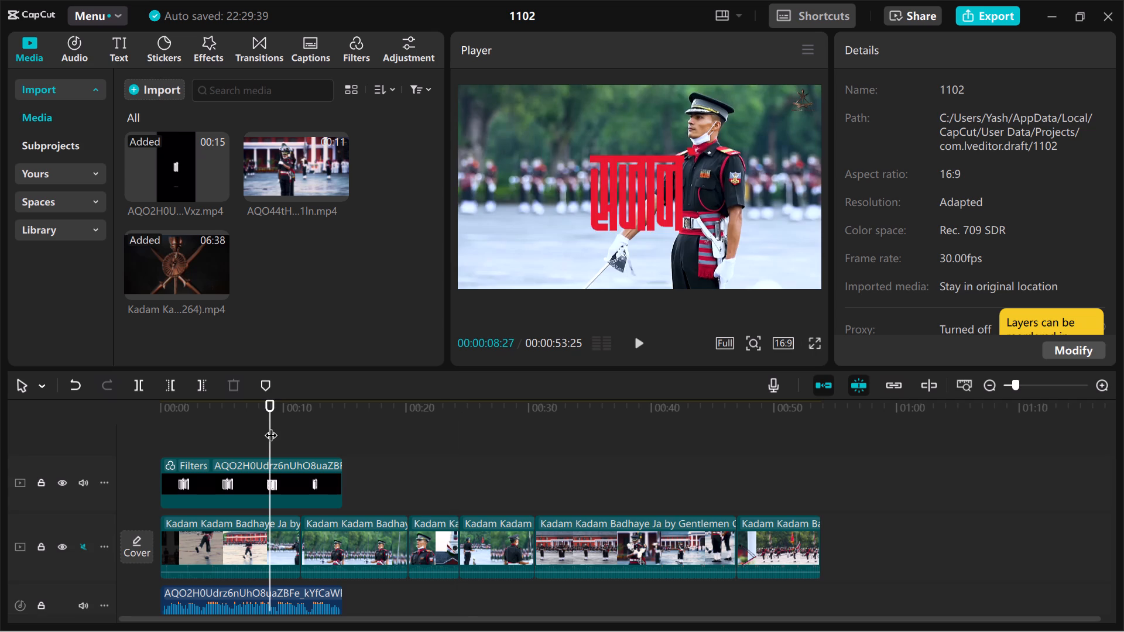
key(Left)
key(Left)
key(Left)
key(Left)
key(Left)
key(Left)
key(Left)
key(Left)
key(Left)
key(Left)
key(Left)
key(Left)
key(Left)
key(Left)
key(Left)
key(Left)
key(Left)
key(Left)
key(Left)
key(Left)
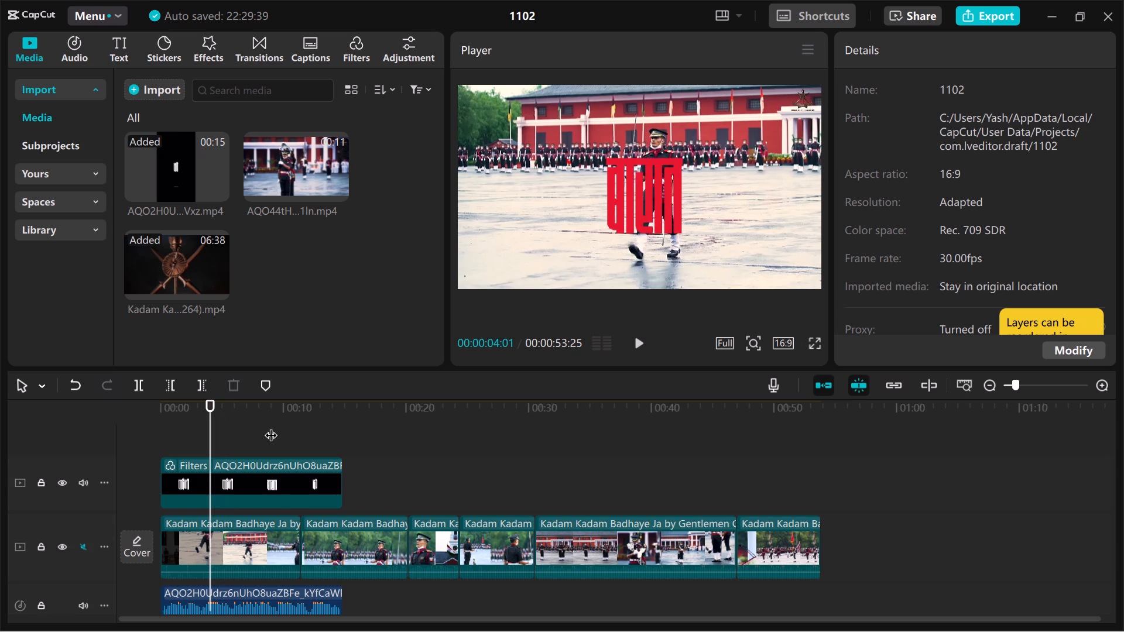
Split the first Kadam Kadam Badhaye Ja clip at 00:00:04:05, where the marching close-up changes to the wide parade shot.
click(142, 453)
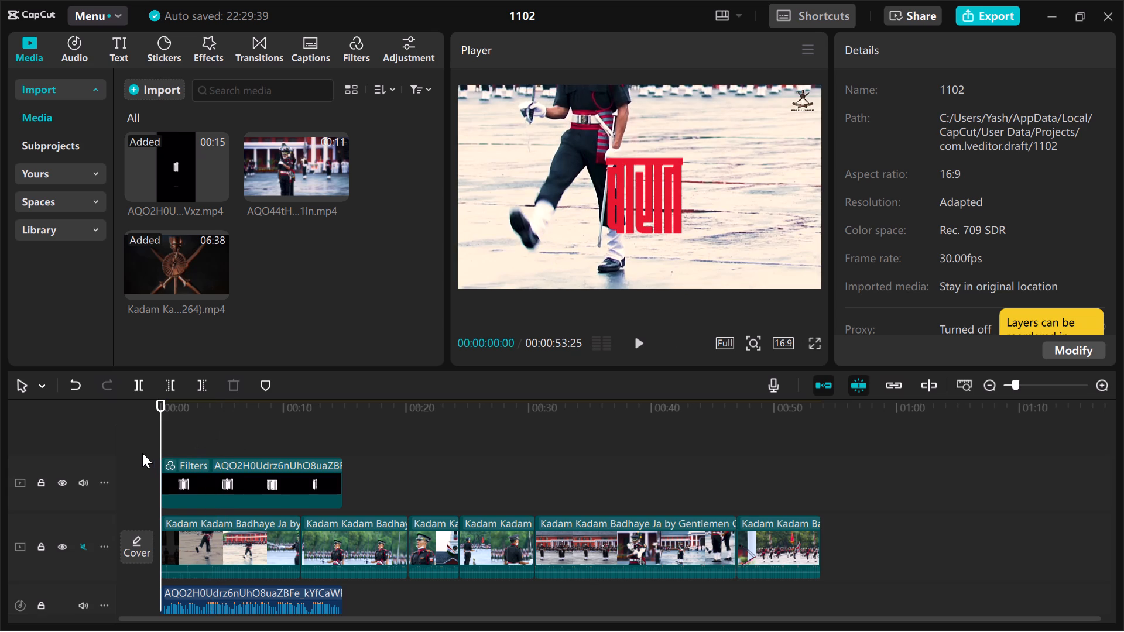
key(space)
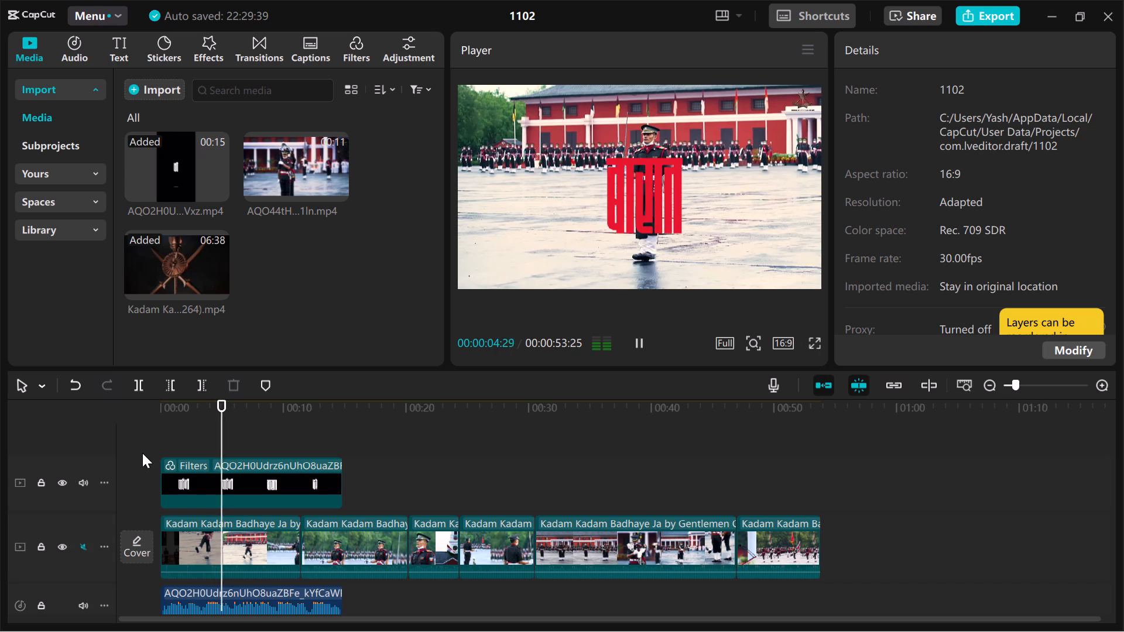
key(space)
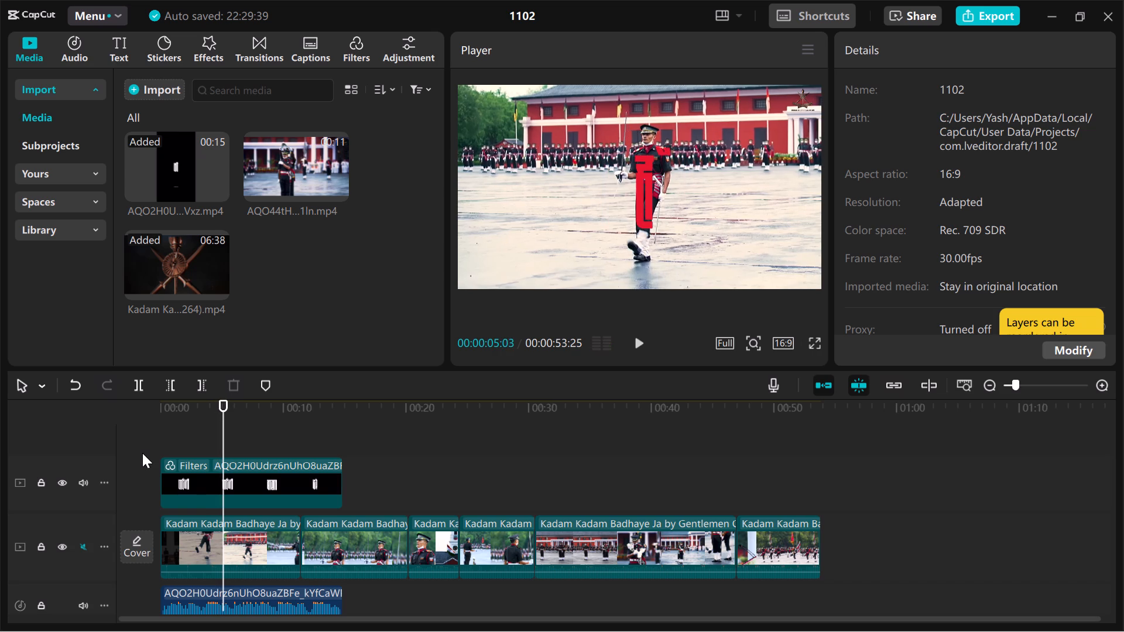
key(Left)
key(Left)
key(Left)
key(Left)
key(Left)
key(Left)
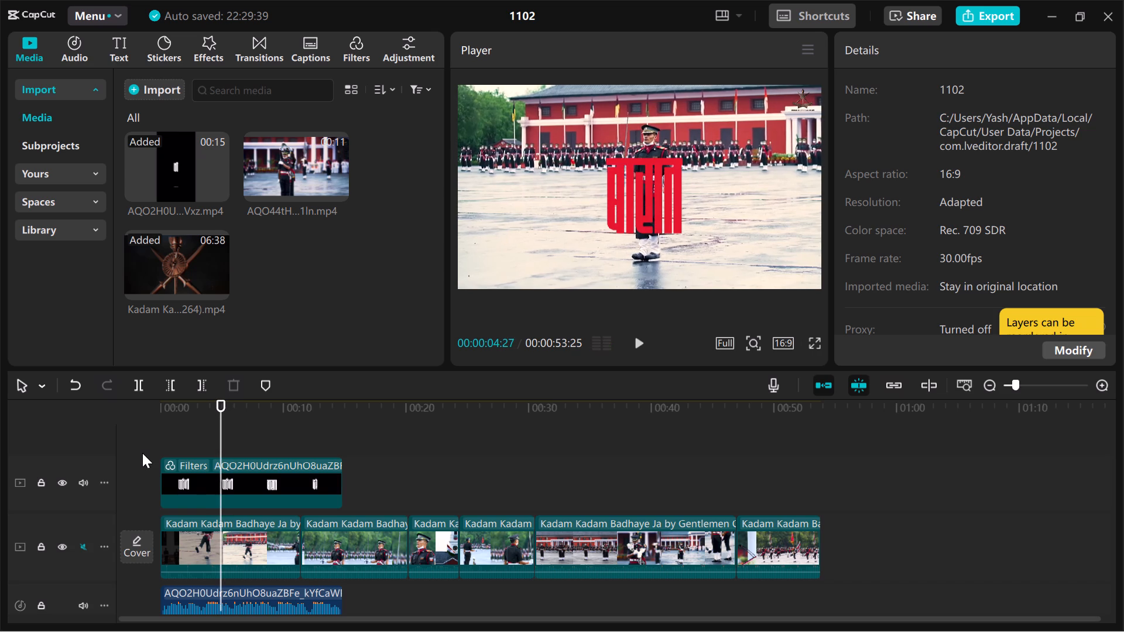
key(Left)
key(Left)
key(Left)
key(Left)
key(Left)
key(Left)
key(Left)
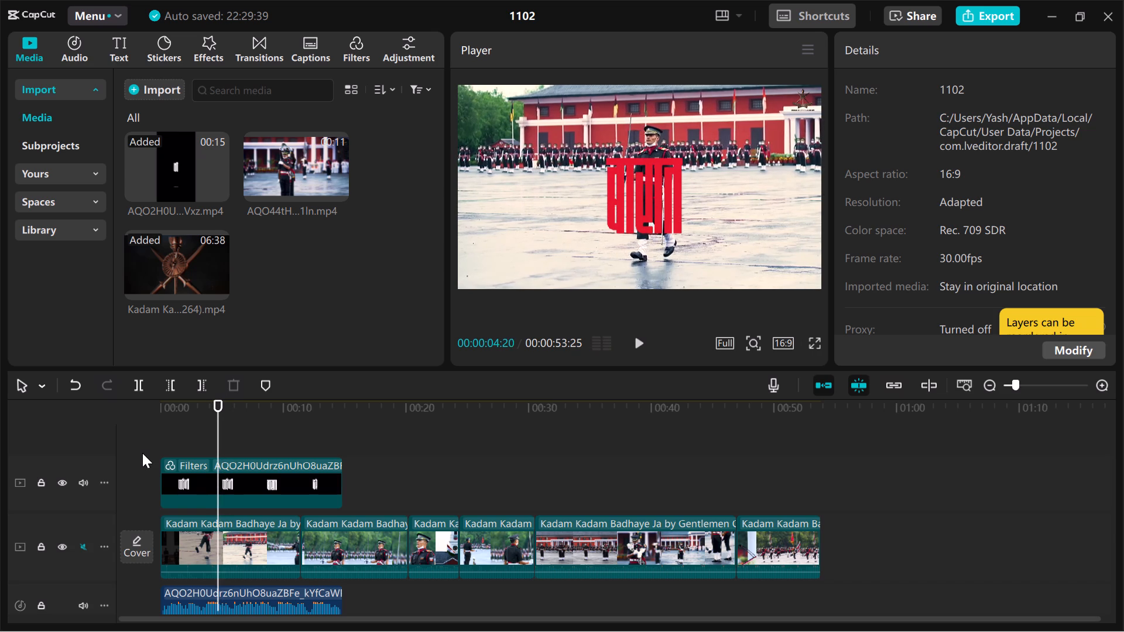
key(Left)
key(Left)
key(Left)
key(Left)
key(Left)
key(Left)
key(Left)
key(Left)
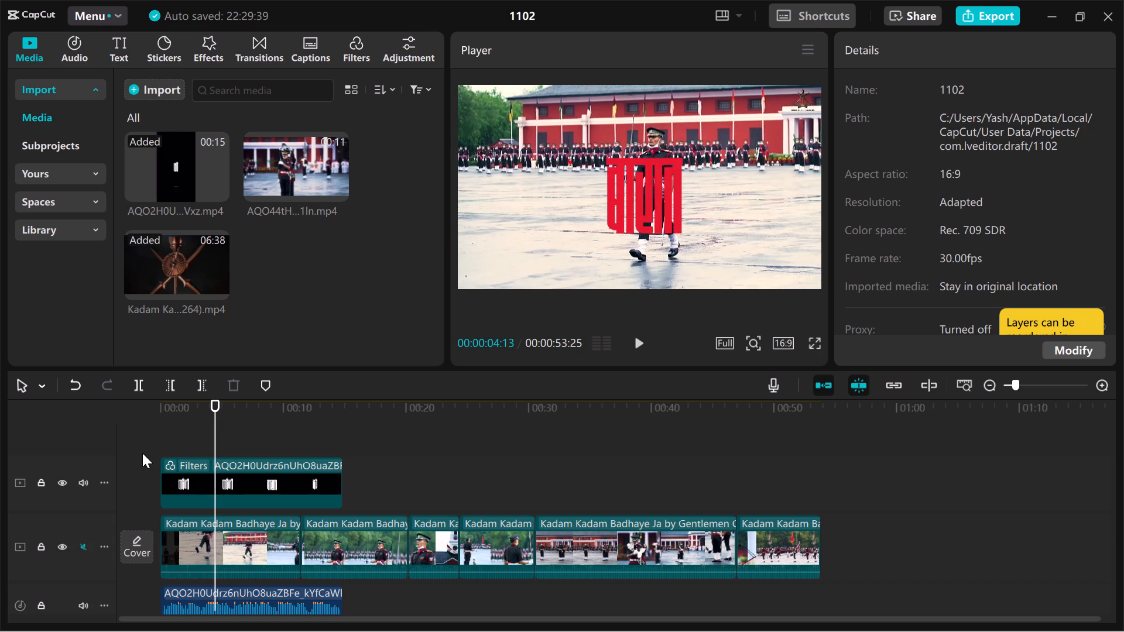
key(Left)
key(Left)
key(Left)
key(Left)
key(Left)
key(Left)
key(Left)
key(Left)
key(Left)
key(Left)
key(Left)
key(Left)
key(Left)
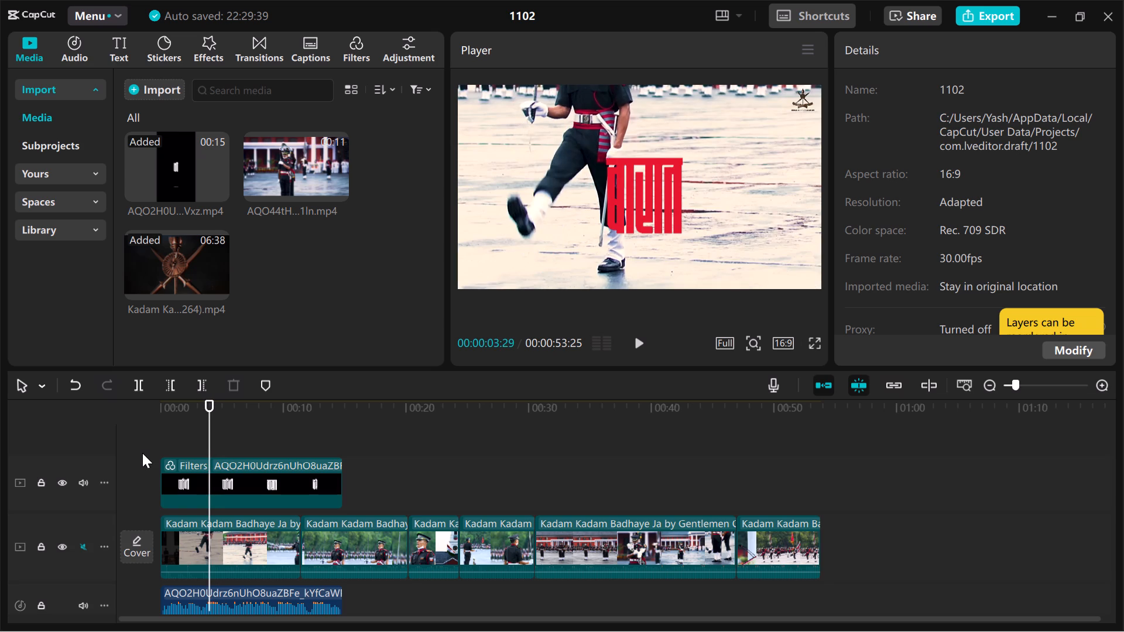
key(Left)
key(Left)
key(Right)
key(Right)
key(Right)
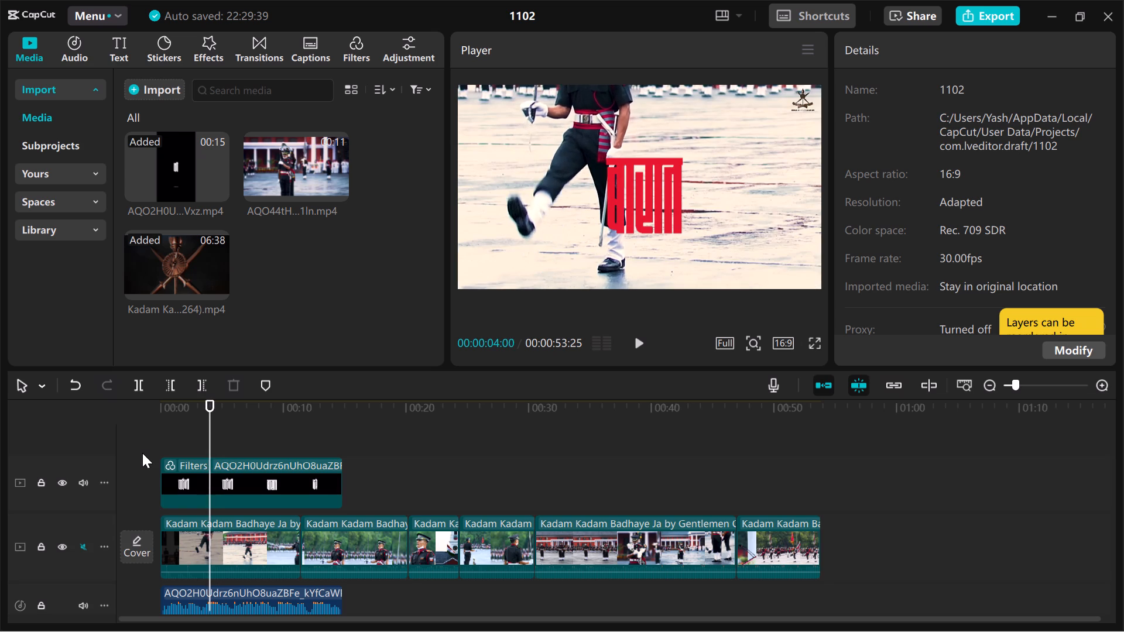
key(Right)
key(Right)
key(Right)
key(Right)
key(Right)
key(Right)
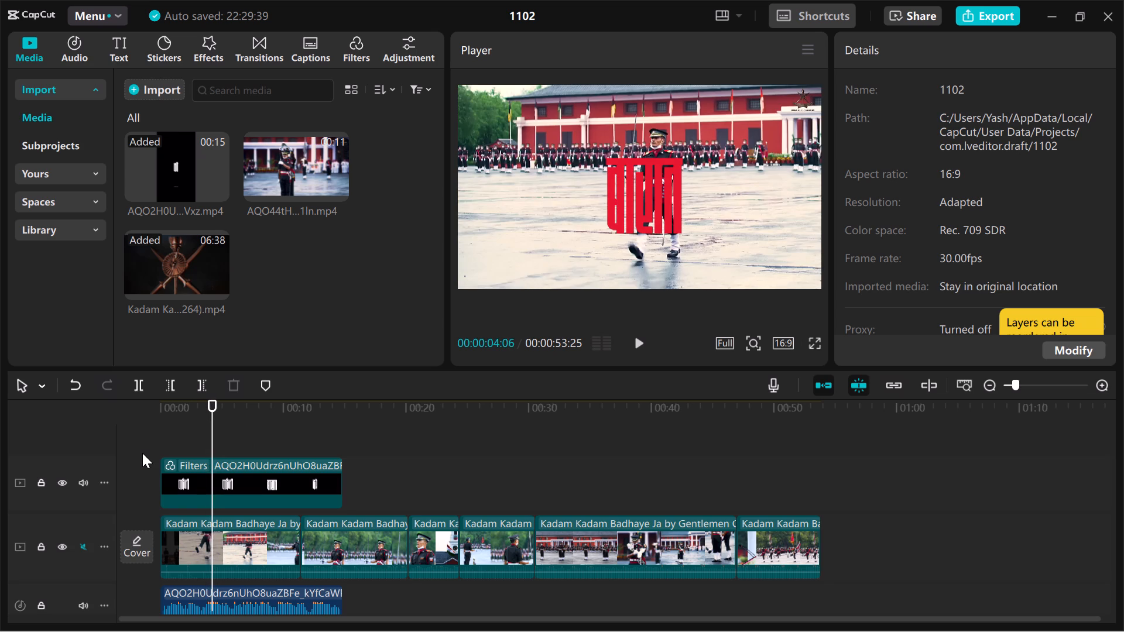
key(Left)
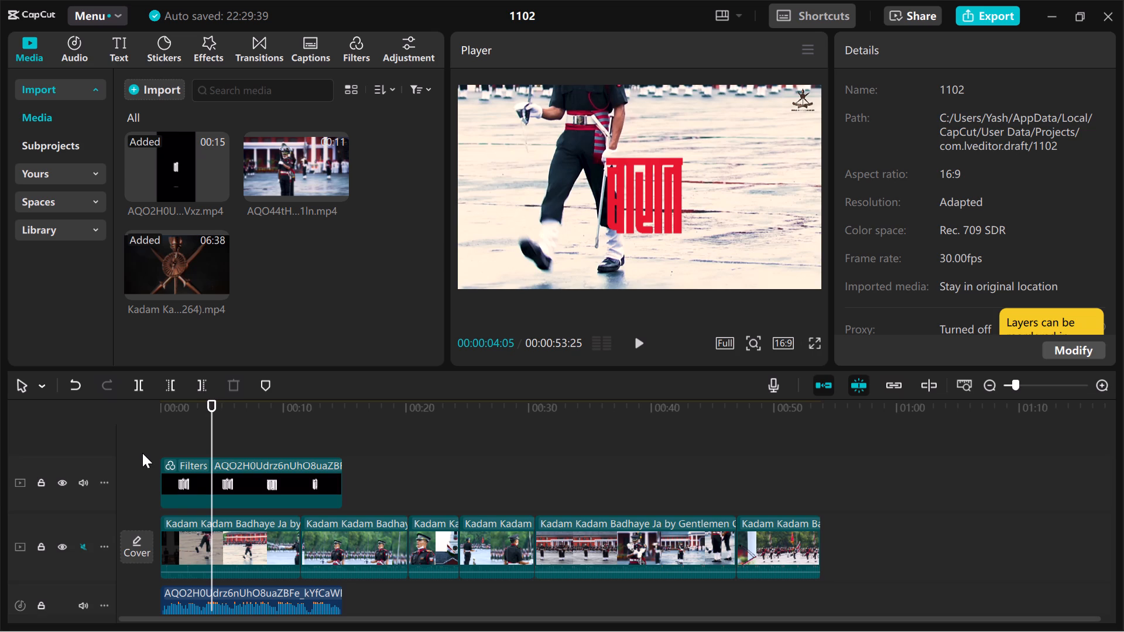
key(ctrl+space)
click(244, 544)
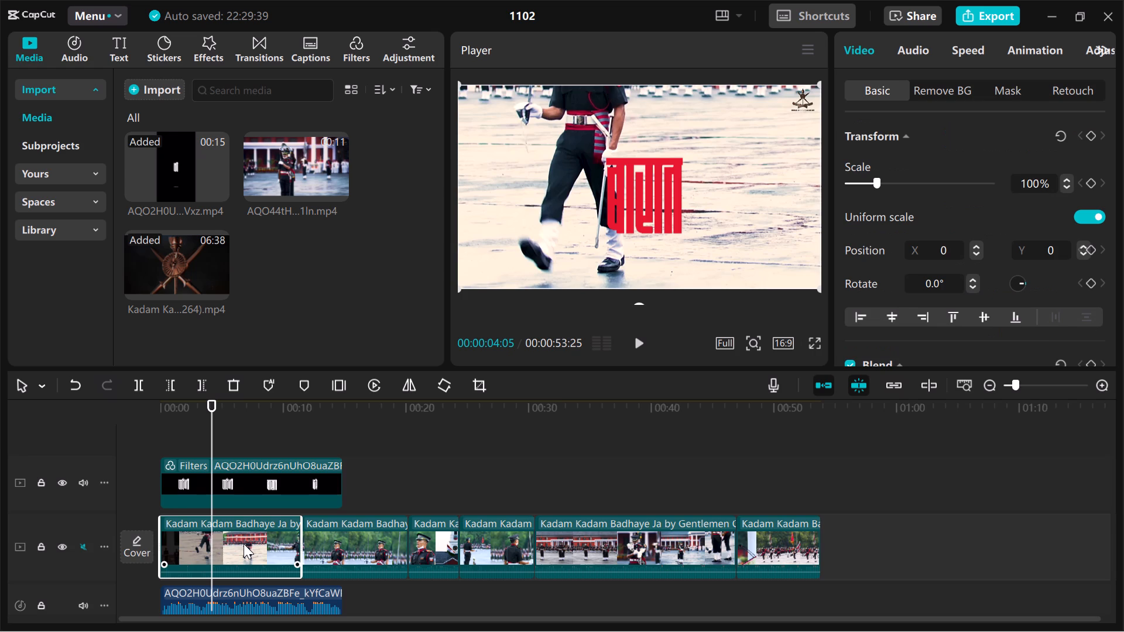
key(ctrl+b)
Split the Kadam Kadam Badhaye Ja clip at 00:00:15:21, at the change to the officer's close-up.
key(space)
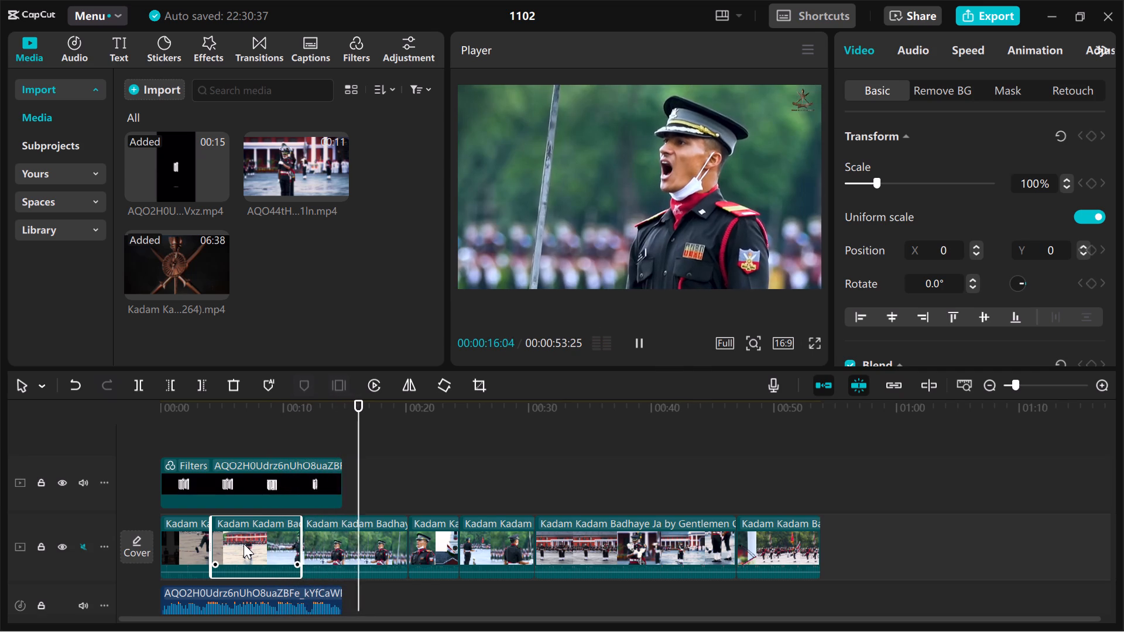
key(space)
key(Left)
key(Left)
key(Left)
key(Left)
key(Left)
key(Left)
key(Left)
key(Left)
key(Left)
key(Left)
key(Left)
key(Left)
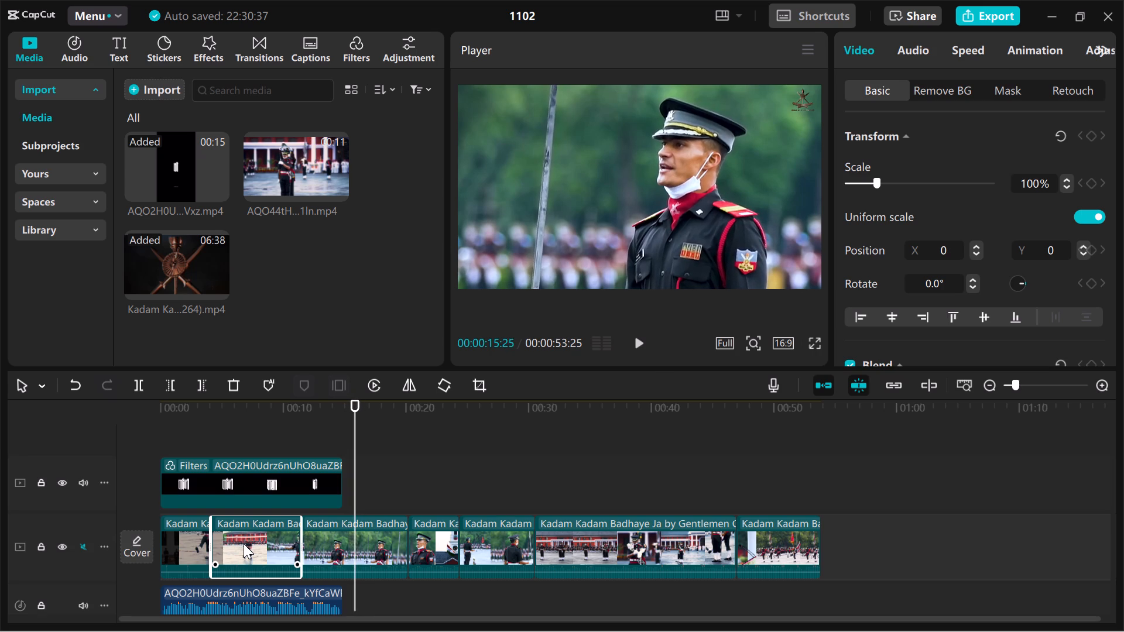
key(Left)
key(Left)
key(Left)
key(Left)
key(Left)
key(Left)
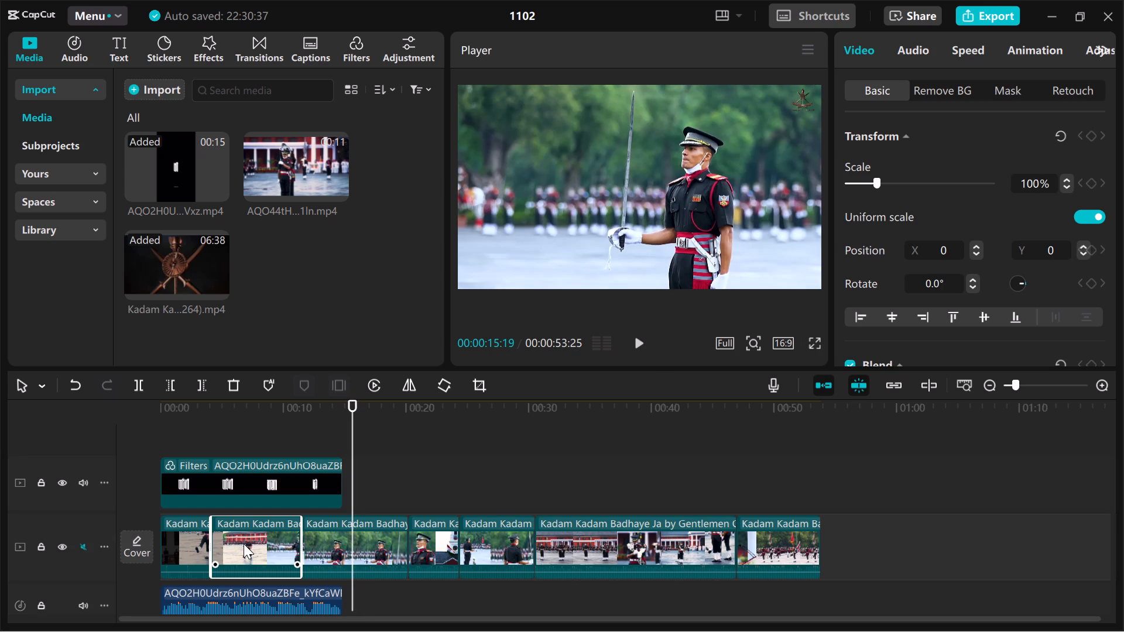
key(Right)
key(Right)
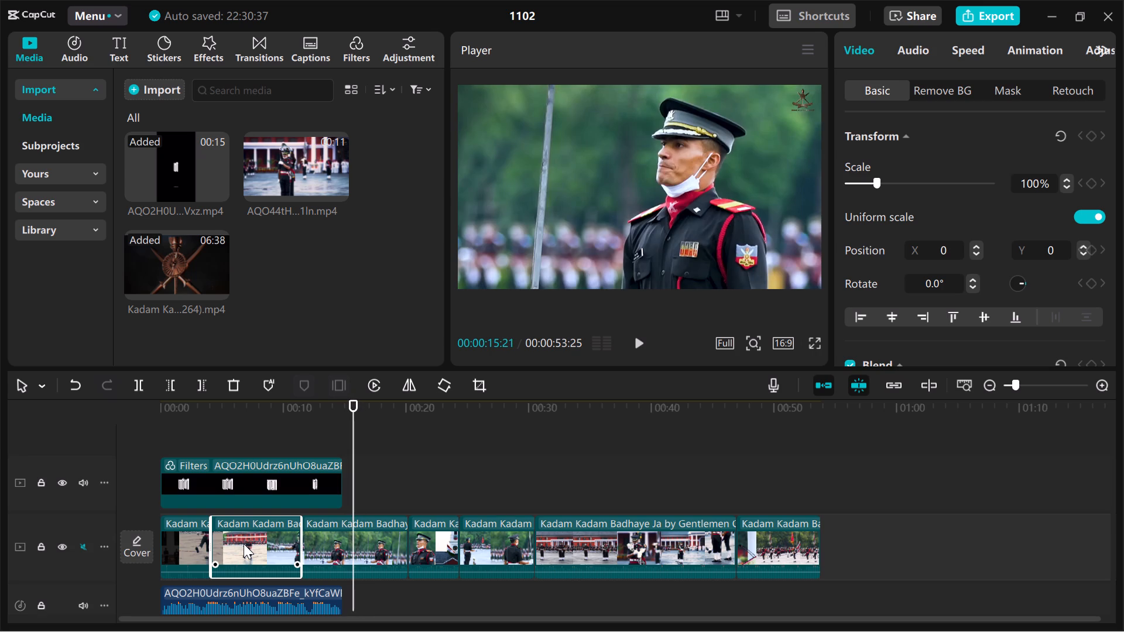
key(Left)
key(Right)
key(Left)
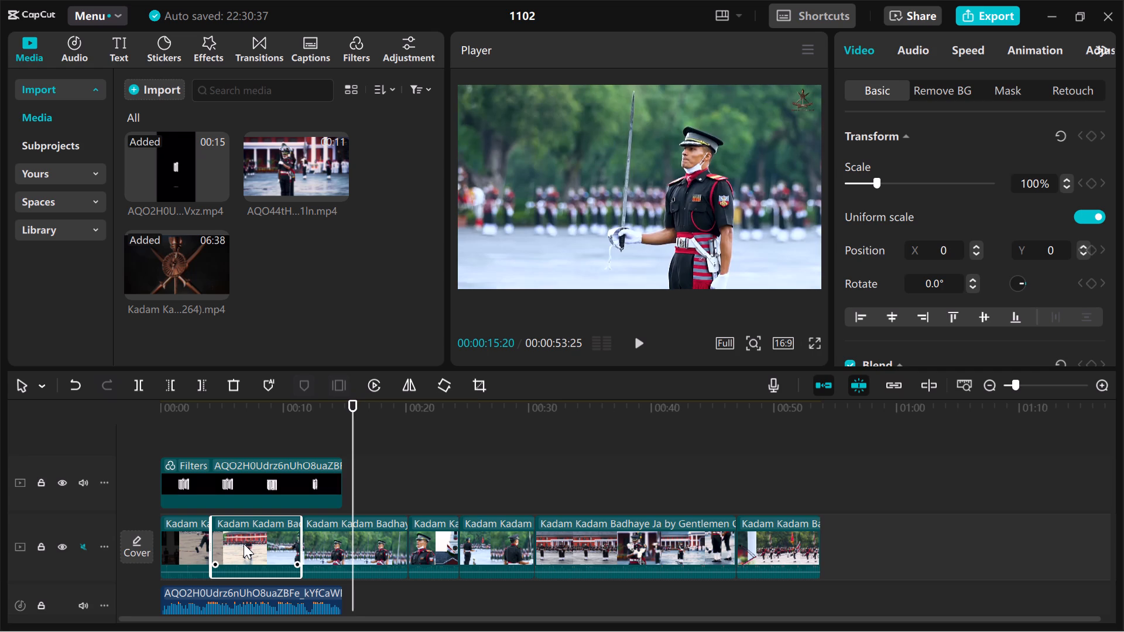
key(Right)
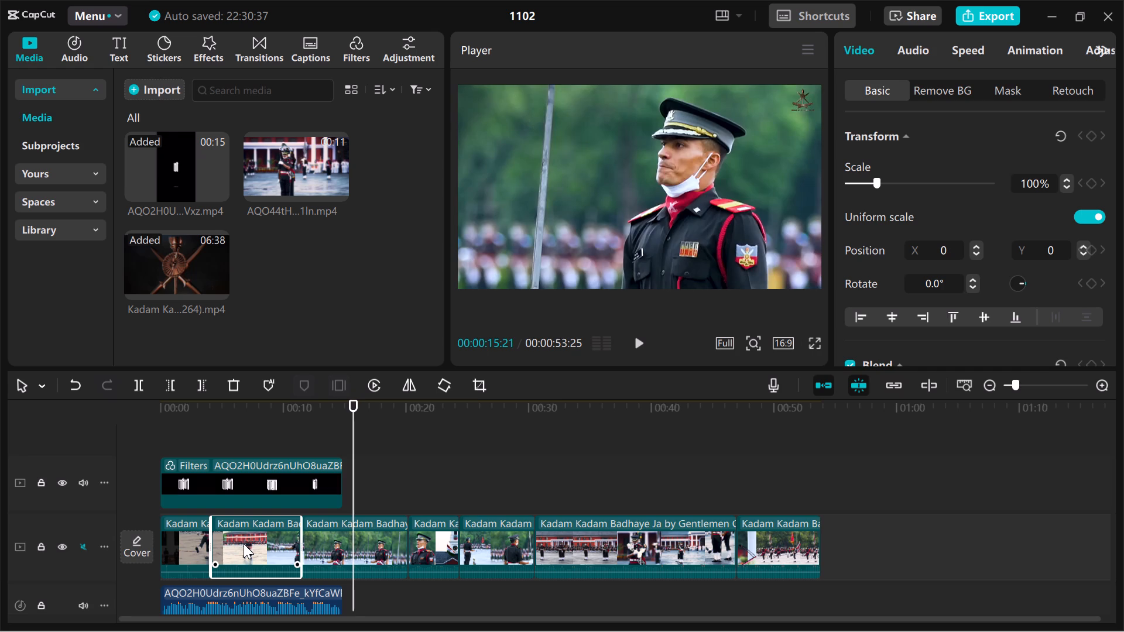
key(ctrl+b)
Delete the Kadam Kadam Badhaye Ja segment that ends at the 00:00:15:21 cut.
click(319, 552)
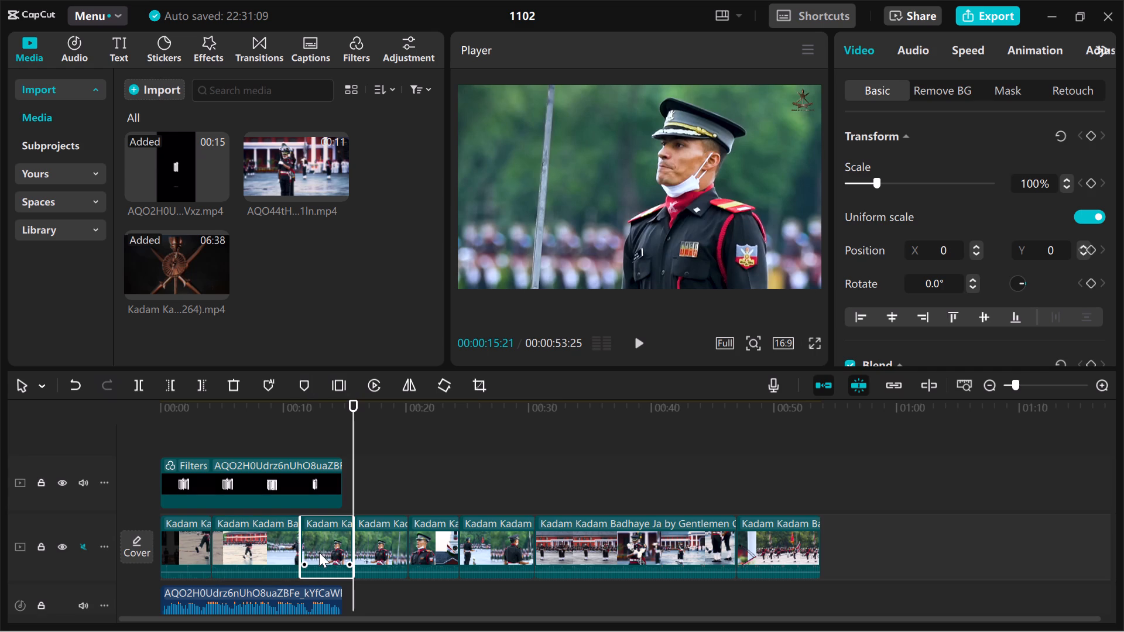
key(Delete)
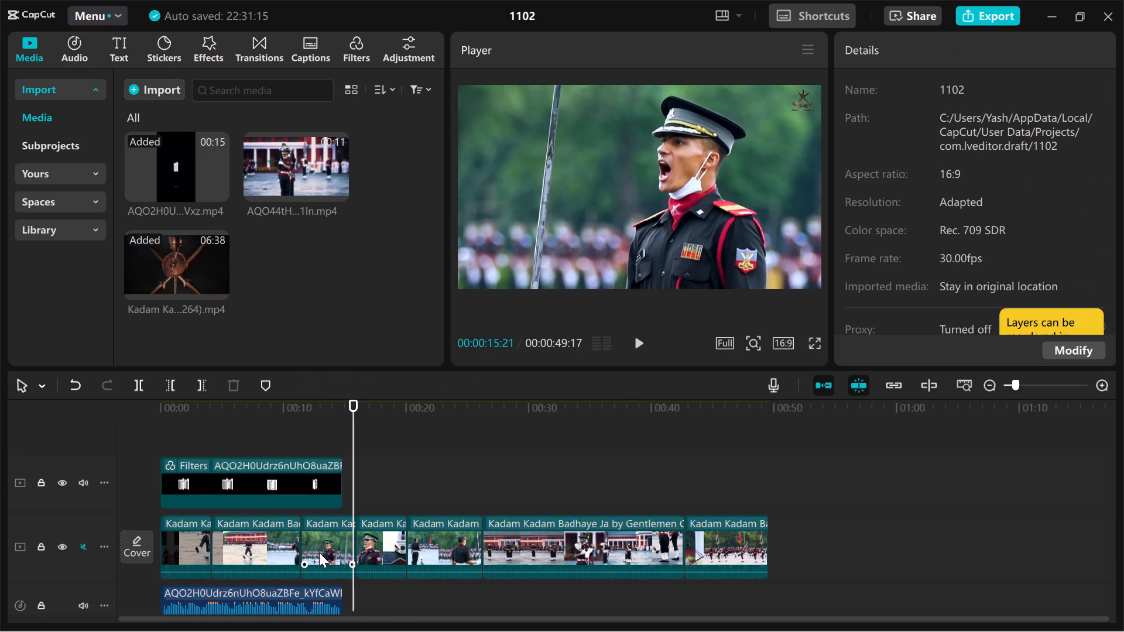
Play from the wide parade shot and delete that clip, the second on the main video track.
click(229, 513)
key(space)
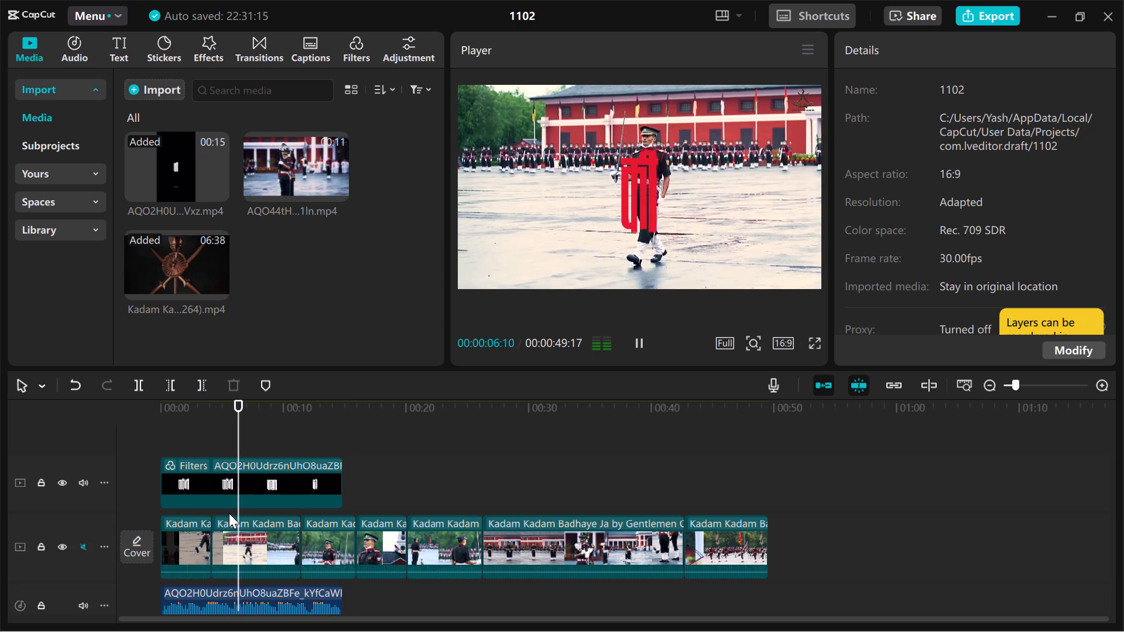
click(247, 546)
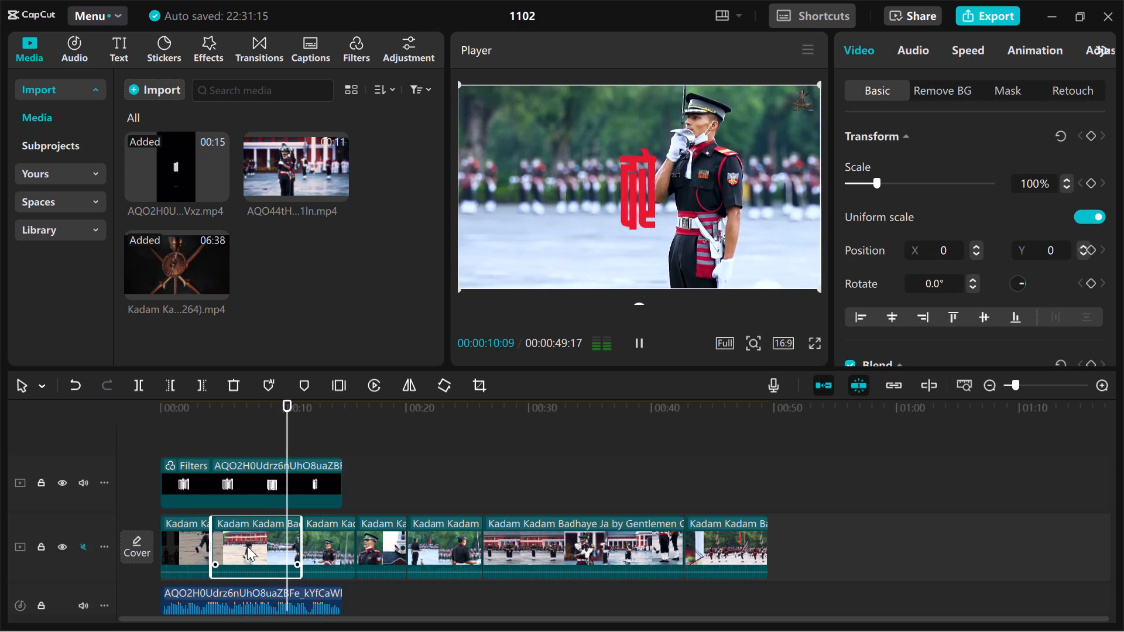
key(Delete)
Review the edit from the beginning and delete the third main-track clip, which contains the clock tower and flag shot.
scroll(247, 546, right, 1)
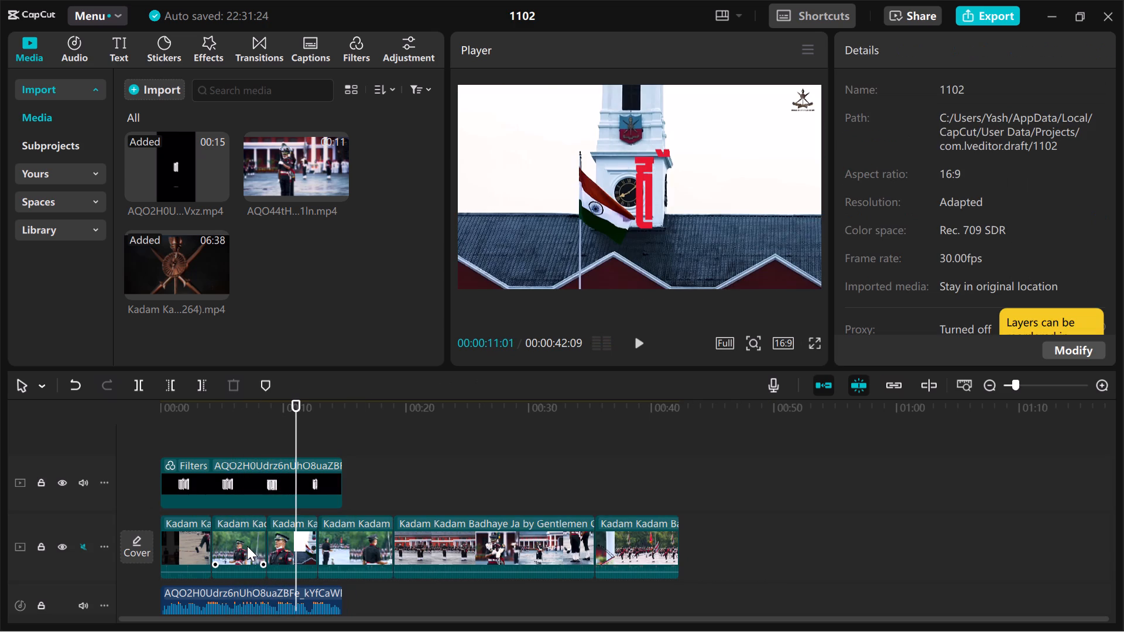
scroll(247, 546, right, 1)
click(138, 480)
key(space)
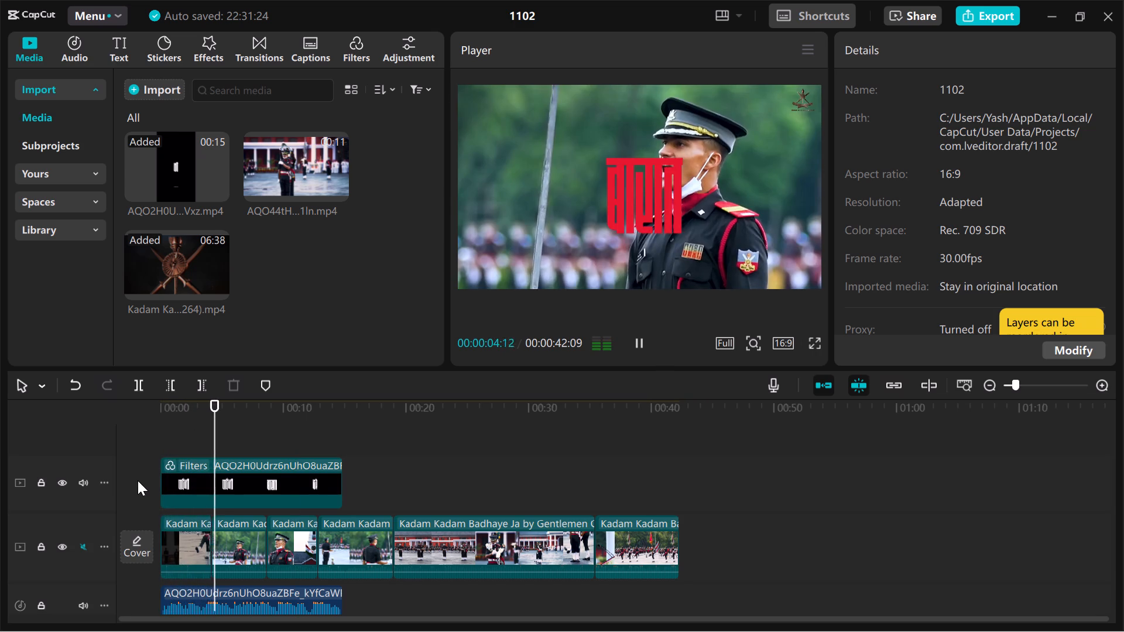
key(space)
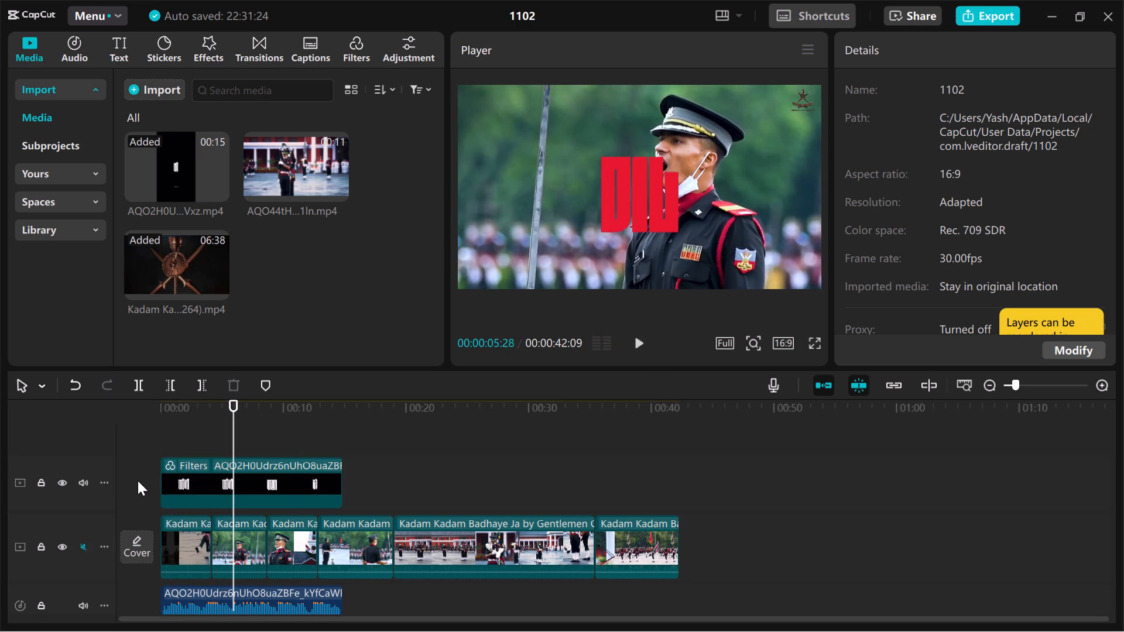
key(space)
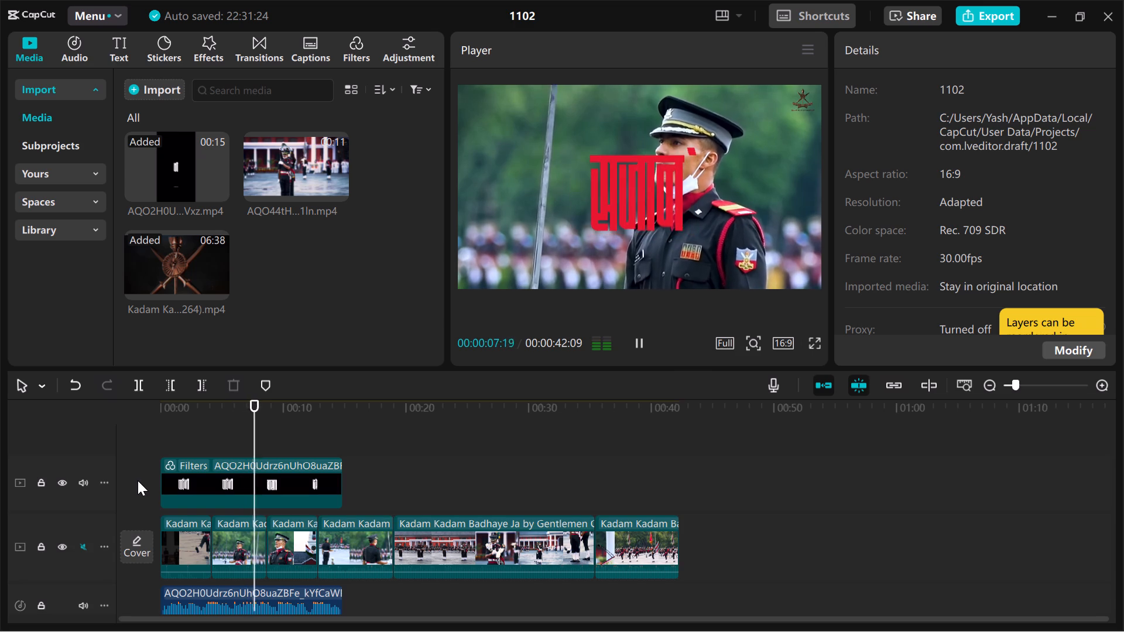
key(space)
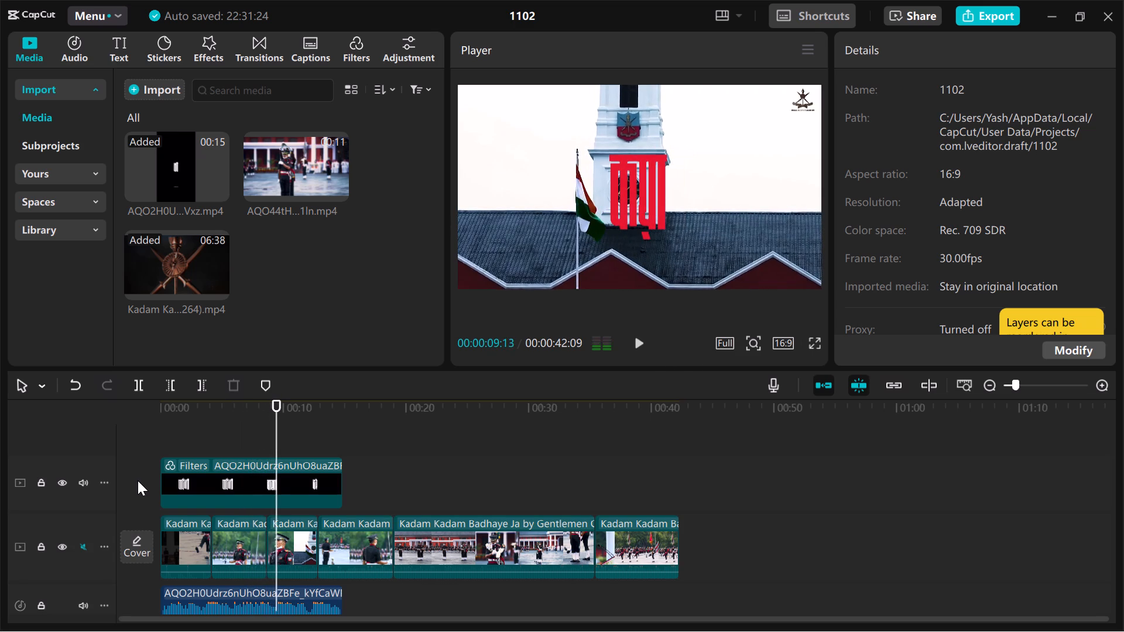
key(space)
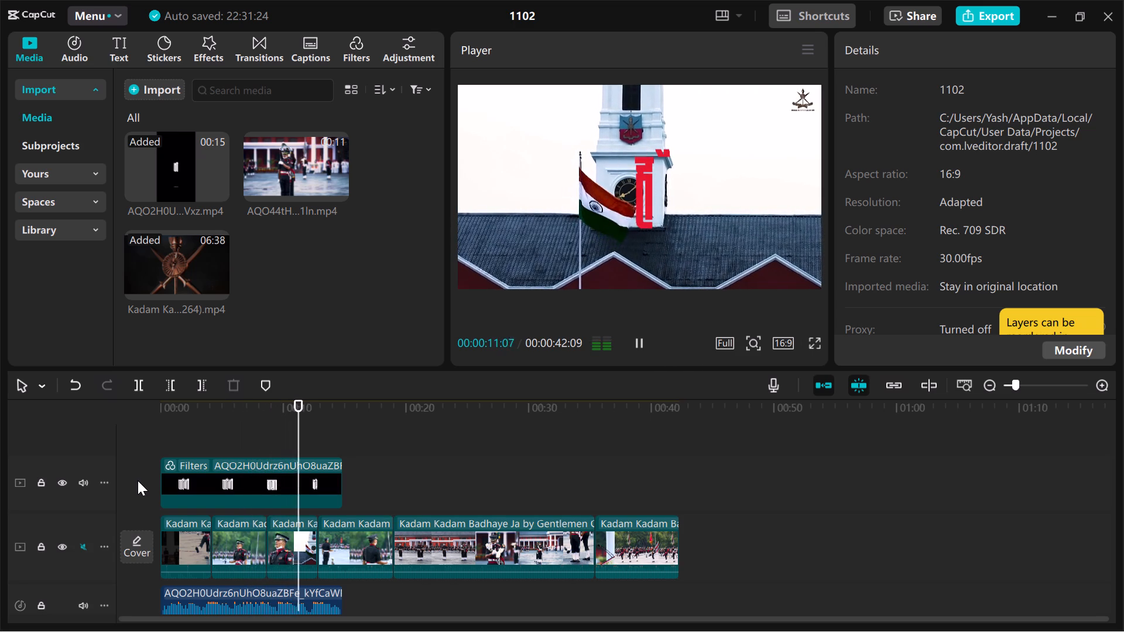
key(space)
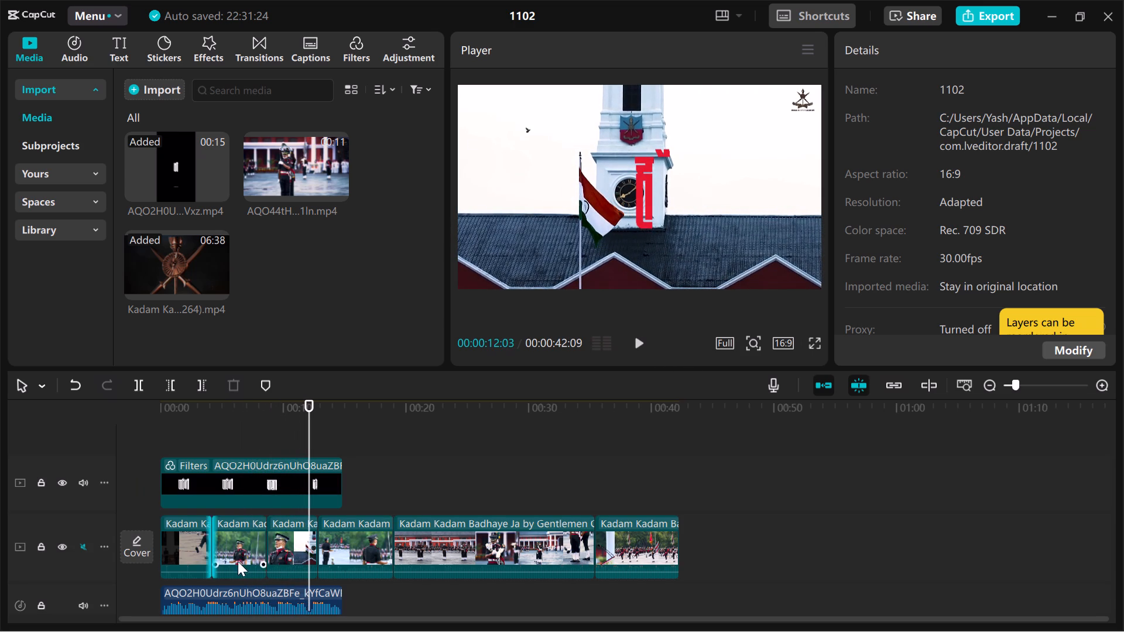
click(289, 544)
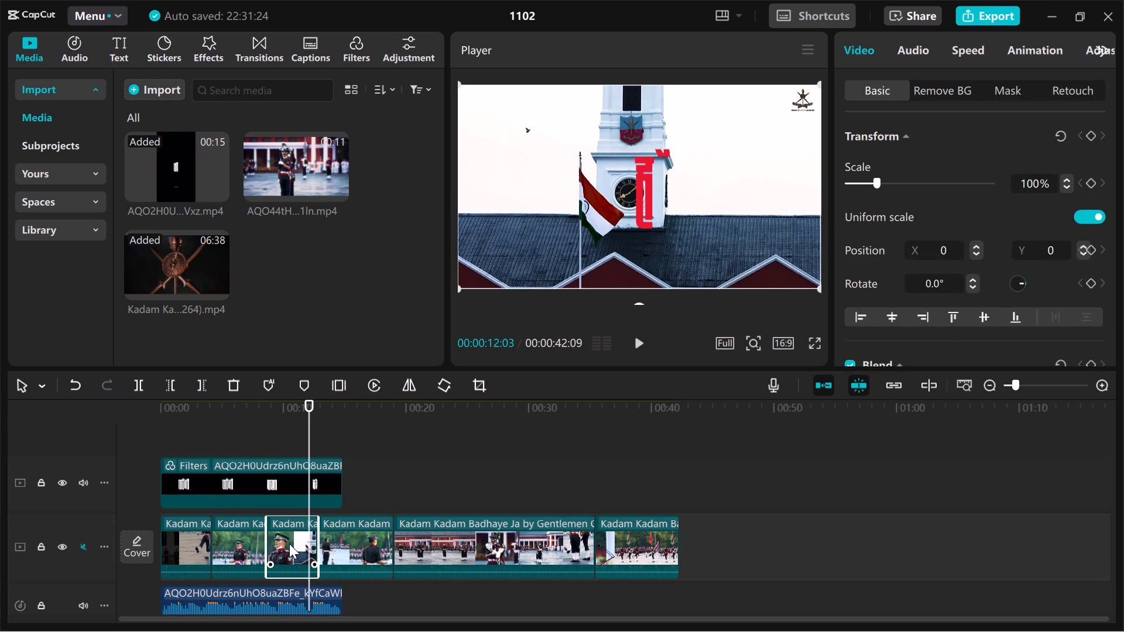
key(Delete)
Play through the shots and delete the third main-track clip, showing the officer against the green parade ground.
key(space)
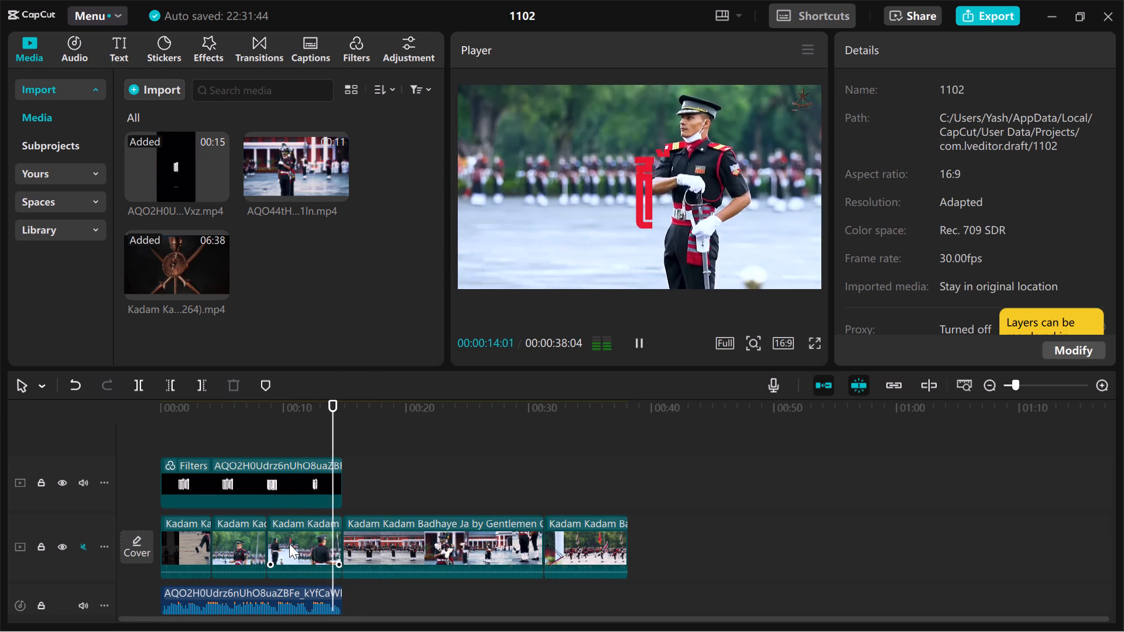
click(264, 440)
key(space)
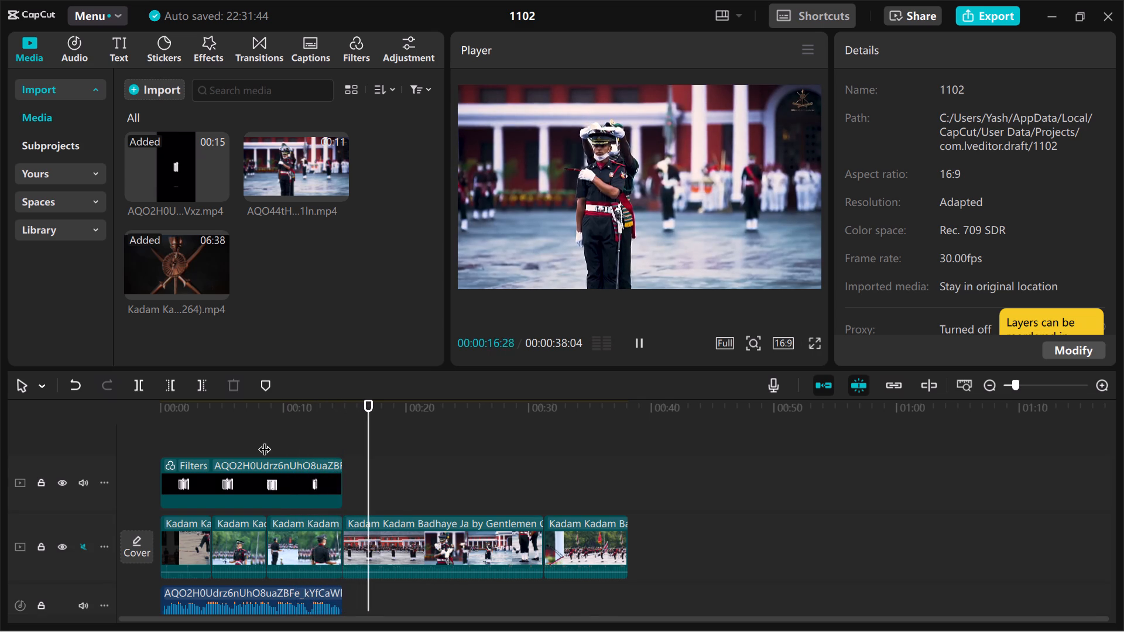
click(296, 549)
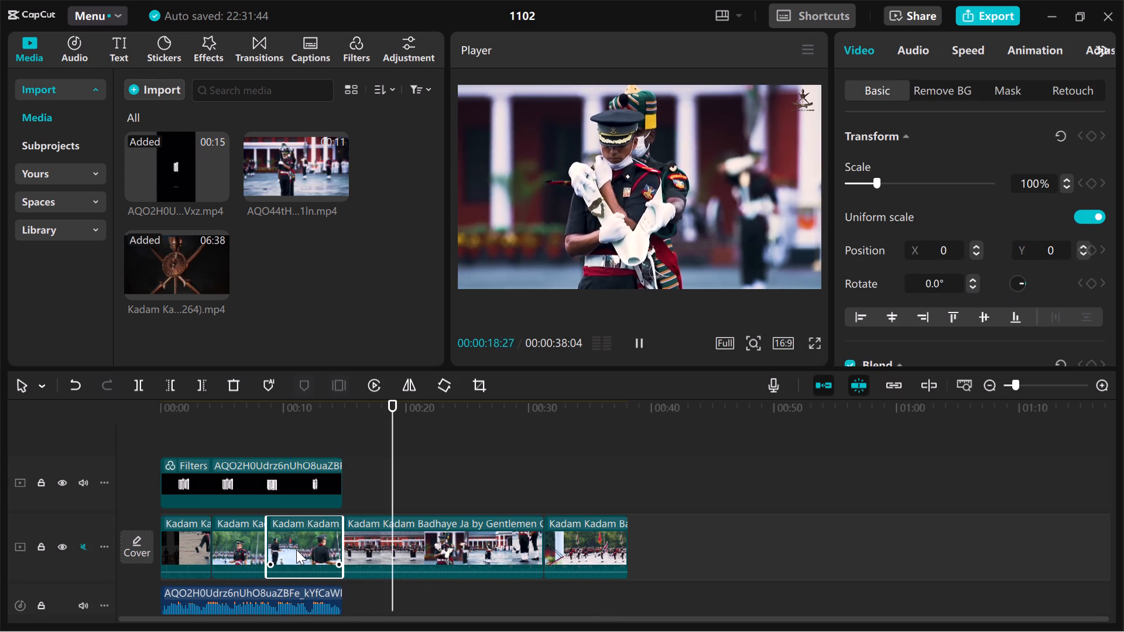
key(Delete)
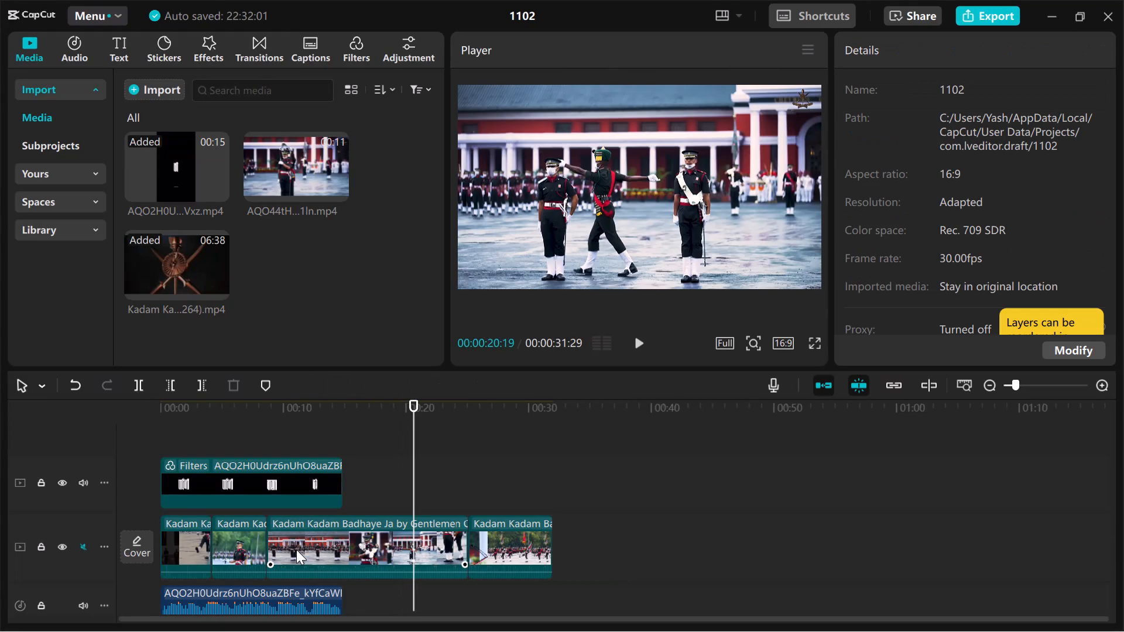
Review the remaining parade footage and split the third main-track clip at 00:00:17:02, where the officer's close-up ends before the wide shot.
click(262, 437)
key(space)
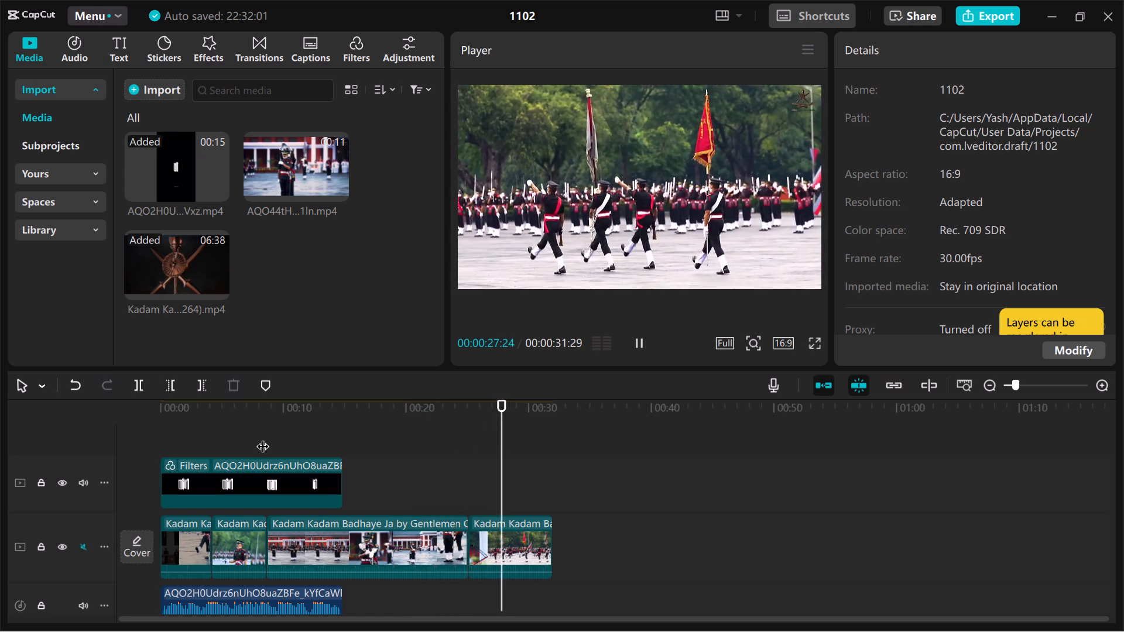
key(space)
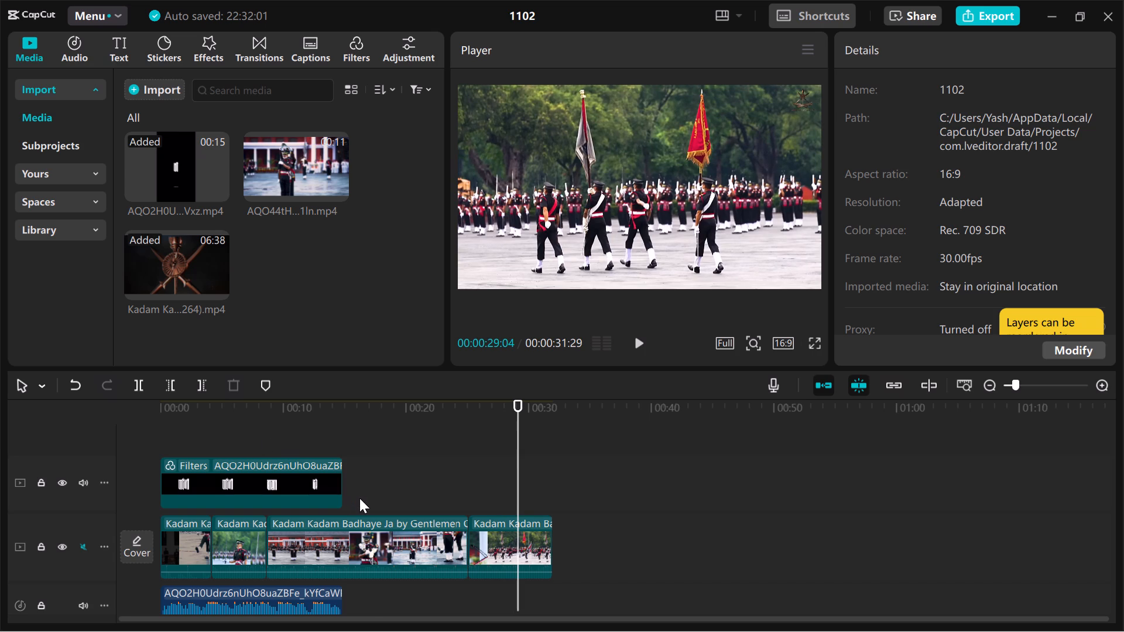
click(373, 493)
key(space)
key(space)
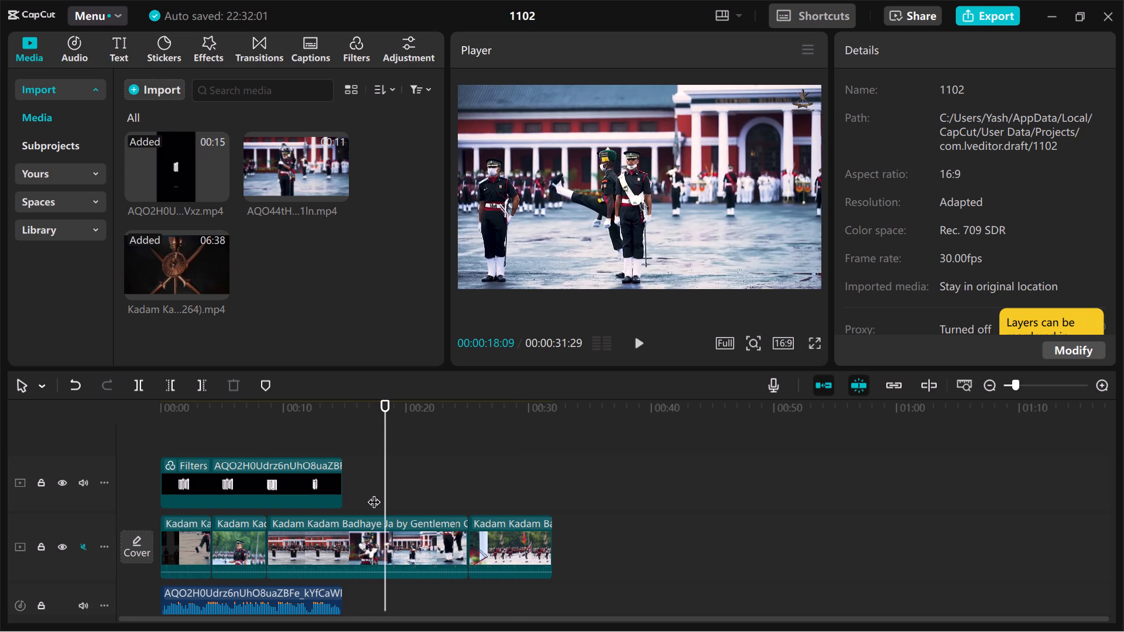
key(Left)
key(Left)
key(Left)
key(Left)
key(Left)
key(Left)
key(Left)
key(Left)
key(Left)
key(Left)
key(Left)
key(Left)
key(Left)
key(Left)
key(Left)
key(Left)
key(Left)
key(Left)
key(Left)
key(Left)
key(Left)
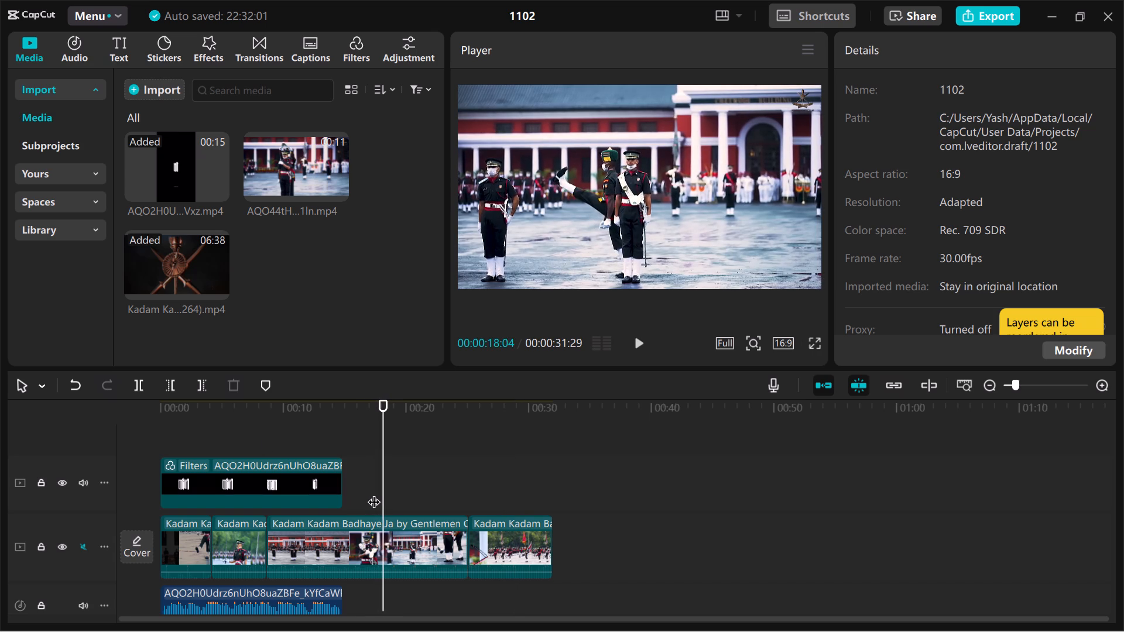
key(Left)
key(Left)
key(Left)
key(Left)
key(Left)
key(Left)
key(Left)
key(Left)
key(Left)
key(Left)
key(Left)
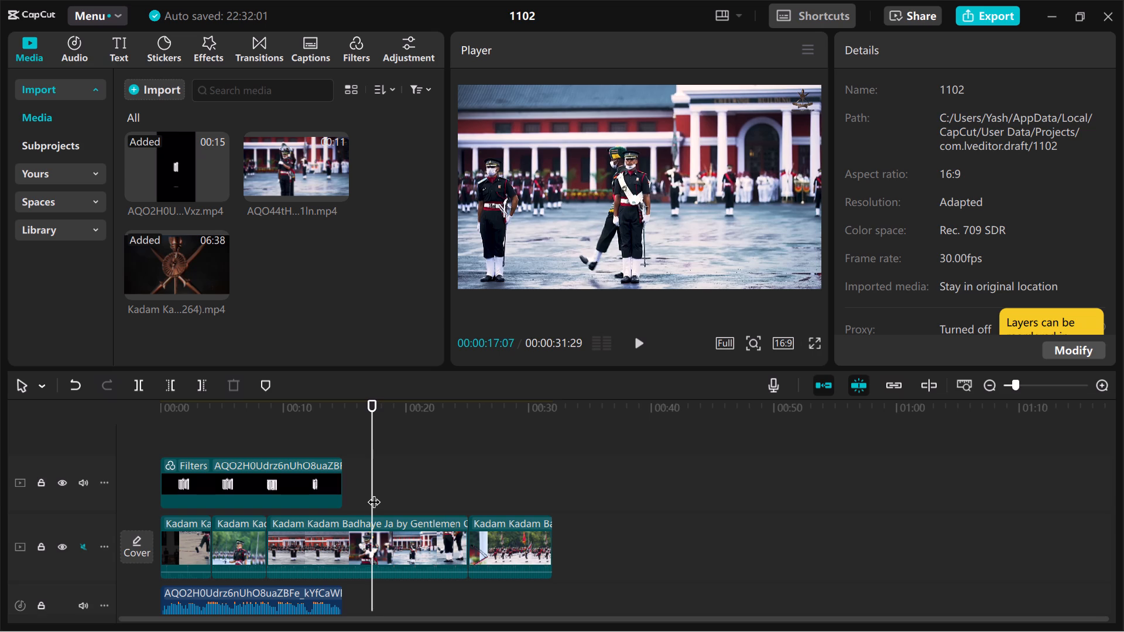
key(Left)
key(Left)
key(Left)
key(Left)
key(Left)
key(Left)
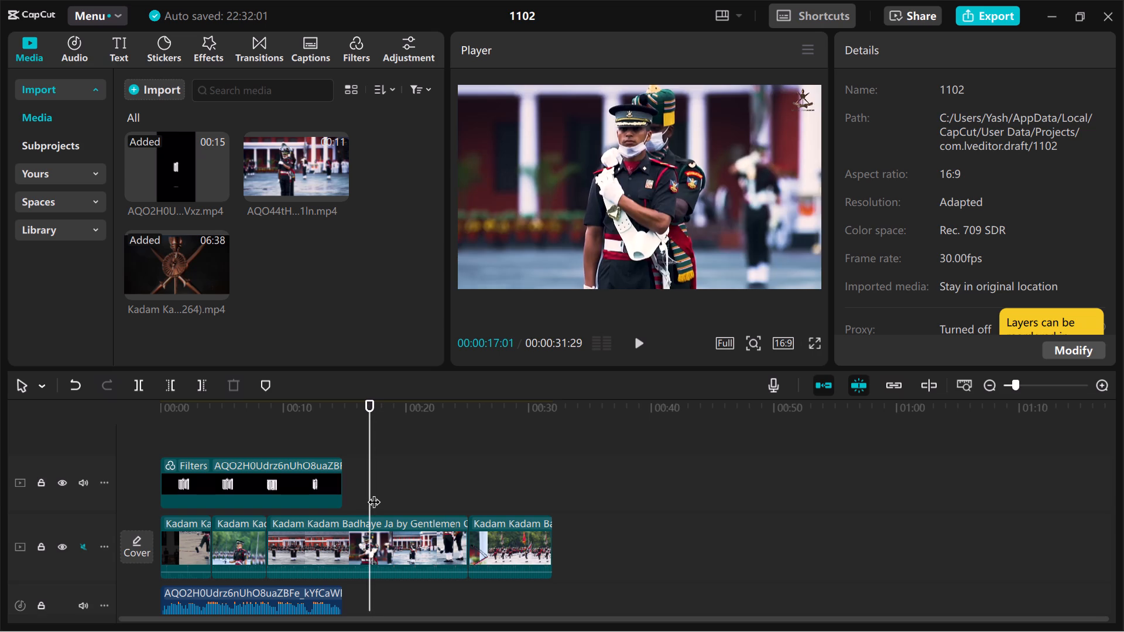
key(Right)
key(Right)
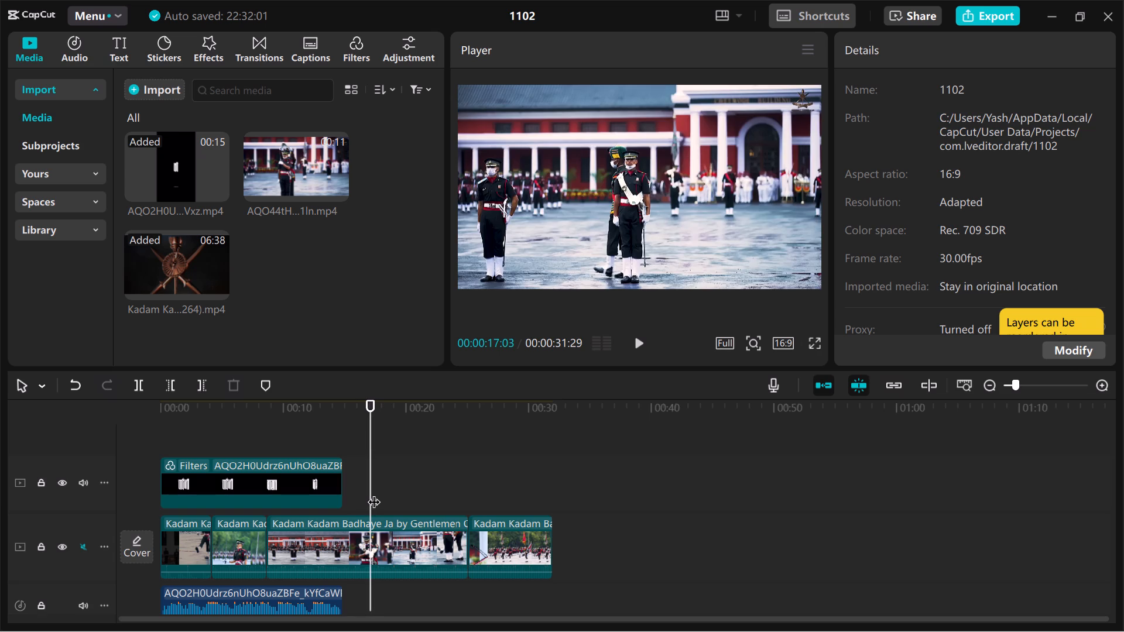
key(Left)
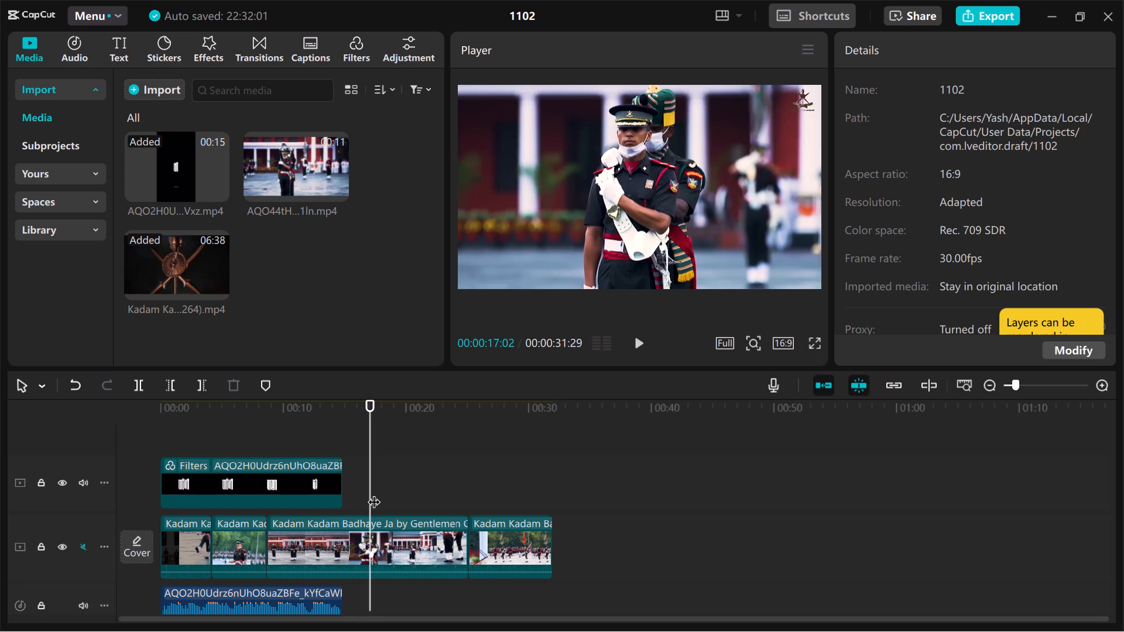
key(ctrl+b)
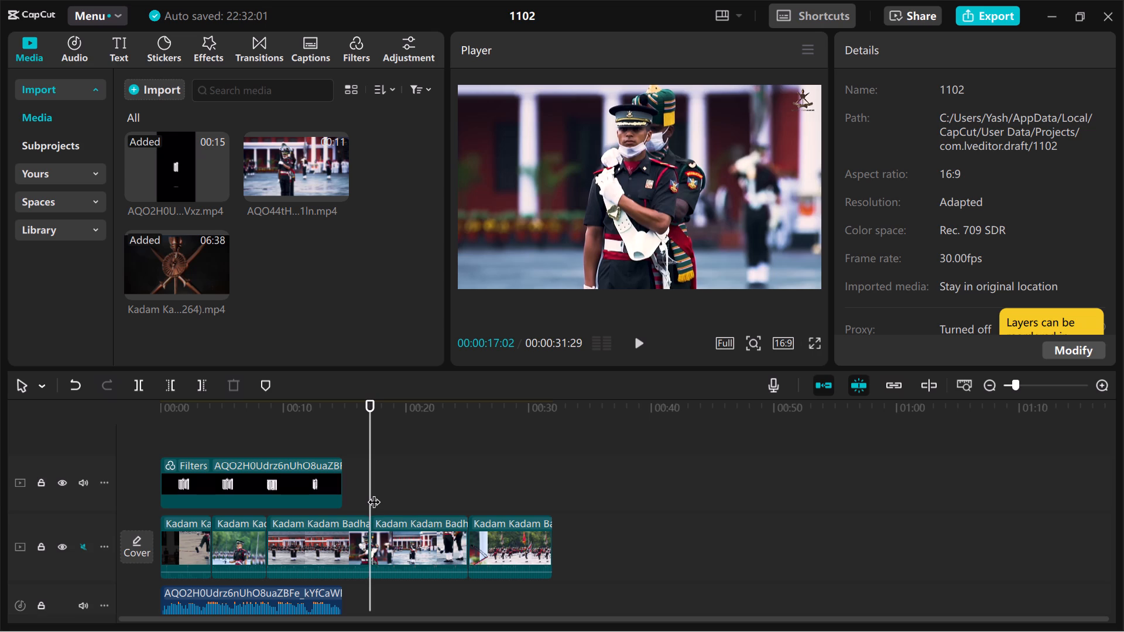
Delete the main-track segment that starts at the 00:00:17:02 cut with the wide parade shot.
click(417, 534)
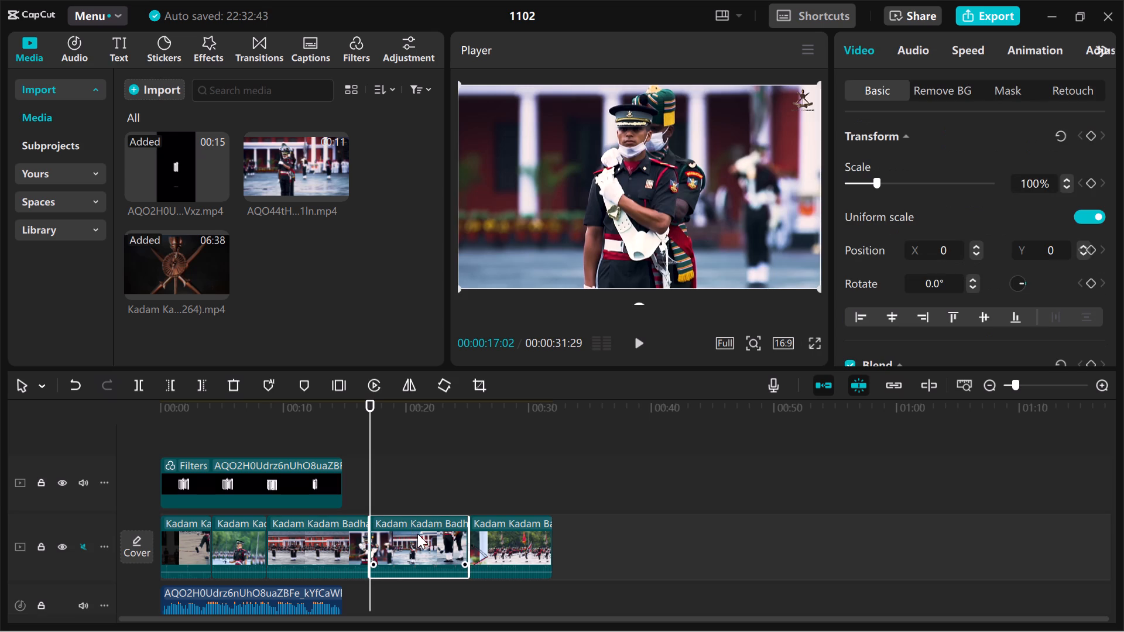
key(Delete)
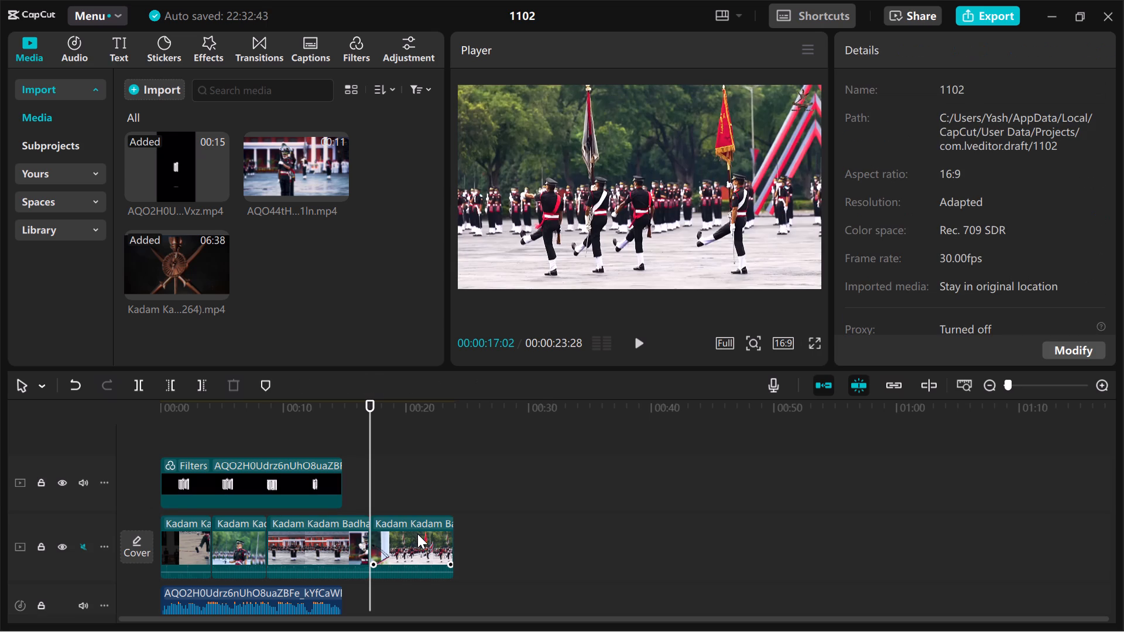
Play the shortened edit from the beginning and around the text overlay's end to check the shots against the text.
click(132, 451)
key(space)
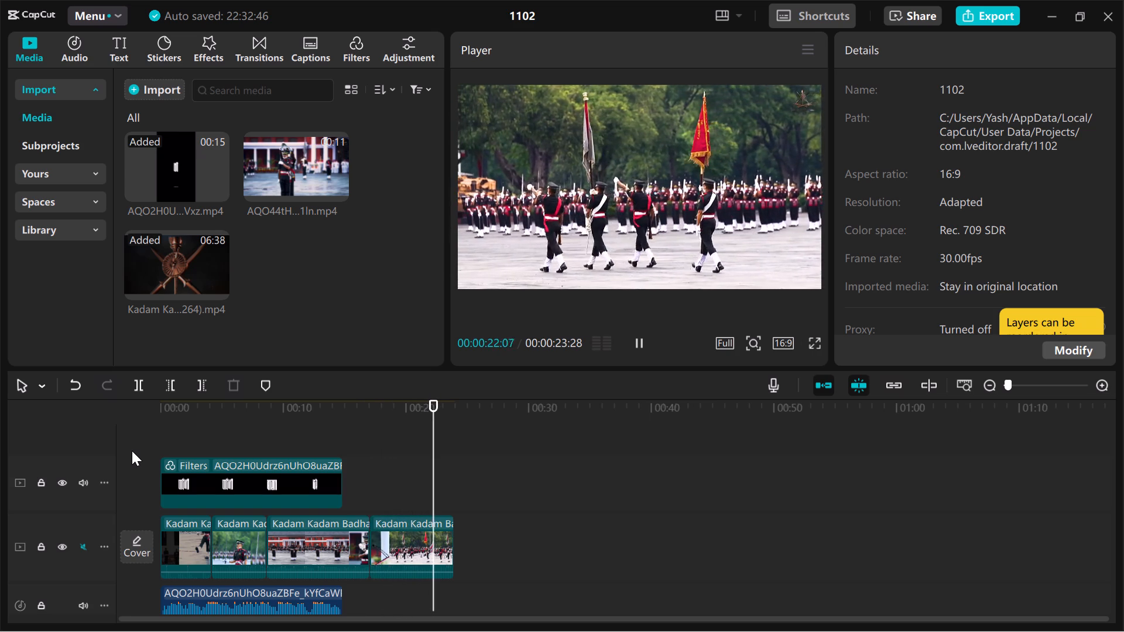
click(132, 451)
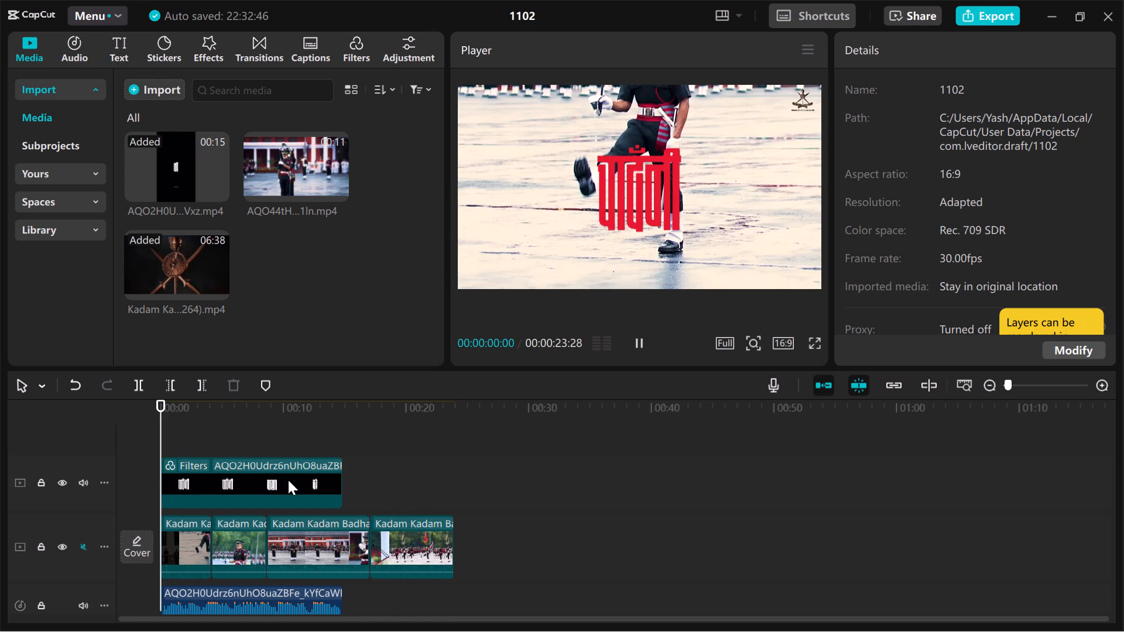
click(311, 435)
key(space)
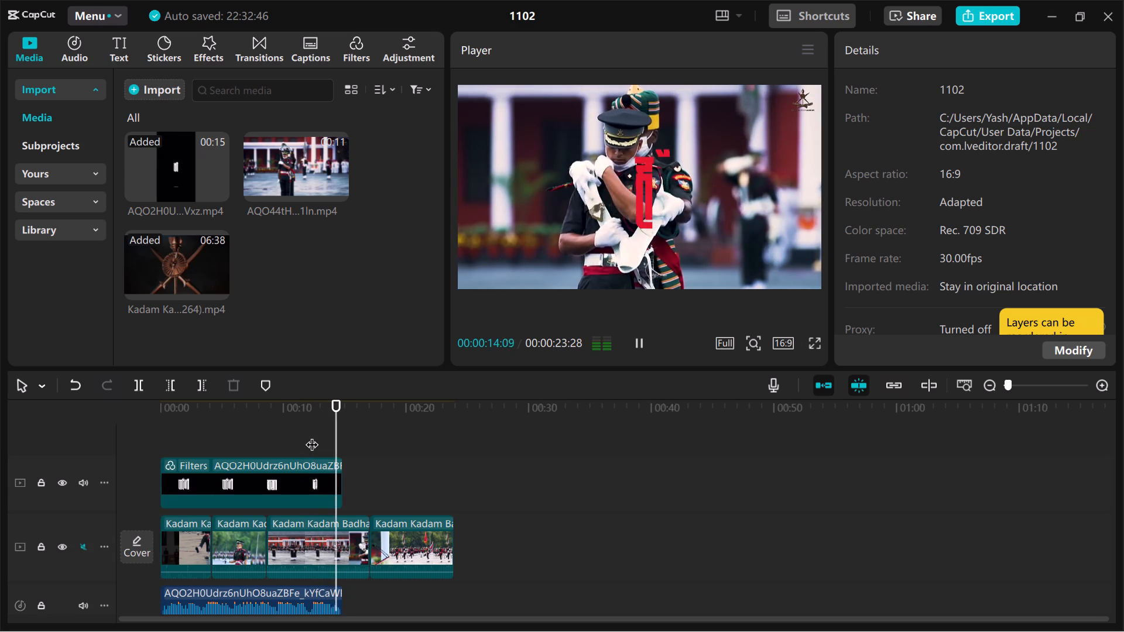
click(127, 459)
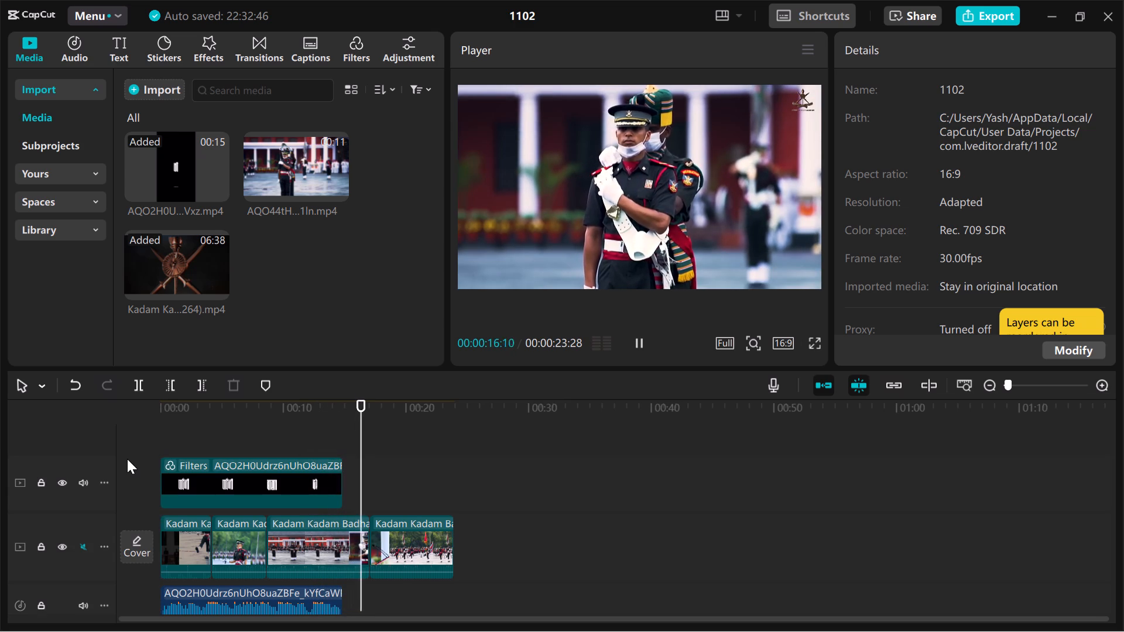
key(space)
key(space)
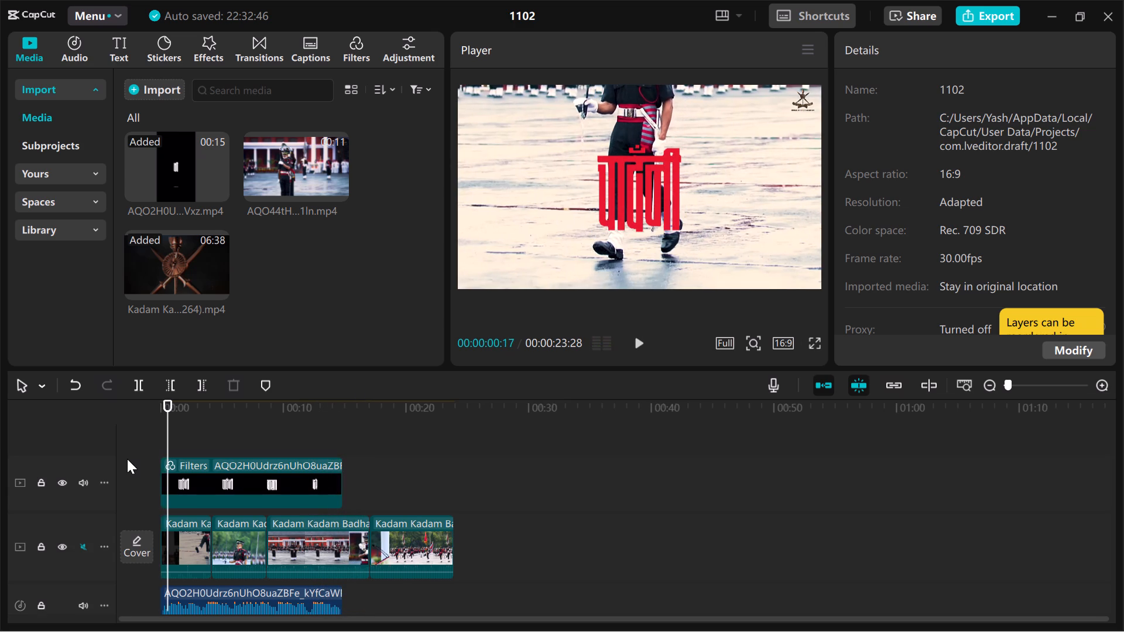
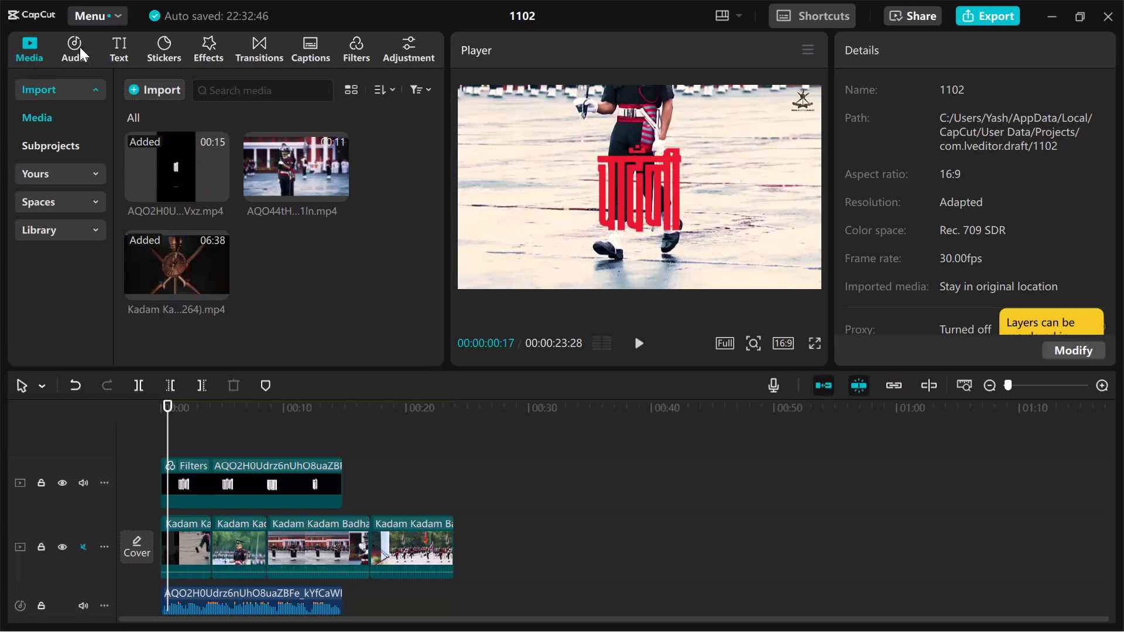
Import Sajan Sajan Teri Dulhan (Jhankar Beats) as extracted audio from the Telegram Desktop folder and add it to the timeline at 00:00:00:17.
click(67, 52)
click(74, 95)
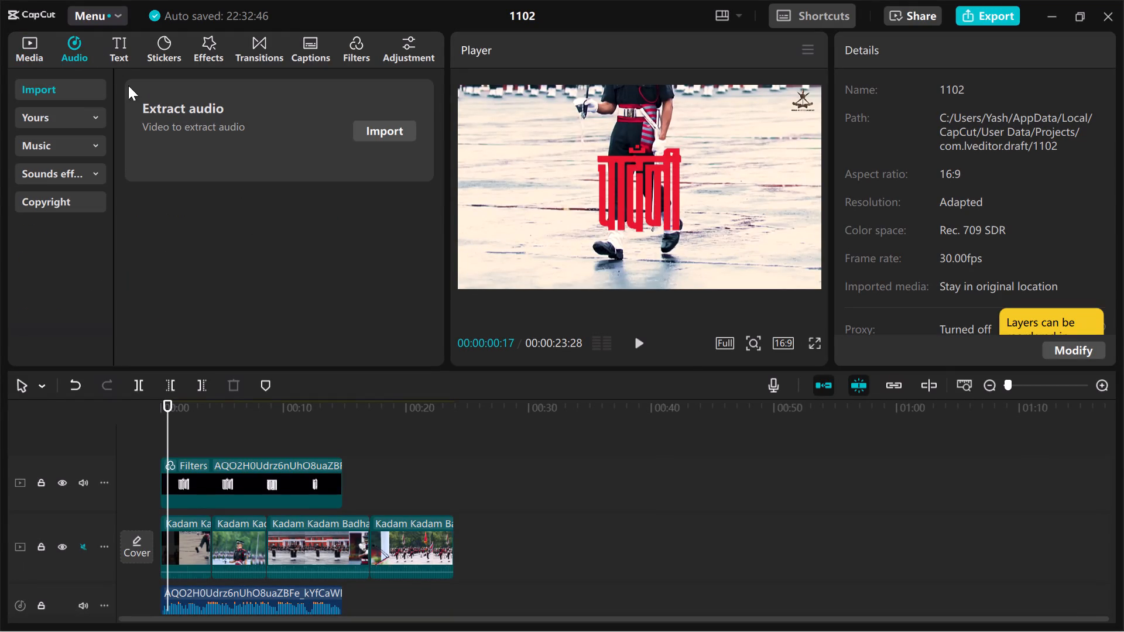
click(403, 122)
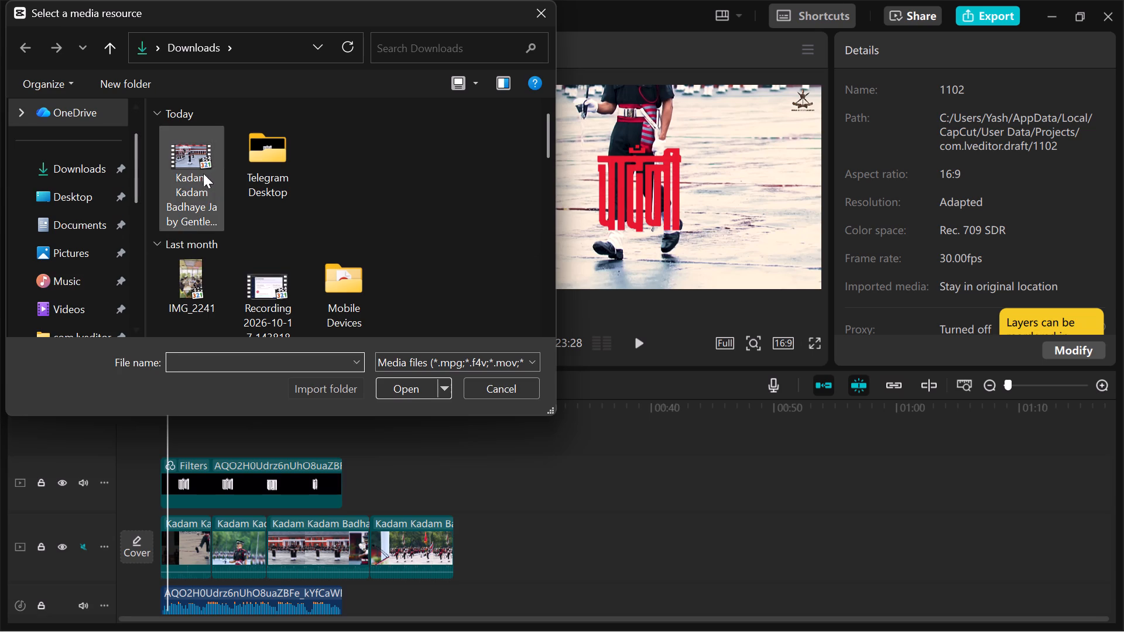
double_click(278, 147)
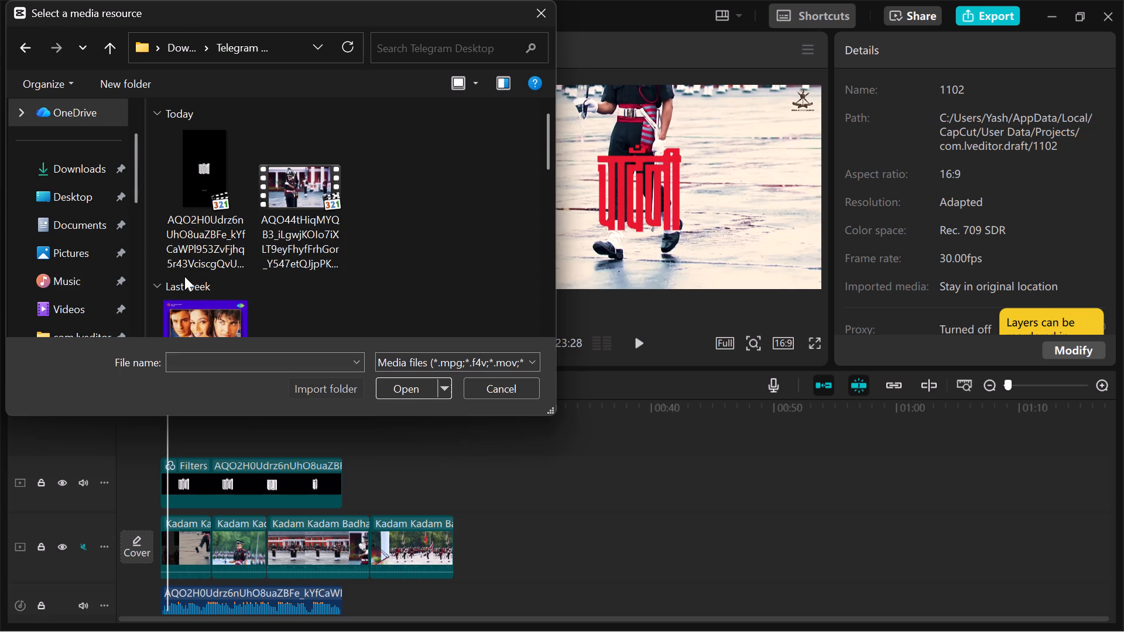
click(210, 312)
click(406, 387)
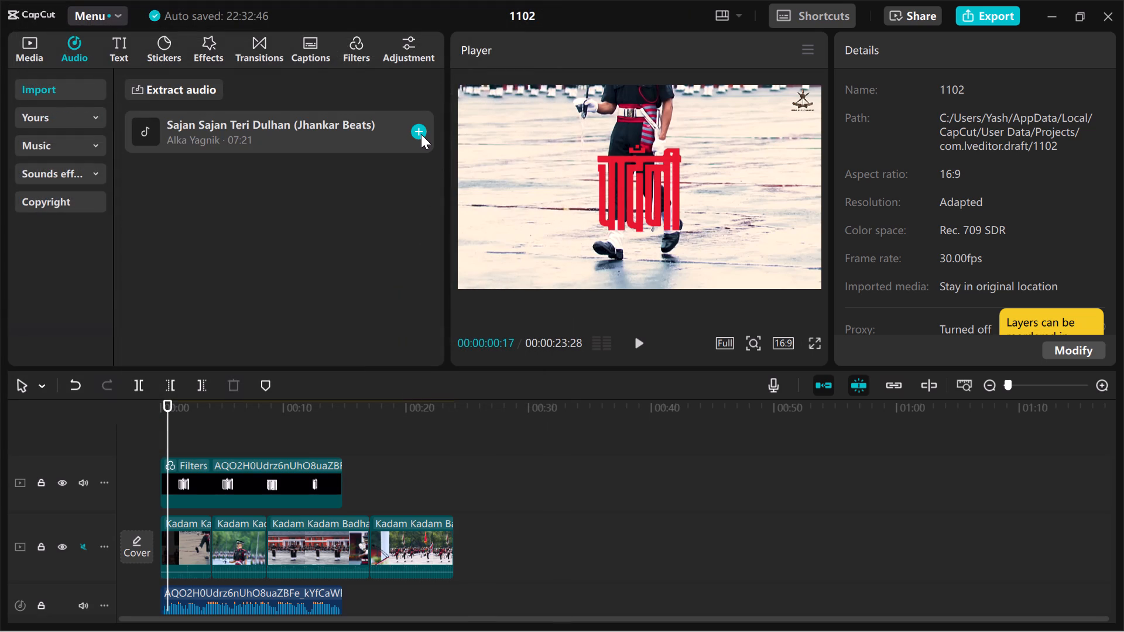
click(421, 134)
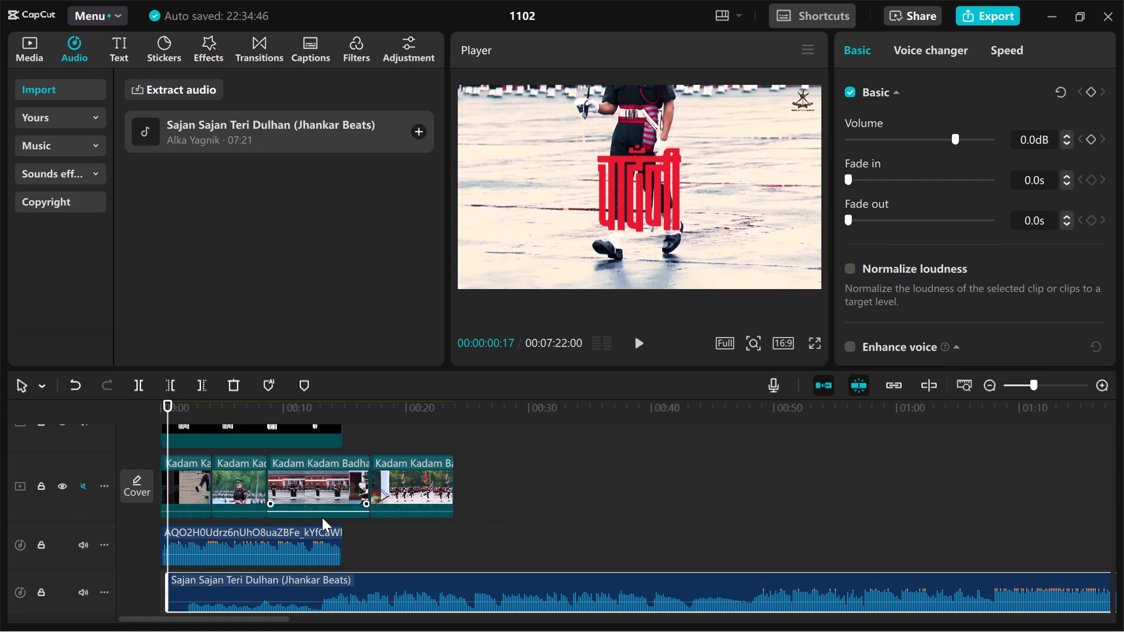
Play the edit from 00:00:00:17 to hear the added song together with the text overlay's original audio track.
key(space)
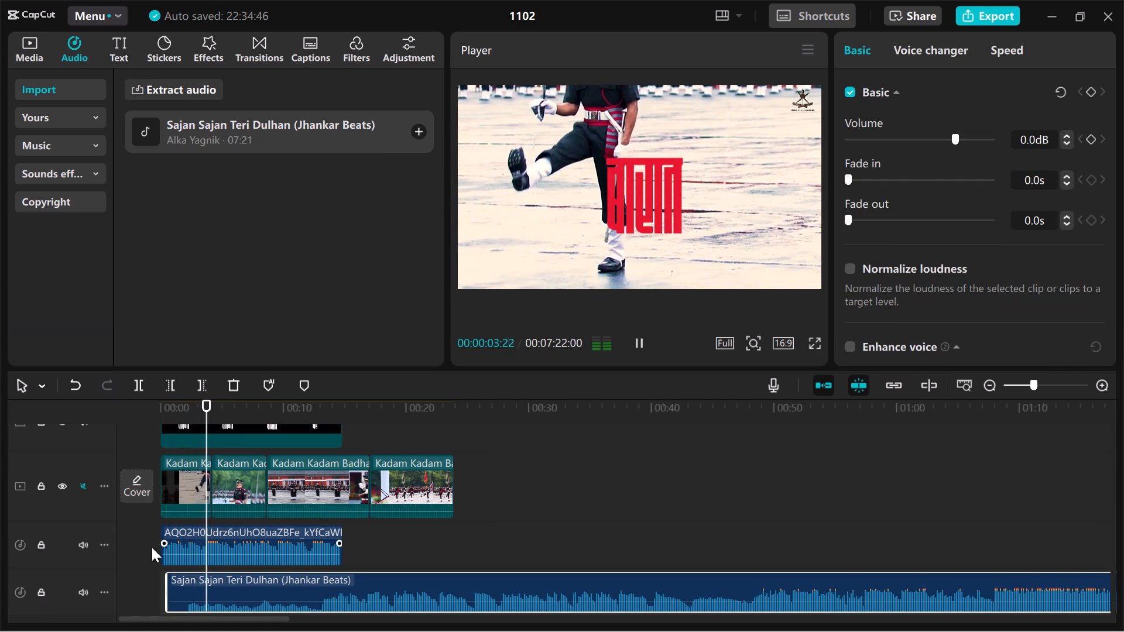
click(43, 547)
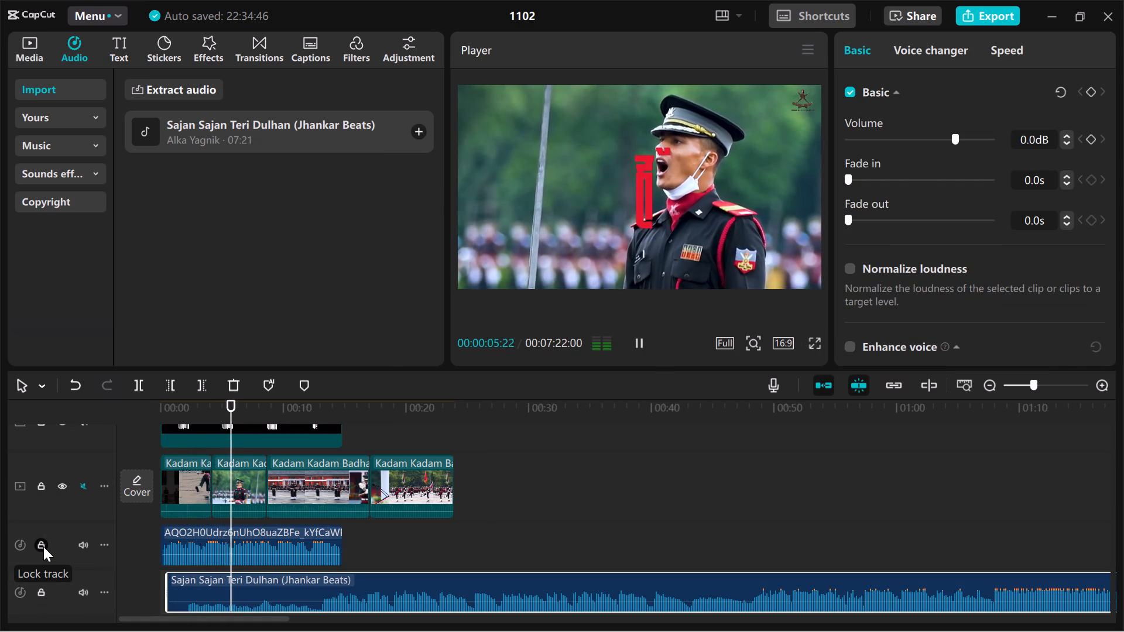
click(43, 547)
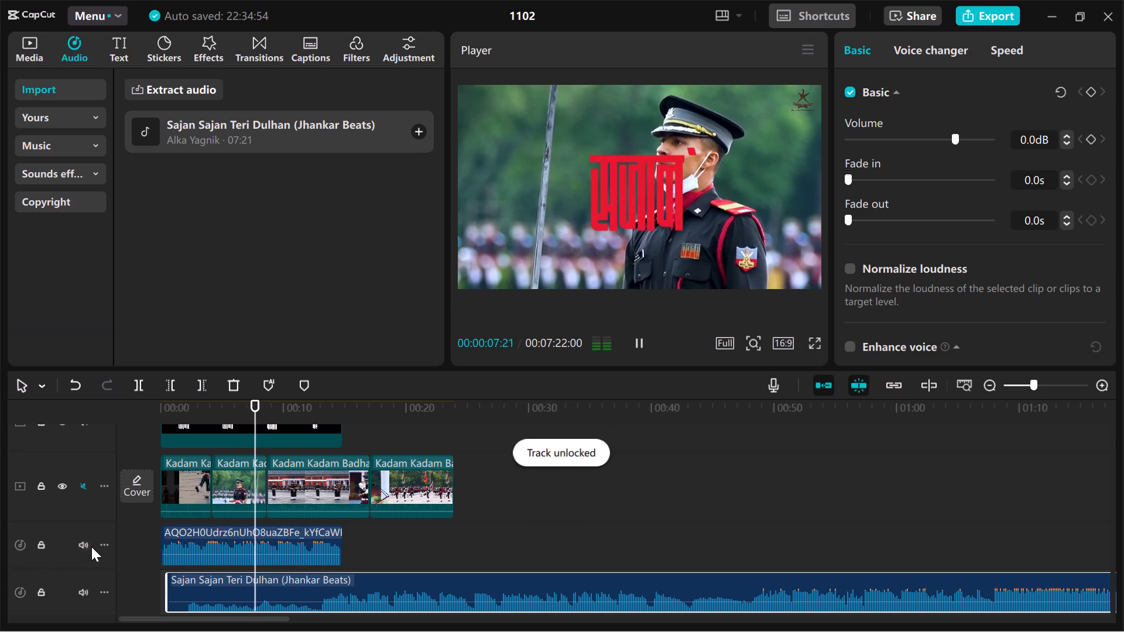
Mute the AQO2H0… audio track and play the edit with only the Sajan Sajan Teri Dulhan song.
click(91, 547)
click(85, 547)
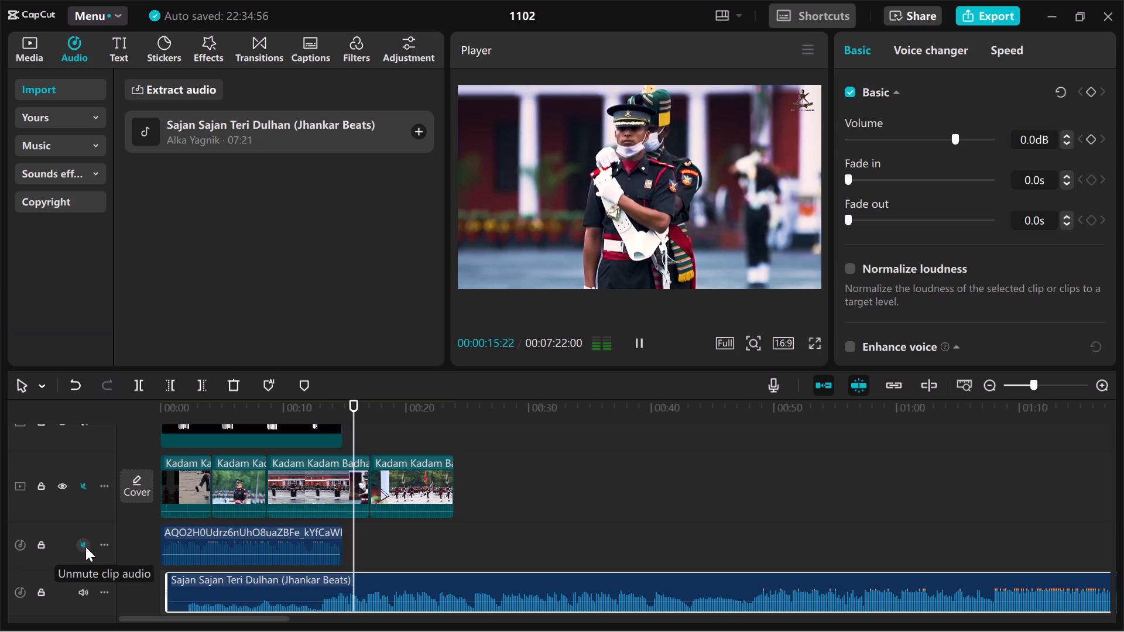
key(space)
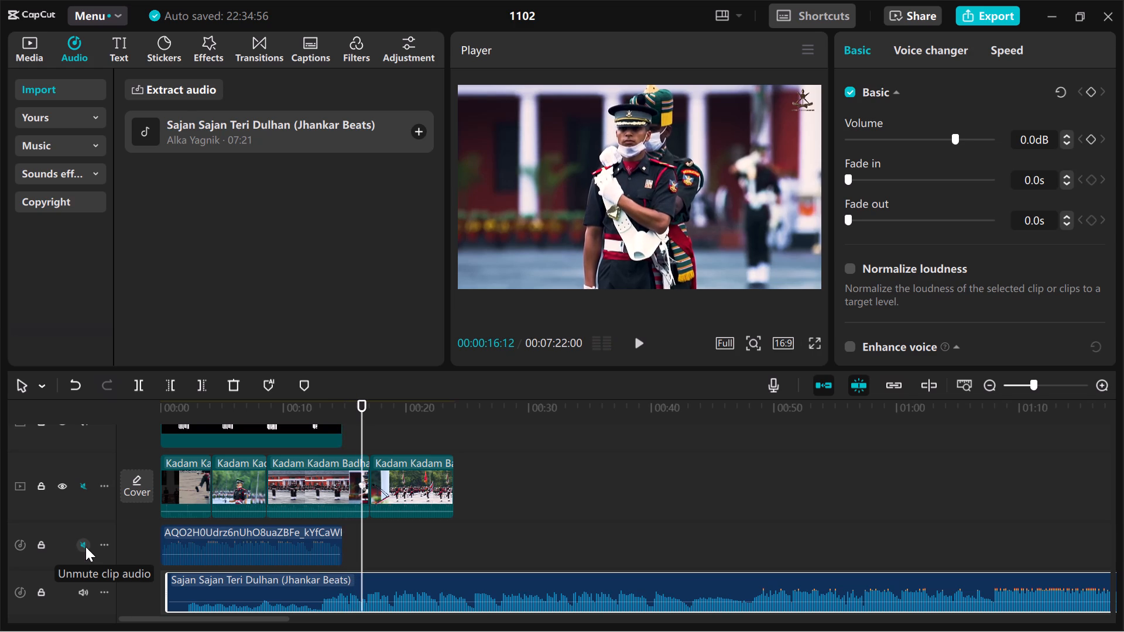
Mute the Sajan Sajan Teri Dulhan track, unmute the AQO2H0… audio track, and replay the edit from the beginning.
click(81, 595)
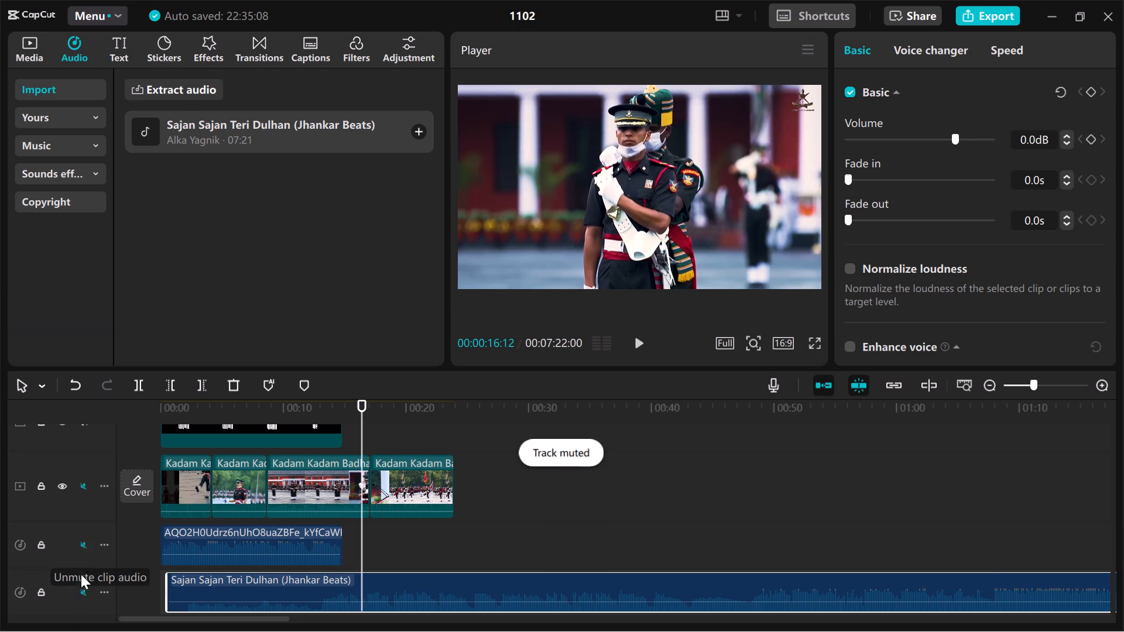
click(81, 542)
click(152, 539)
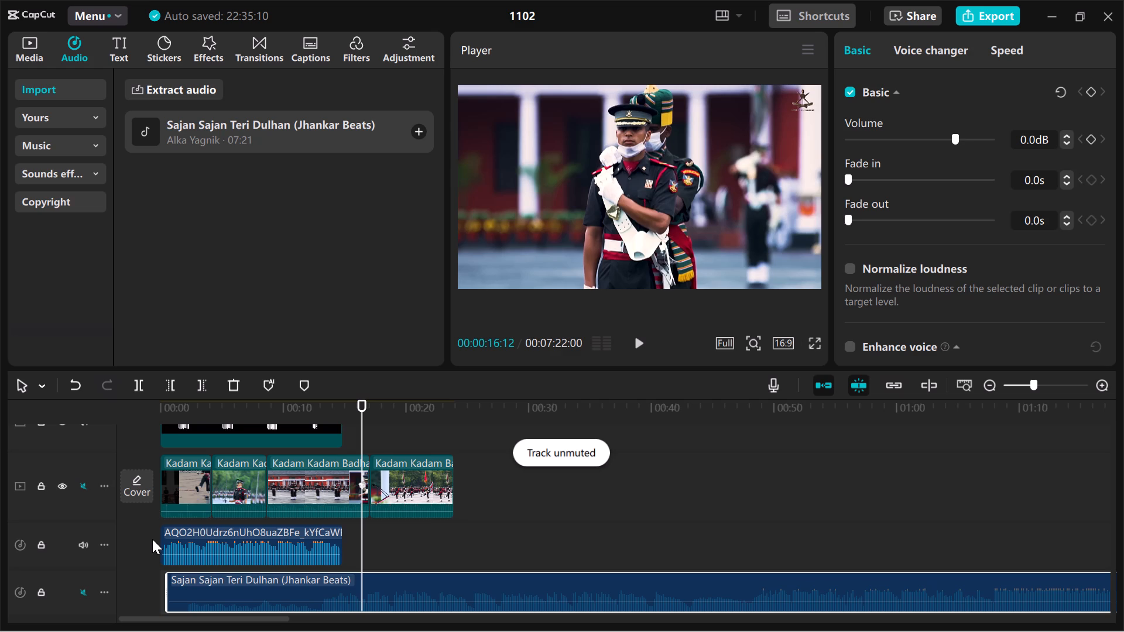
key(space)
click(152, 539)
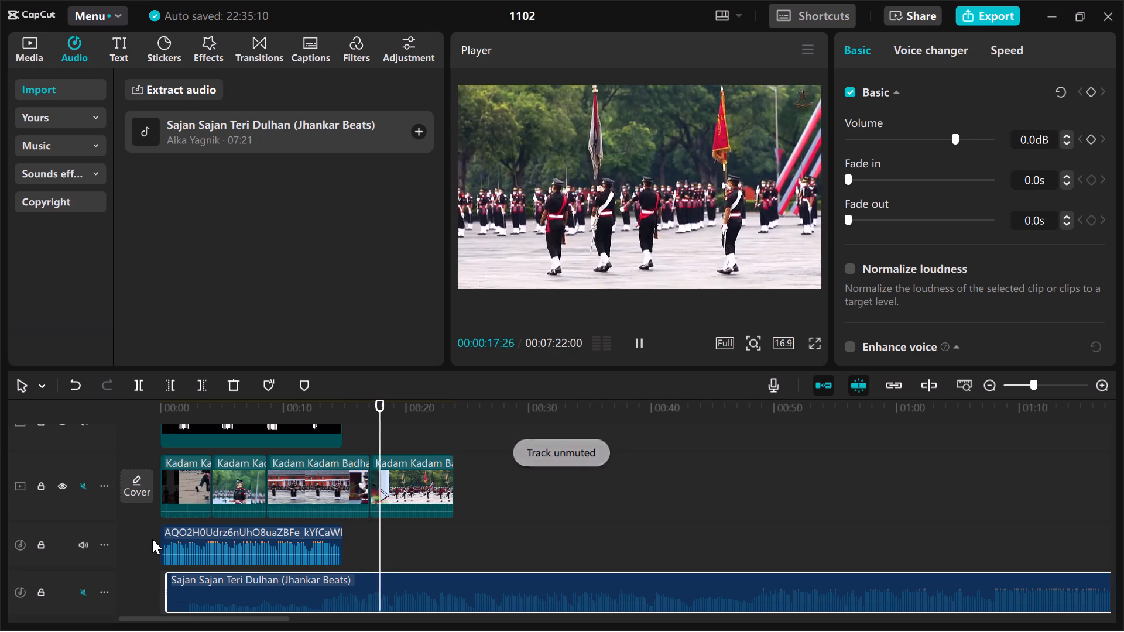
click(152, 539)
click(152, 539)
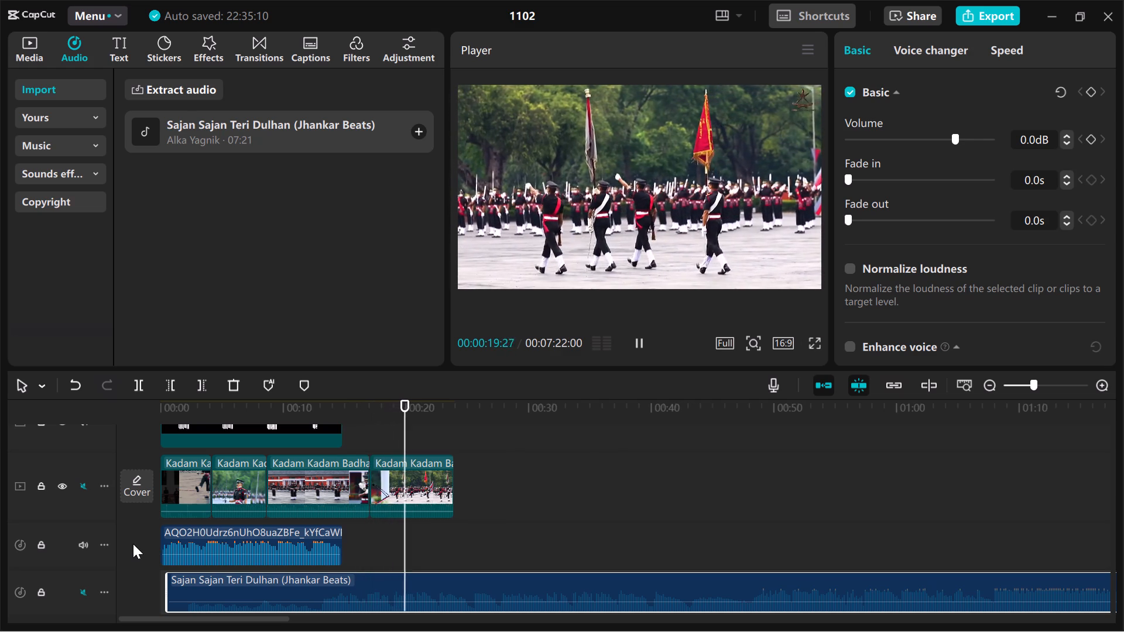
click(133, 544)
key(space)
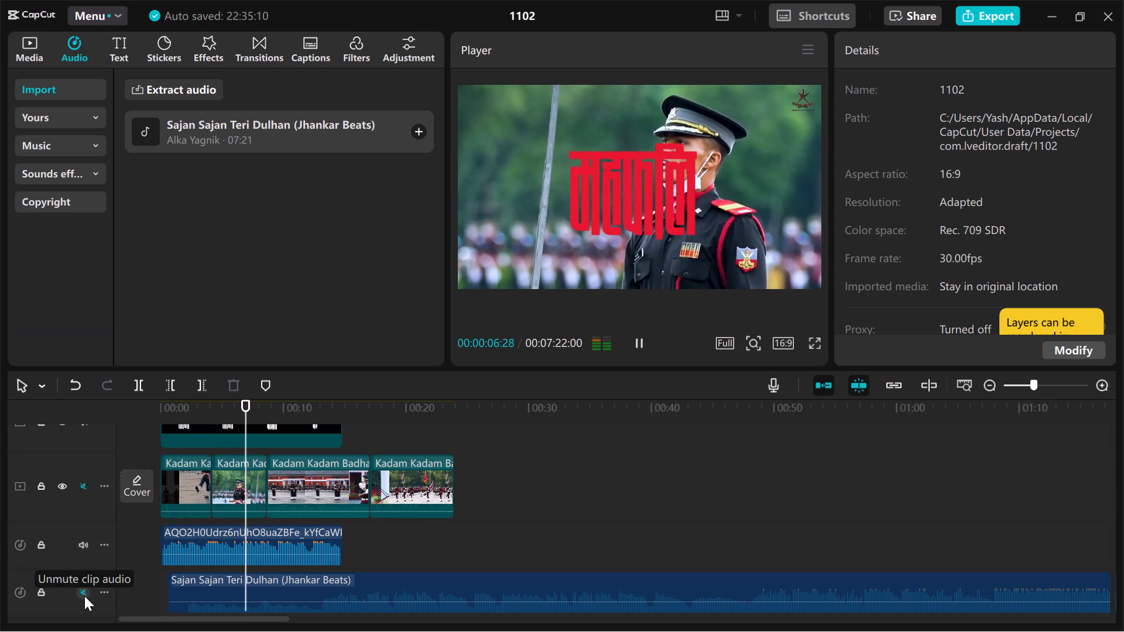
Switch the sound back to the Sajan Sajan Teri Dulhan song and play through the shots past the text overlay's end.
click(81, 542)
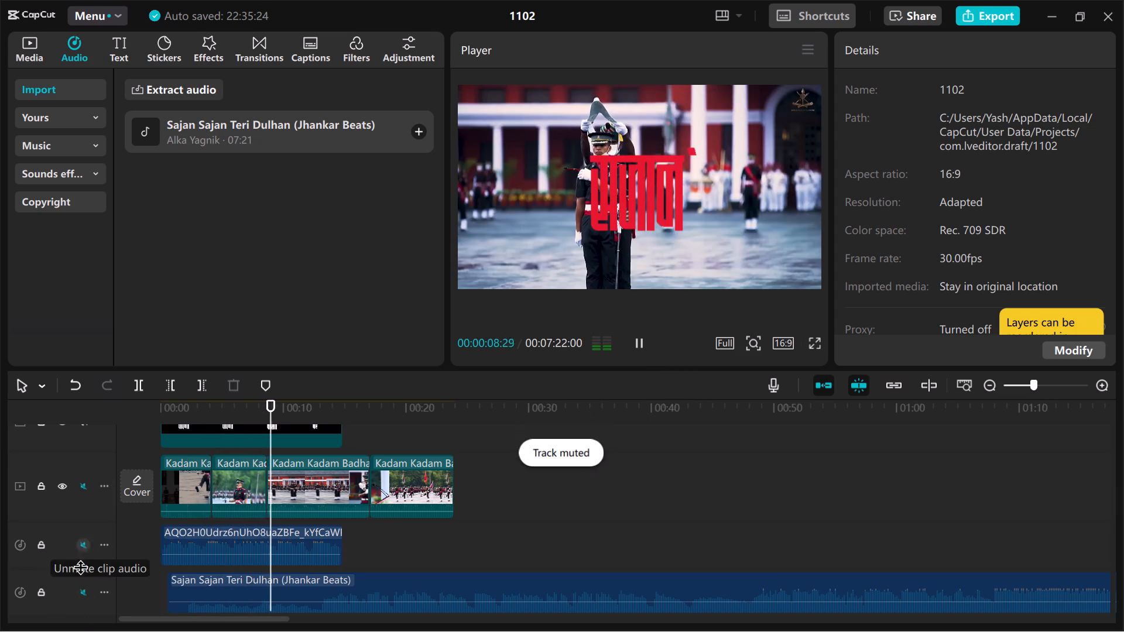
click(87, 592)
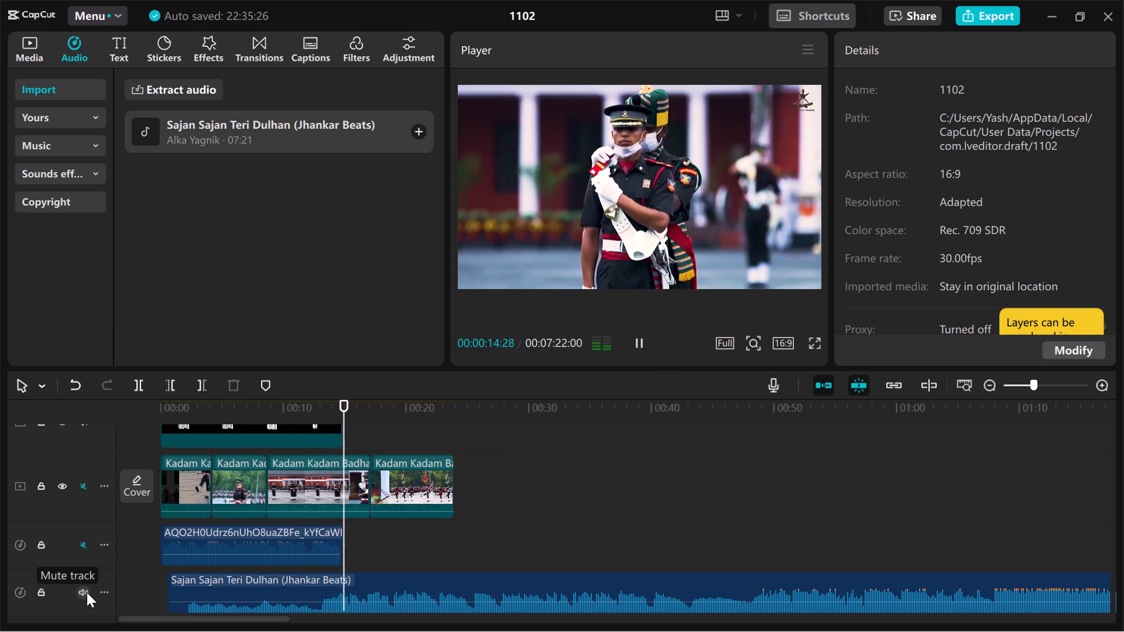
key(Right)
key(Right)
key(Right)
key(Right)
key(Right)
key(Right)
key(Right)
key(Right)
key(Right)
key(Right)
key(Right)
key(Right)
key(Right)
key(Right)
key(Right)
key(Right)
key(Right)
key(Right)
key(Right)
key(Right)
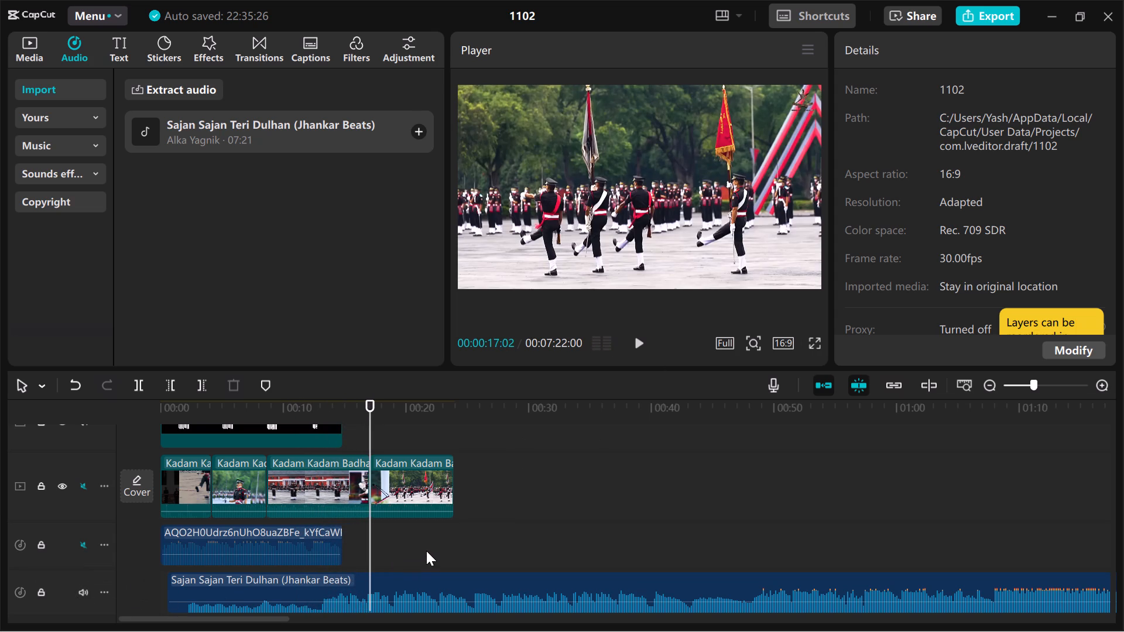
click(426, 551)
key(space)
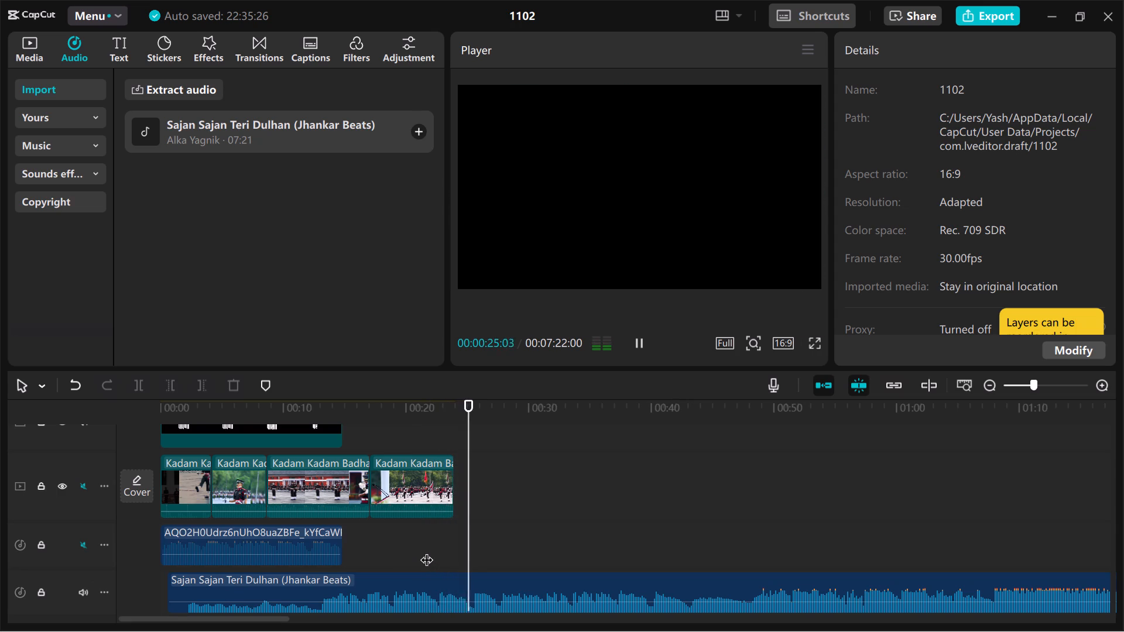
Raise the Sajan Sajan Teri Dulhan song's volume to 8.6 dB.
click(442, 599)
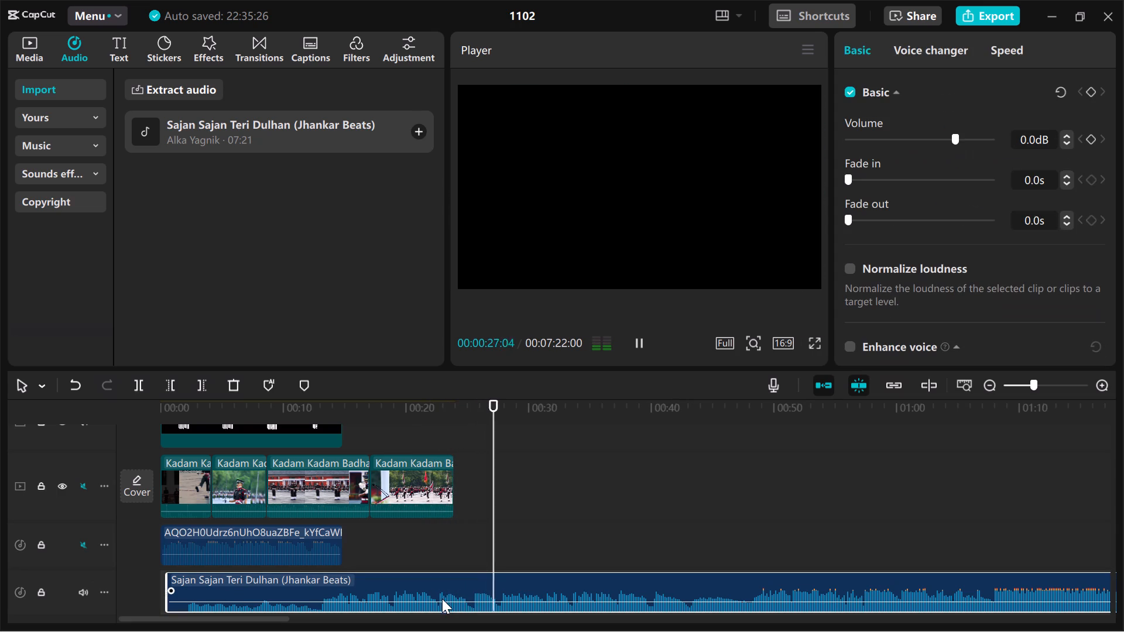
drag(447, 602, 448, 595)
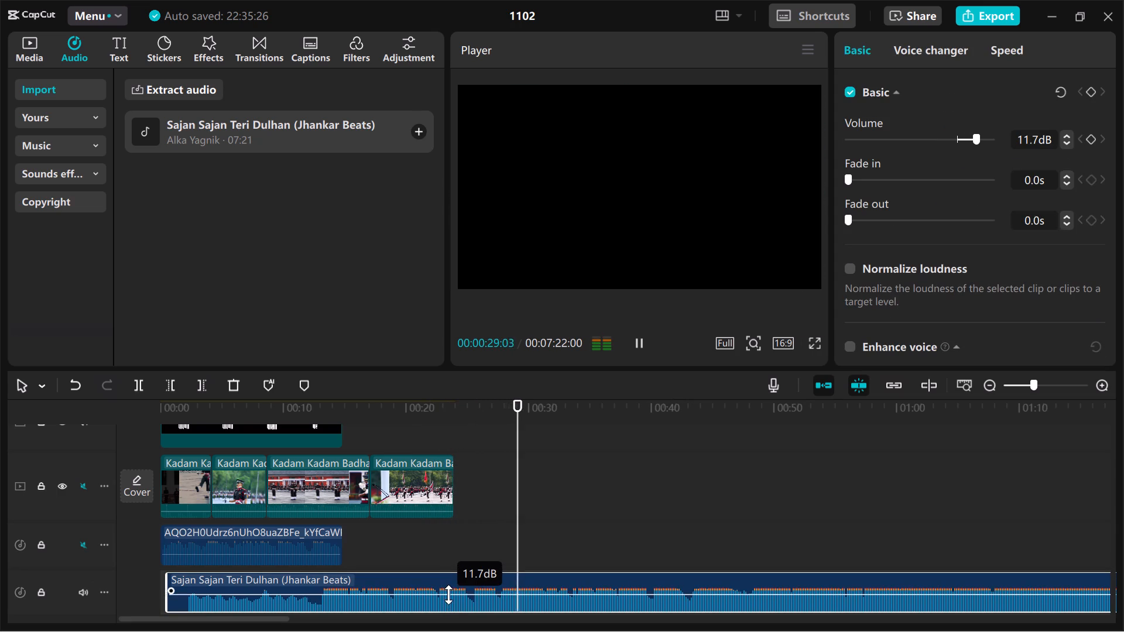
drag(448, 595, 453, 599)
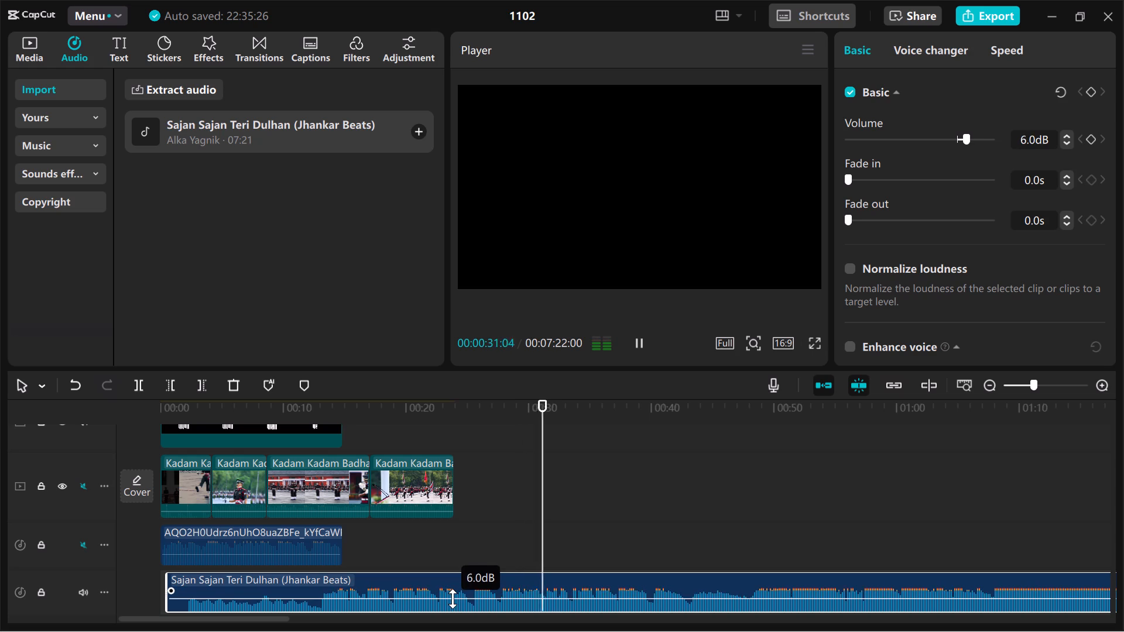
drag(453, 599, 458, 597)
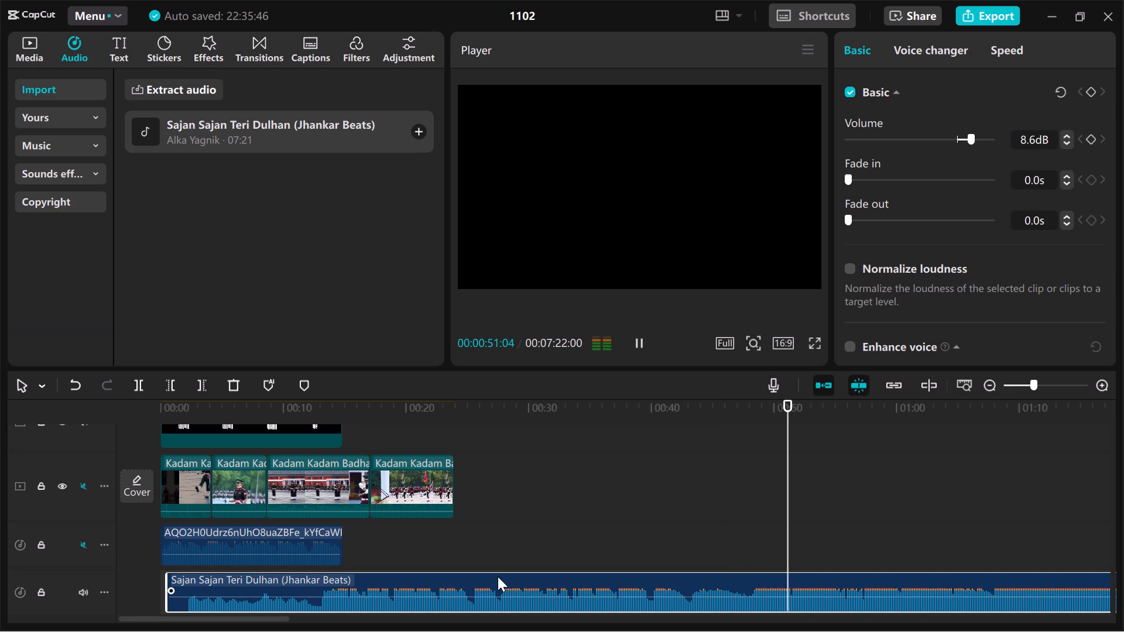
Delete the Sajan Sajan Teri Dulhan song from the timeline.
scroll(498, 576, left, 2)
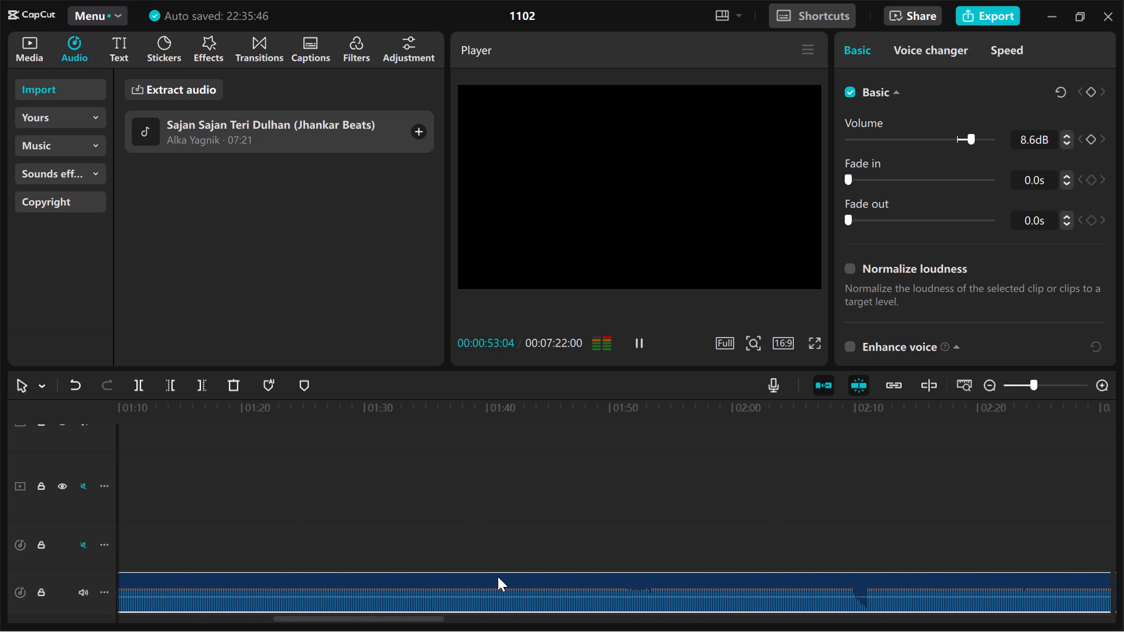
click(512, 579)
key(Delete)
scroll(512, 579, right, 6)
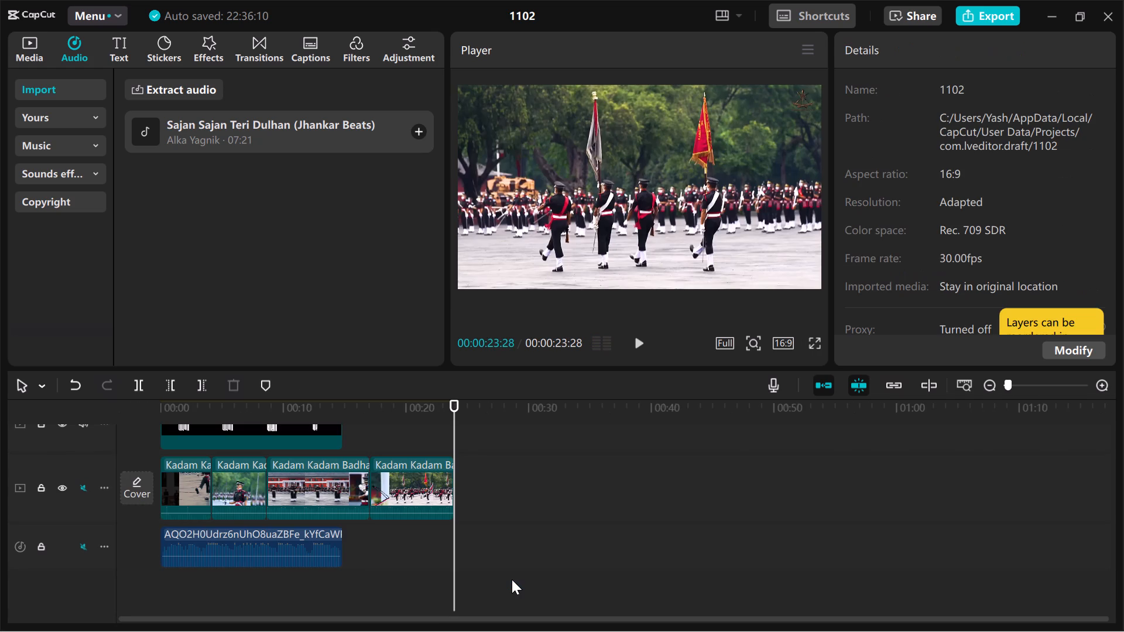
scroll(571, 566, right, 4)
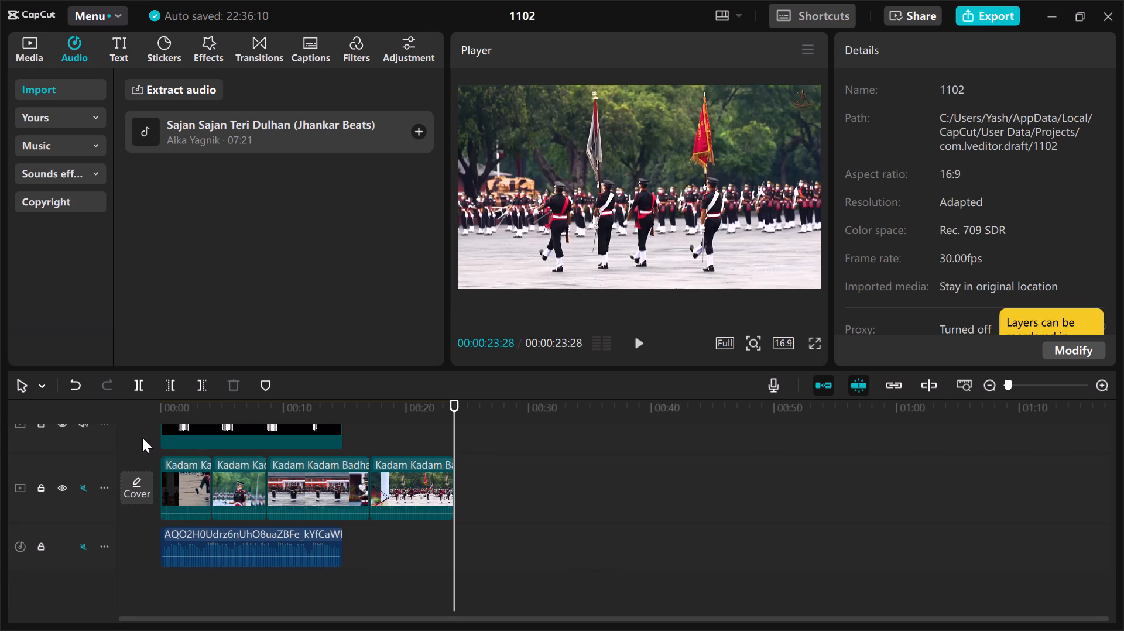
Play the edit from the beginning and unmute the AQO2H0… audio track.
click(138, 437)
key(space)
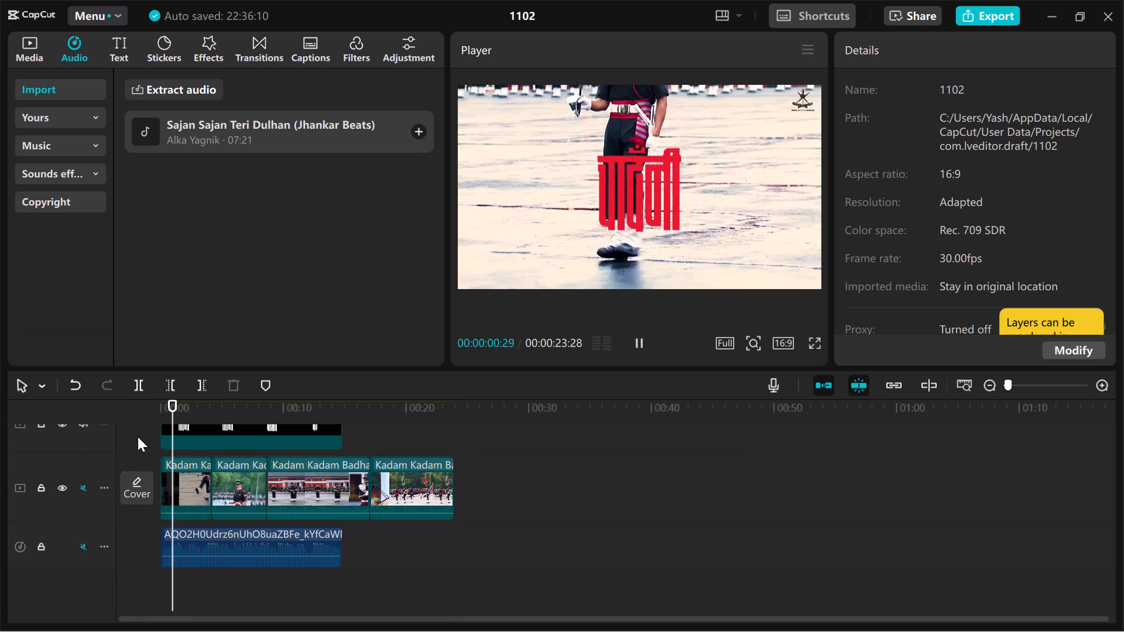
click(83, 548)
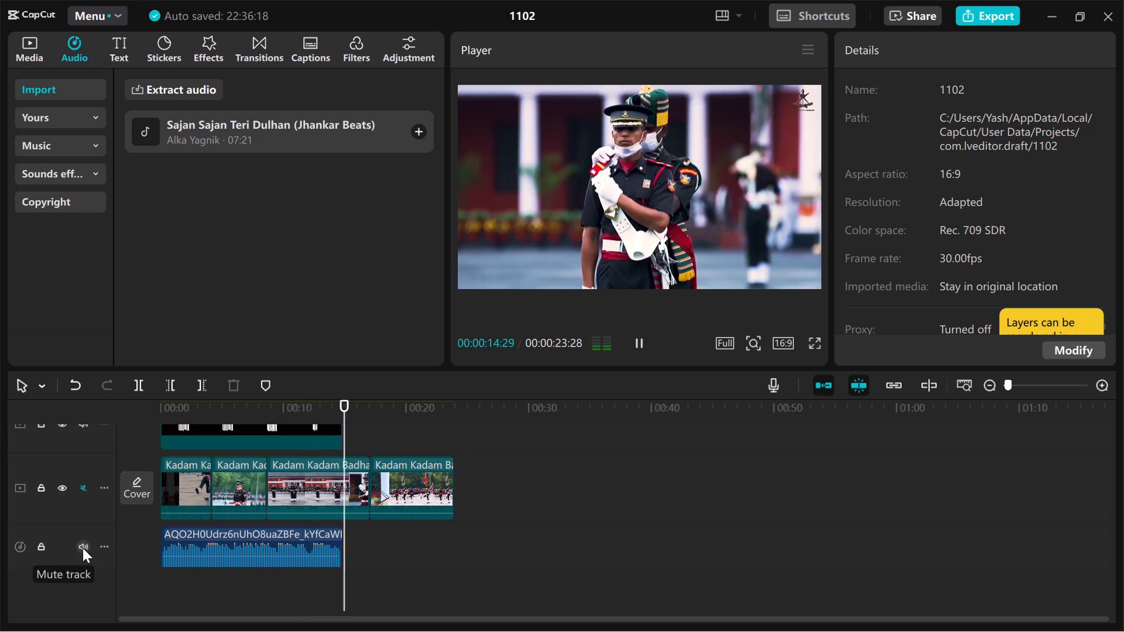
Stop playback and split the third Kadam Kadam Badhaye Ja shot at 00:00:11:26, where the close-up of the officer begins.
key(space)
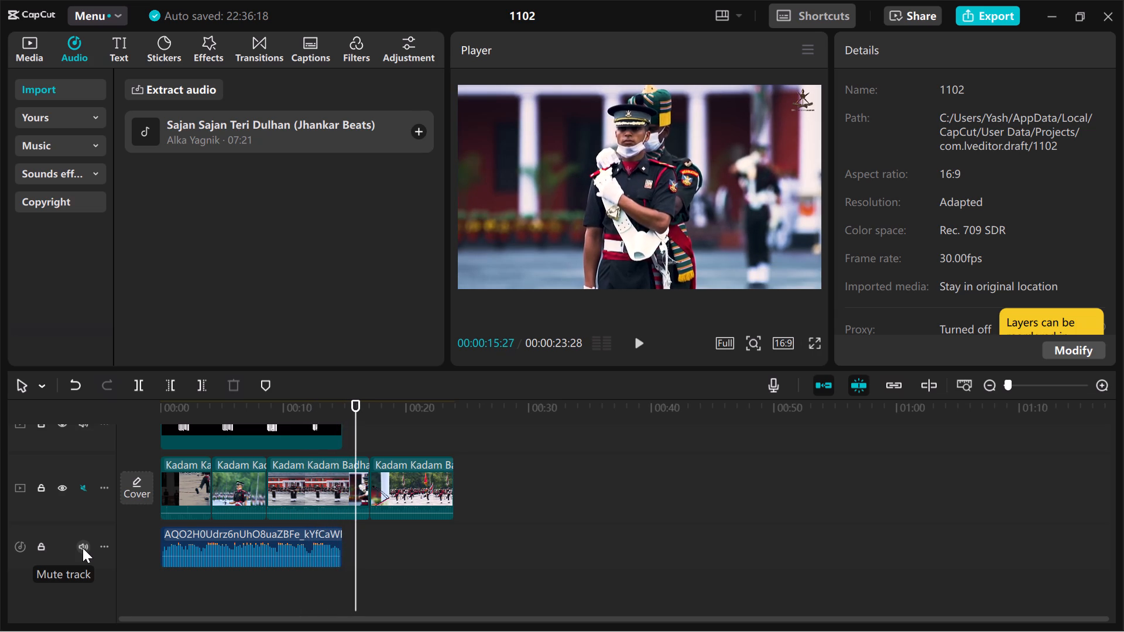
key(Left)
key(Left)
key(Left)
key(Left)
key(Left)
key(Left)
key(Left)
key(Left)
key(Left)
key(Left)
key(Left)
key(Left)
key(Left)
key(Left)
key(Left)
key(Left)
key(Left)
key(Left)
key(Left)
key(Left)
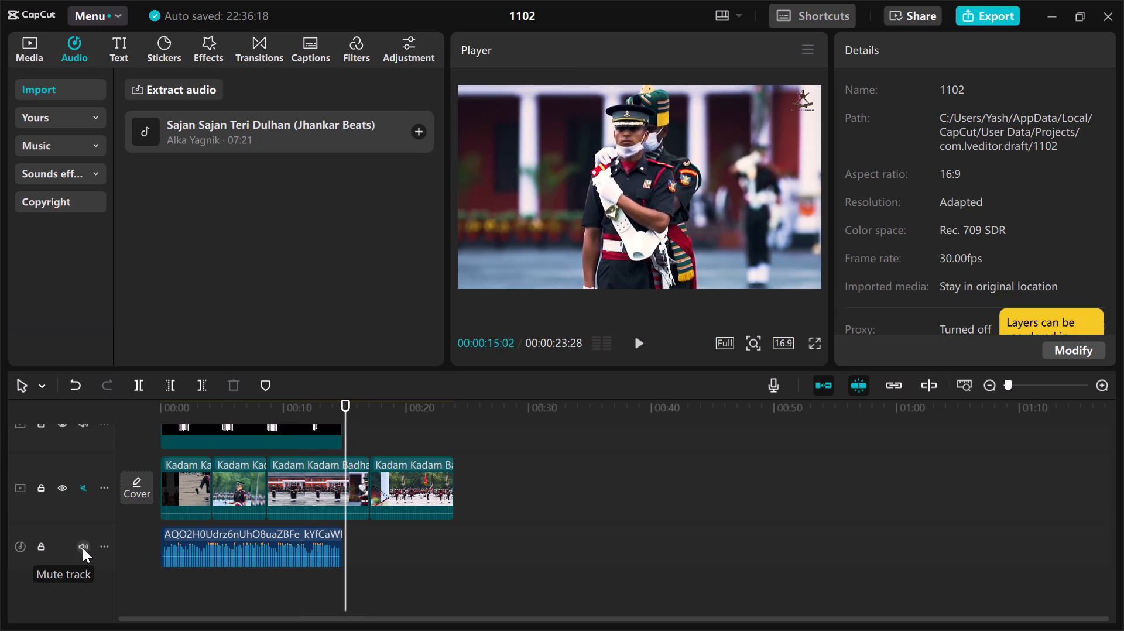
key(Left)
key(Left)
key(Left)
key(Left)
key(Left)
key(Left)
key(Left)
key(Left)
key(Left)
key(Left)
key(Left)
key(Left)
key(Left)
key(Left)
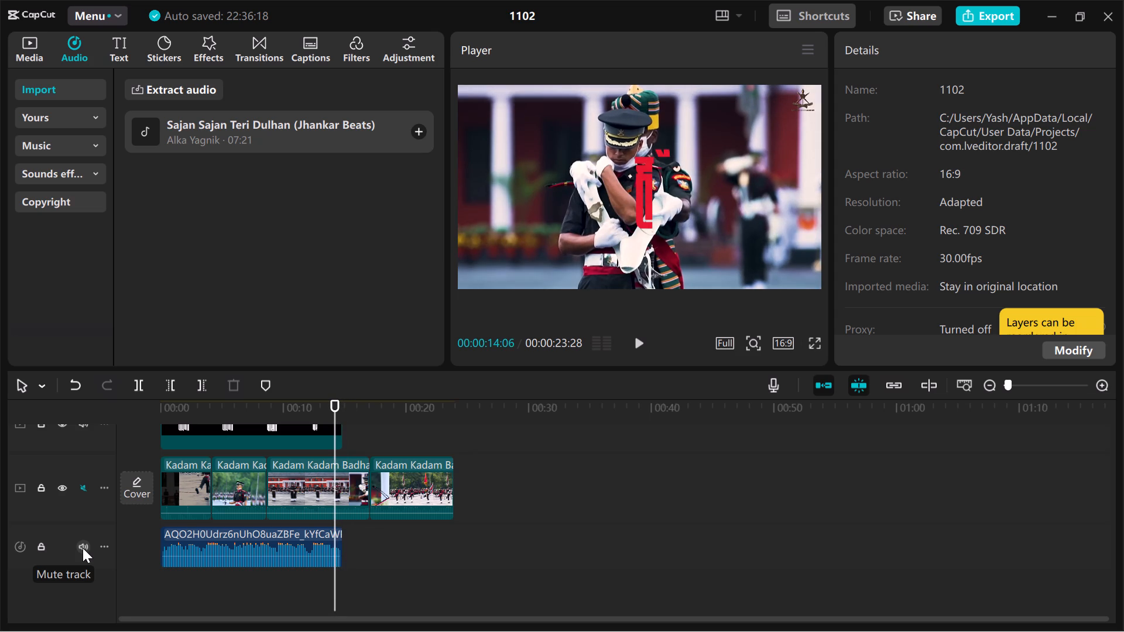
key(Left)
key(Left)
key(Left)
key(Left)
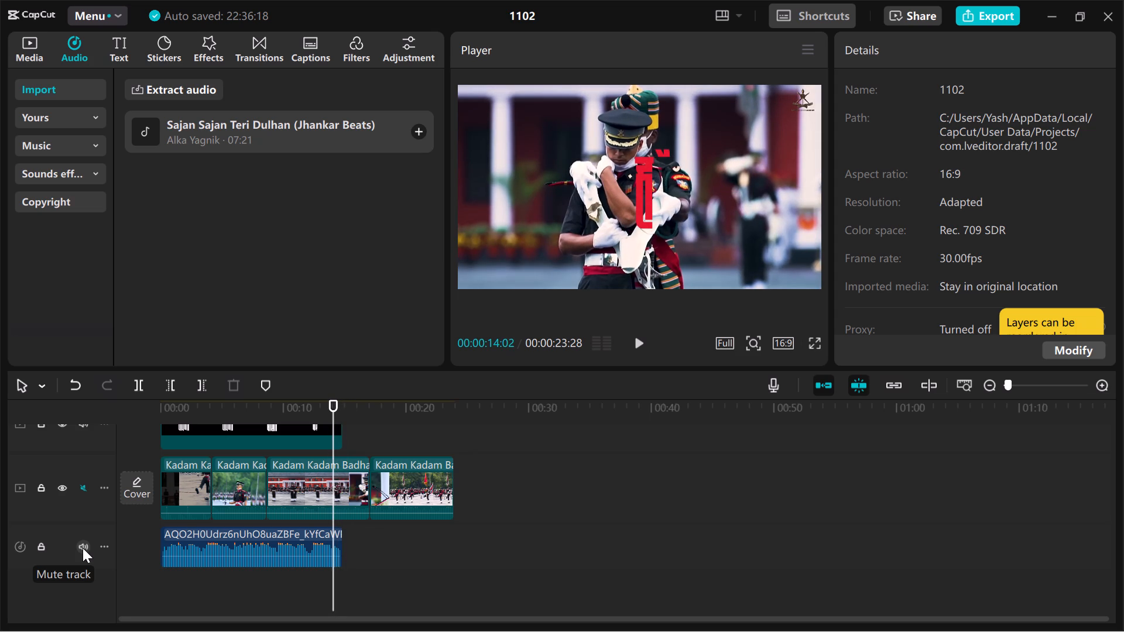
key(Left)
key(Left)
key(Left)
key(Left)
key(Left)
key(Left)
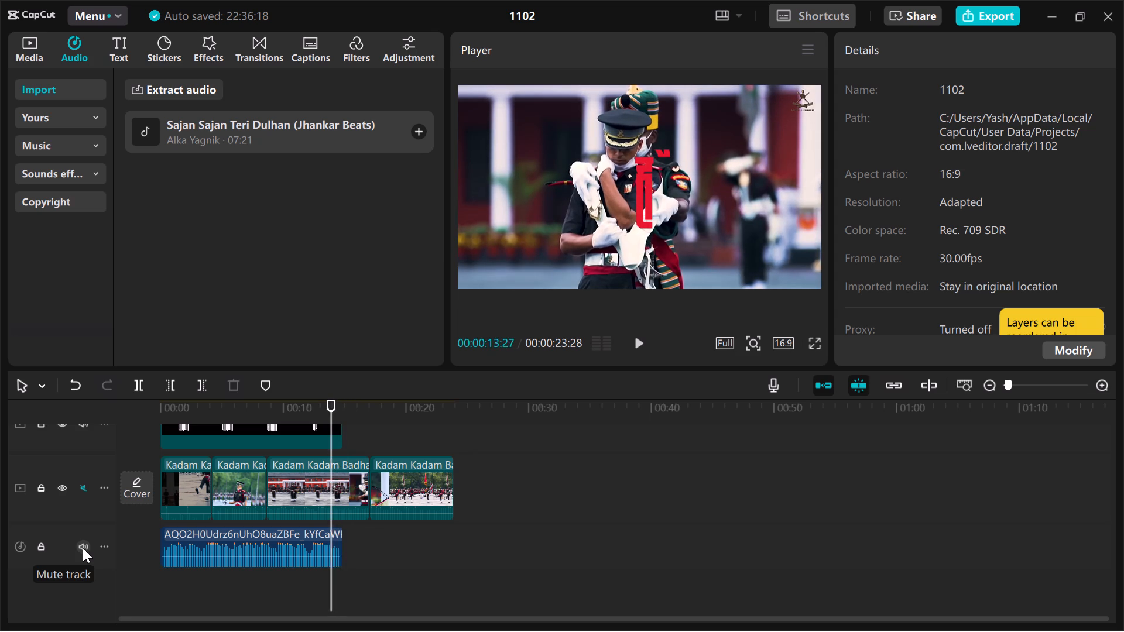
key(Left)
key(Left)
key(Left)
key(Left)
key(Left)
key(Left)
key(Left)
key(Left)
key(Left)
key(Left)
key(Left)
key(Left)
key(Left)
key(Left)
key(Left)
key(Left)
key(Left)
key(Left)
key(Left)
key(Left)
key(Left)
key(Left)
key(Left)
key(Left)
key(Left)
key(Left)
key(Left)
key(Left)
key(Left)
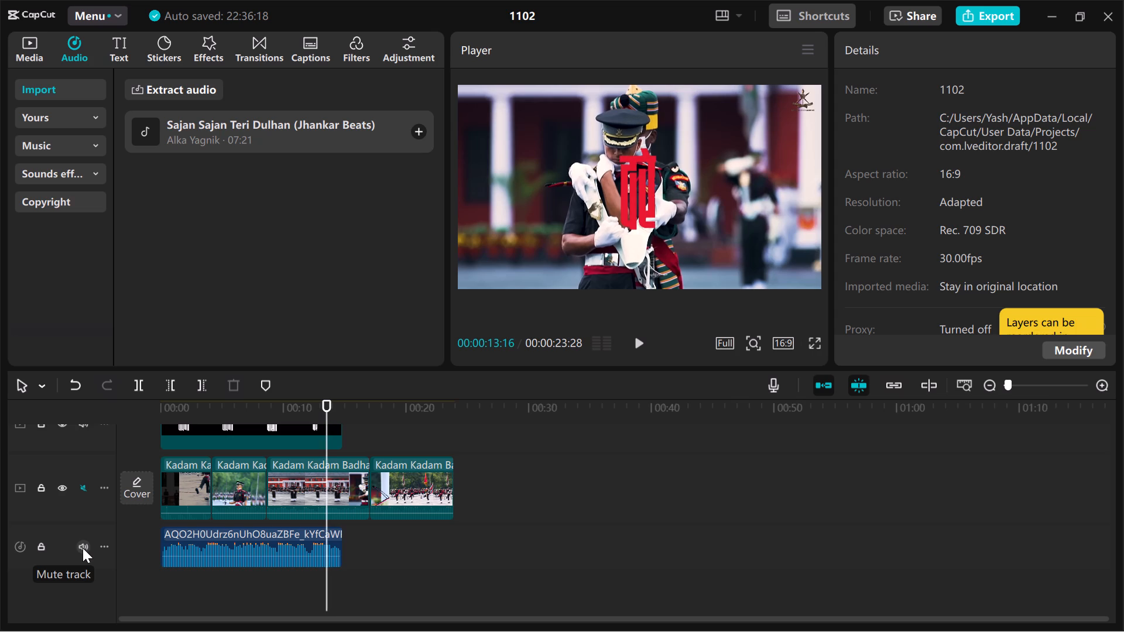
key(Left)
key(Left)
key(Left)
key(Left)
key(Left)
key(Left)
key(Left)
key(Left)
key(Left)
key(Left)
key(Left)
key(Left)
key(Left)
key(Left)
key(Left)
key(Left)
key(Left)
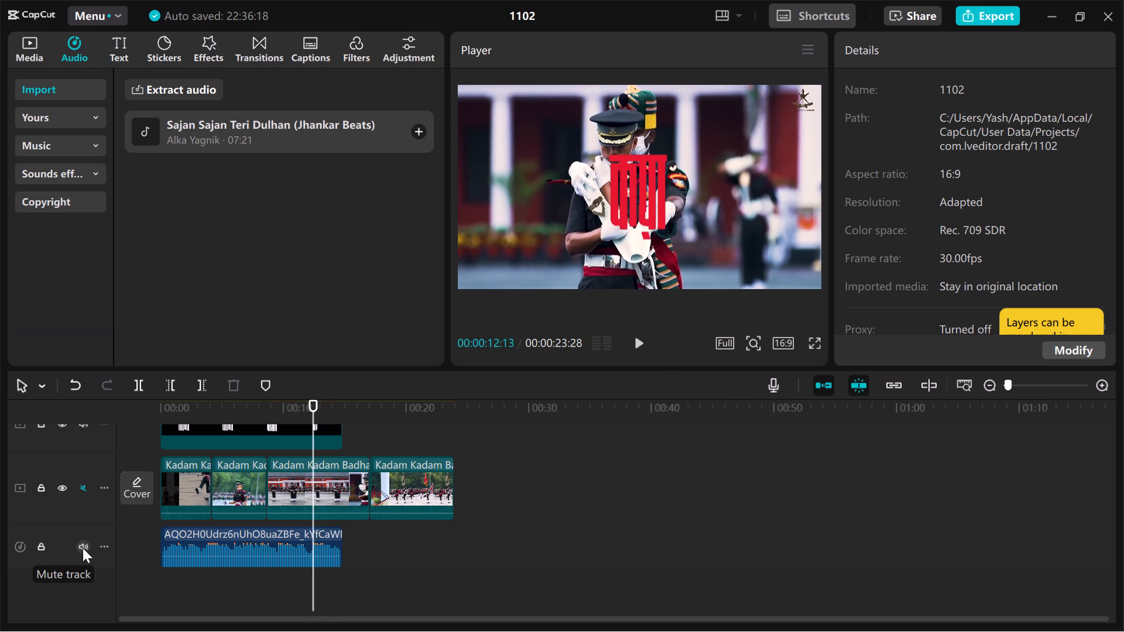
key(Left)
key(Left)
key(Left)
key(Left)
key(Left)
key(Left)
key(Left)
key(Left)
key(Left)
key(Left)
key(Left)
key(Left)
key(Left)
key(Left)
key(Left)
key(Left)
key(Left)
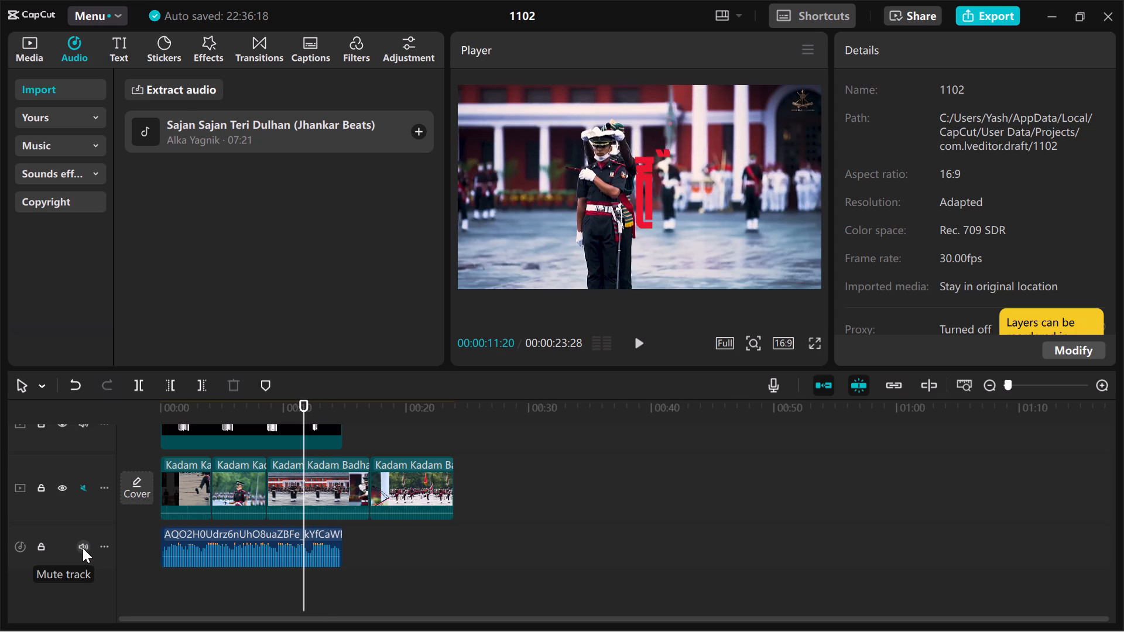
key(Right)
key(Right)
key(Right)
key(Right)
key(Right)
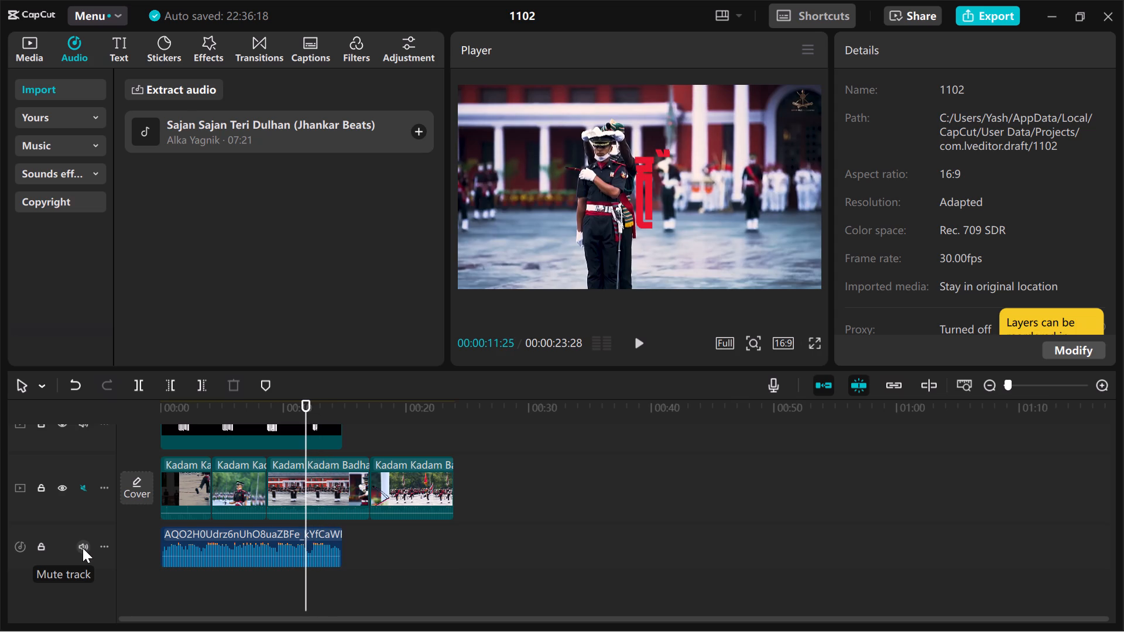
key(Right)
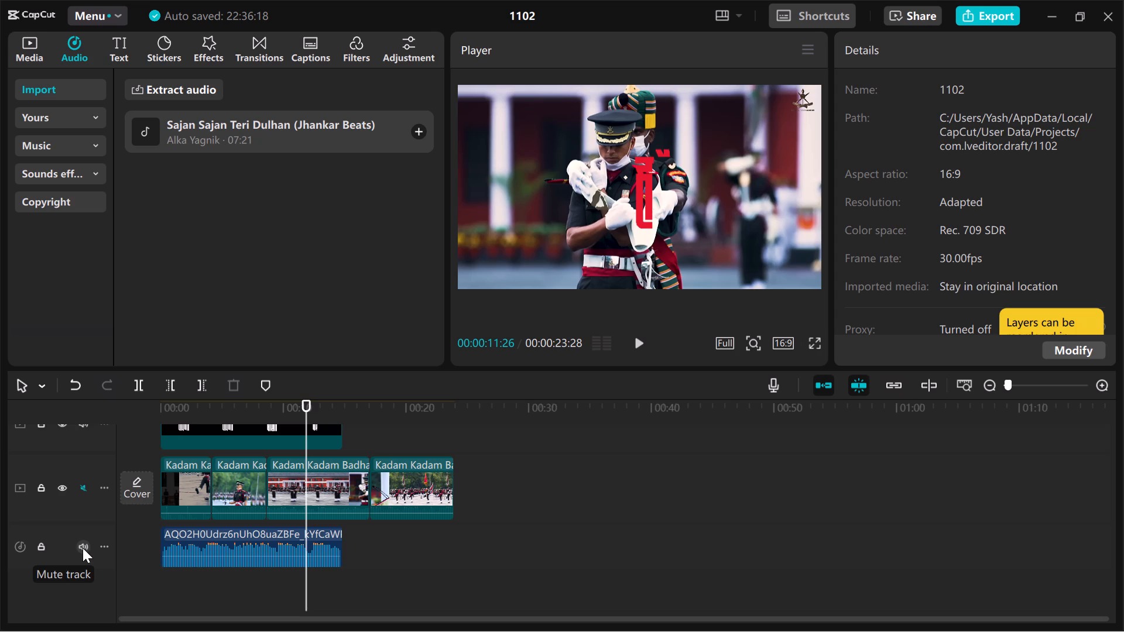
key(ctrl+b)
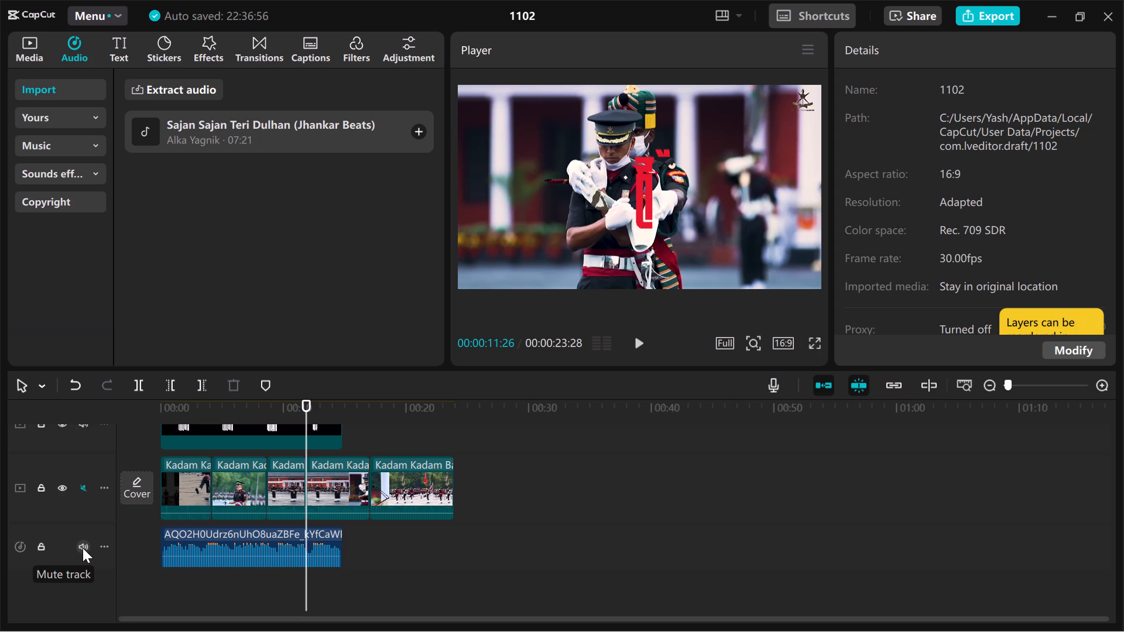
Delete the wide-view part of the third shot that lies before the split.
click(287, 489)
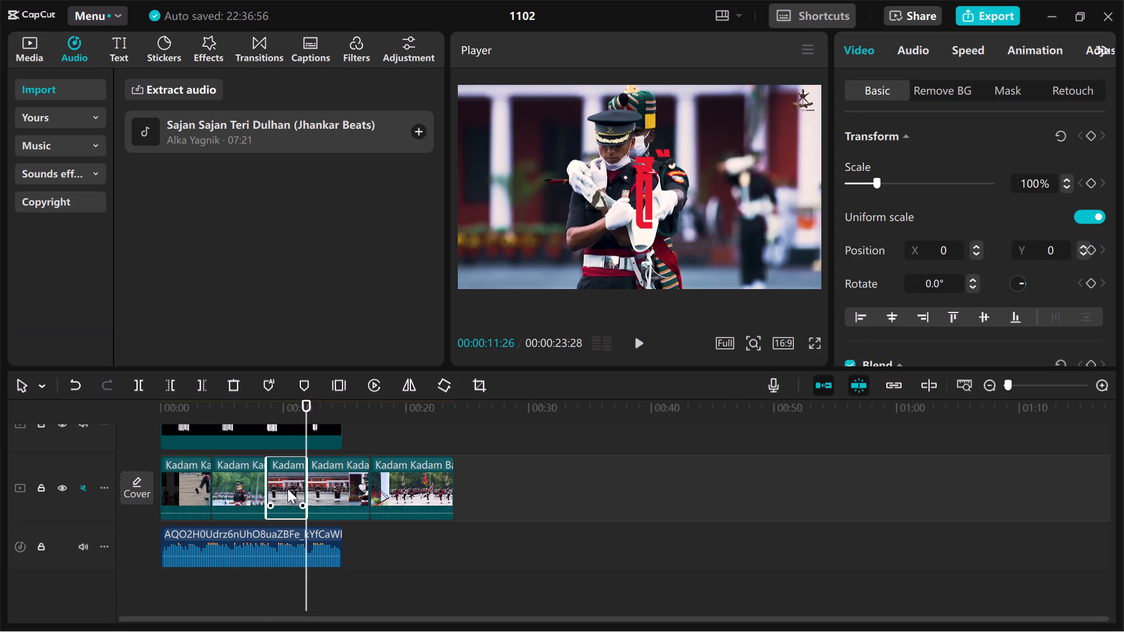
key(Delete)
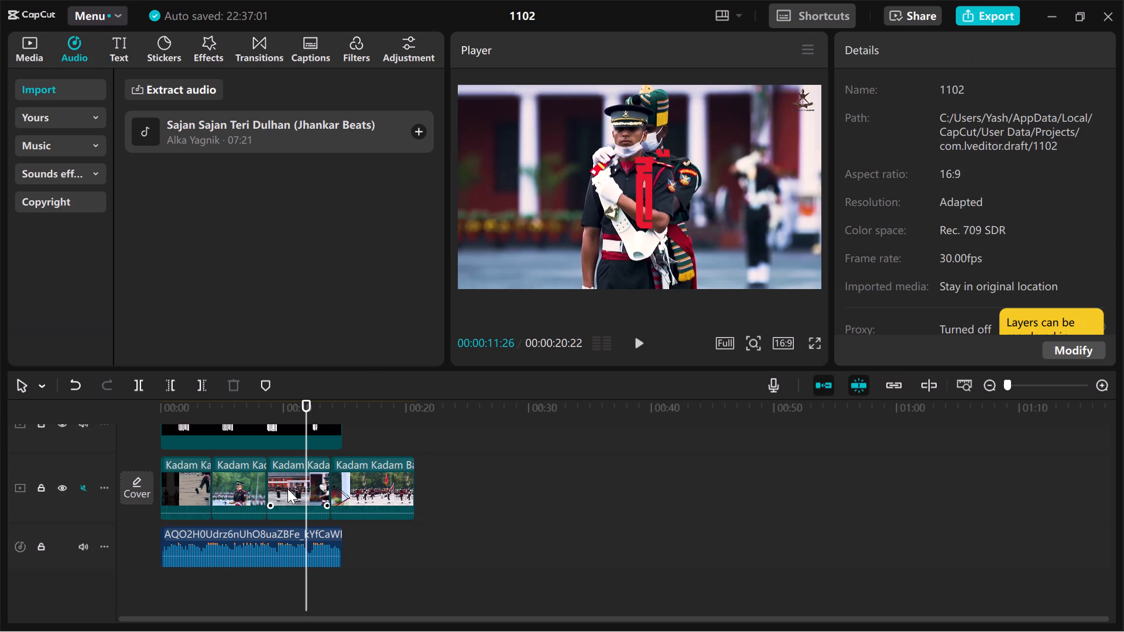
Replay the edit from the beginning and check how the shots line up with the text overlay and the AQO2H0… audio.
click(137, 439)
key(space)
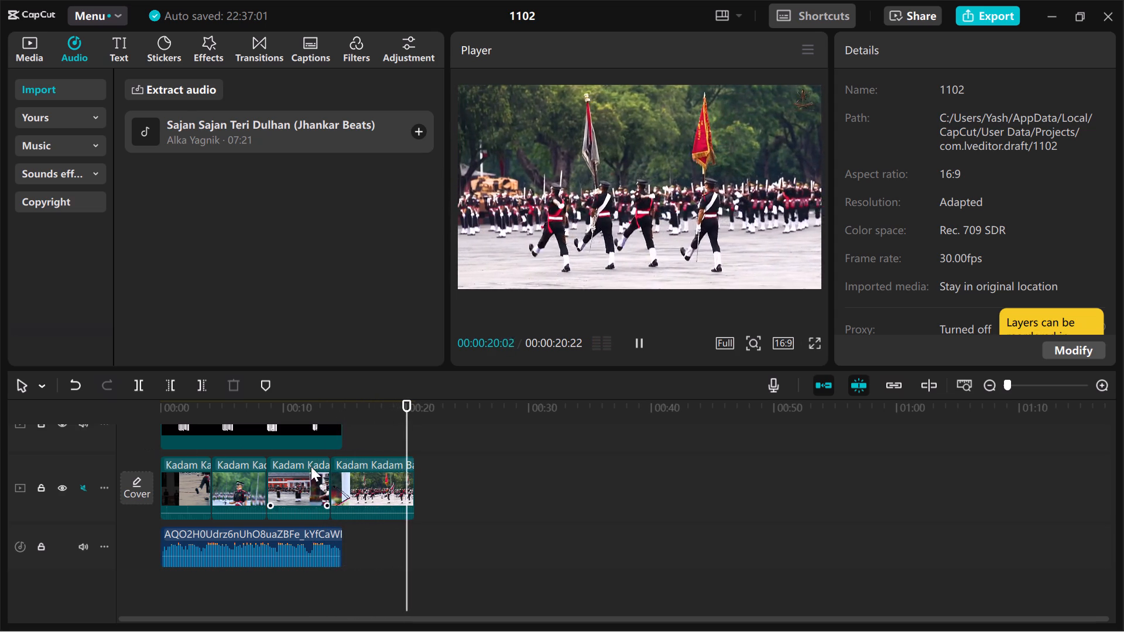
click(141, 447)
key(space)
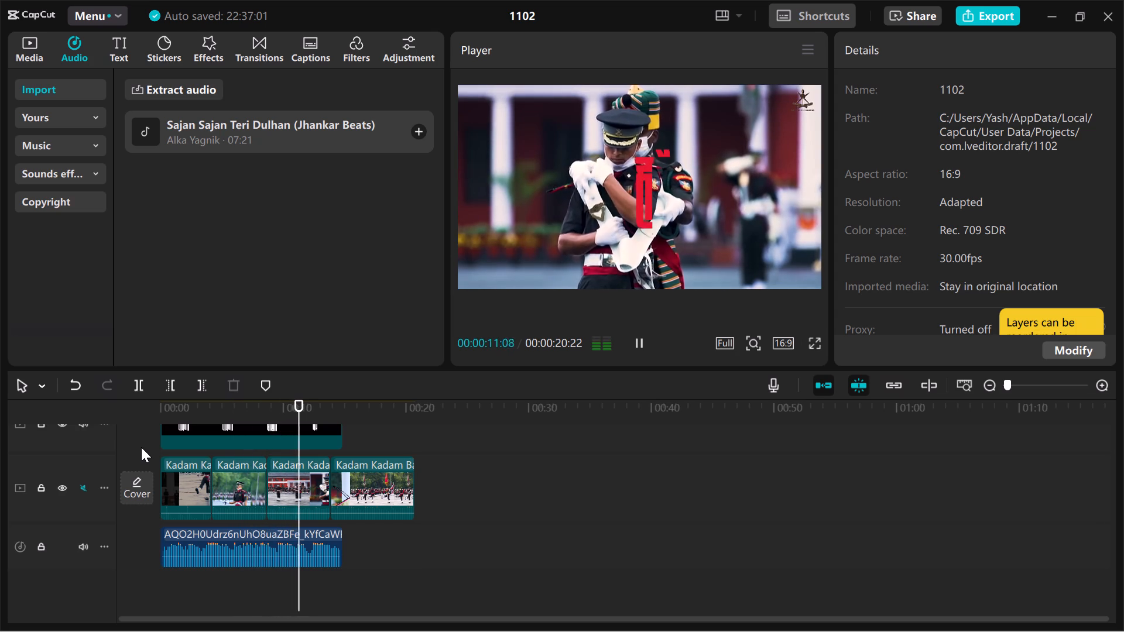
click(472, 525)
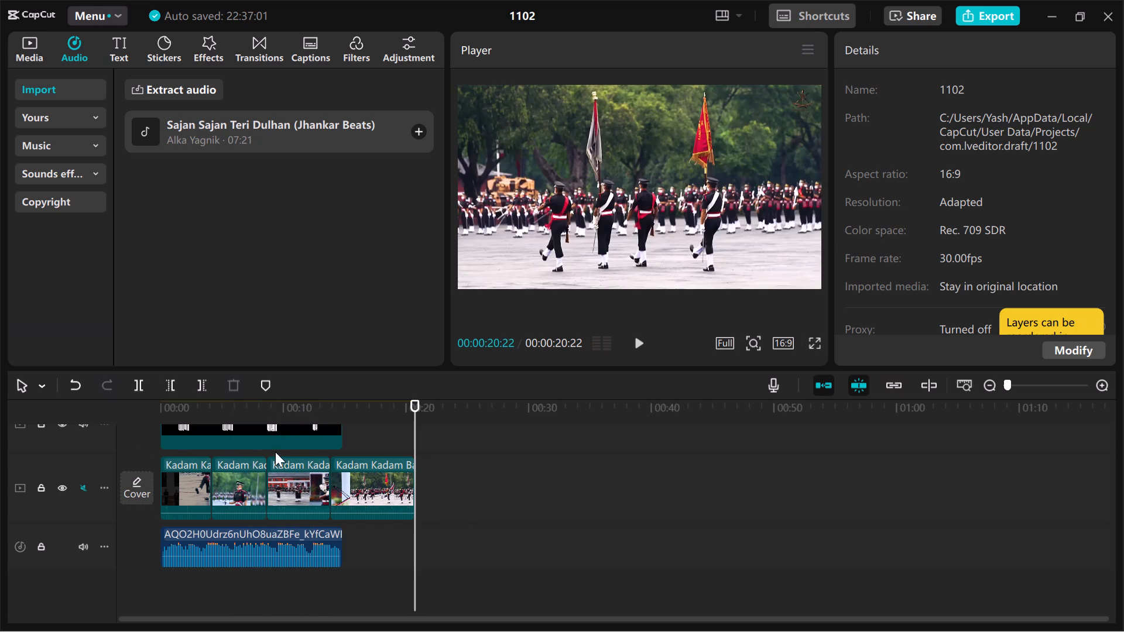
click(235, 479)
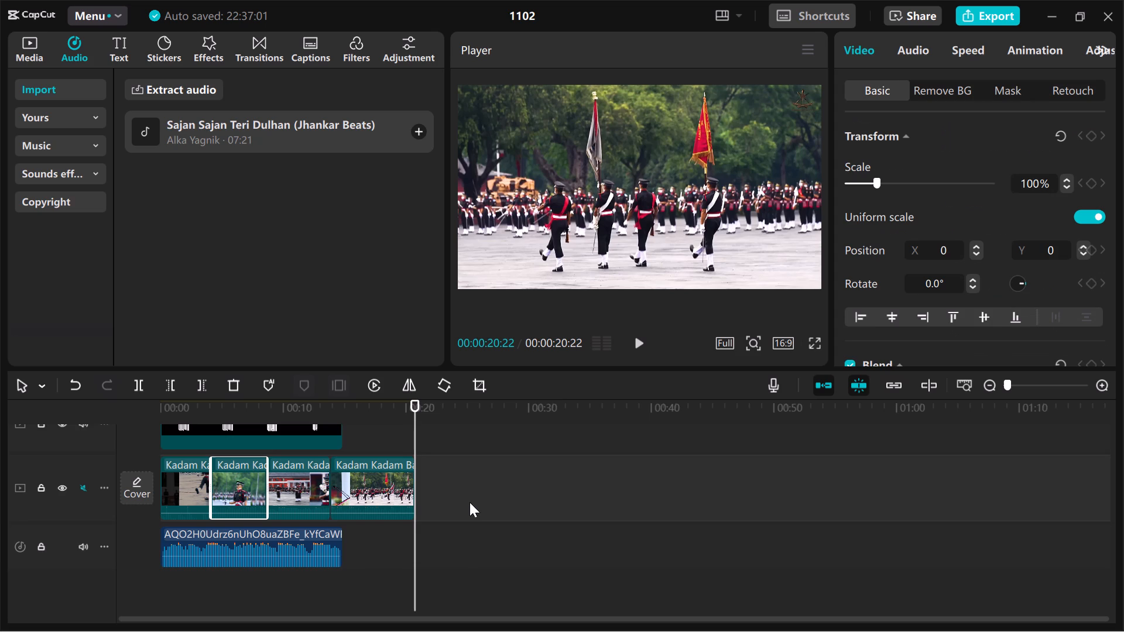
click(378, 480)
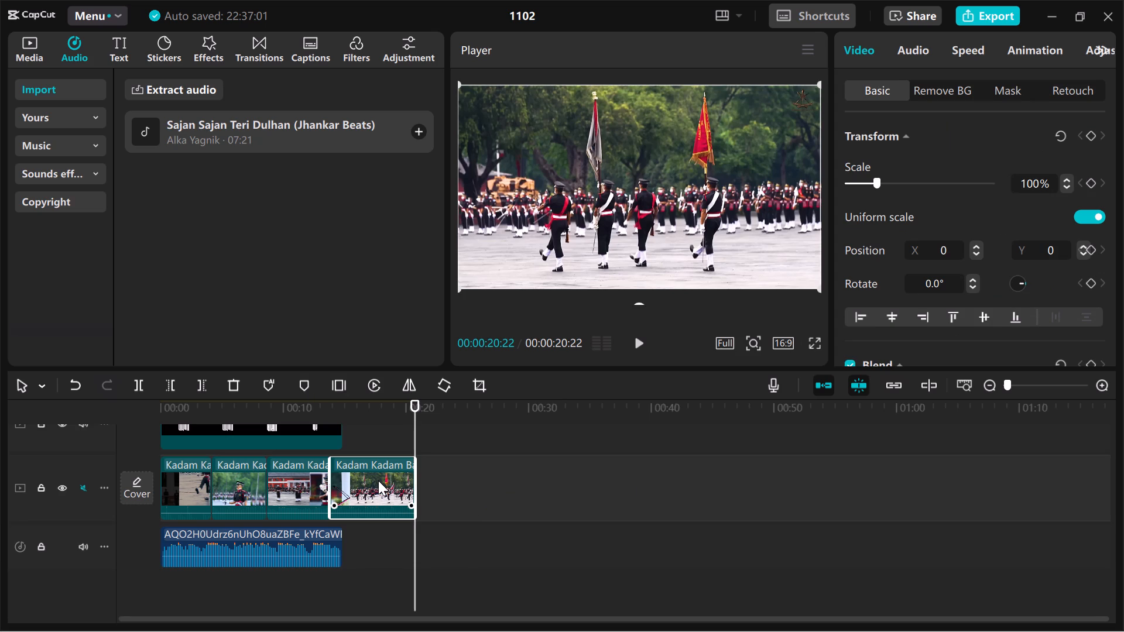
click(390, 552)
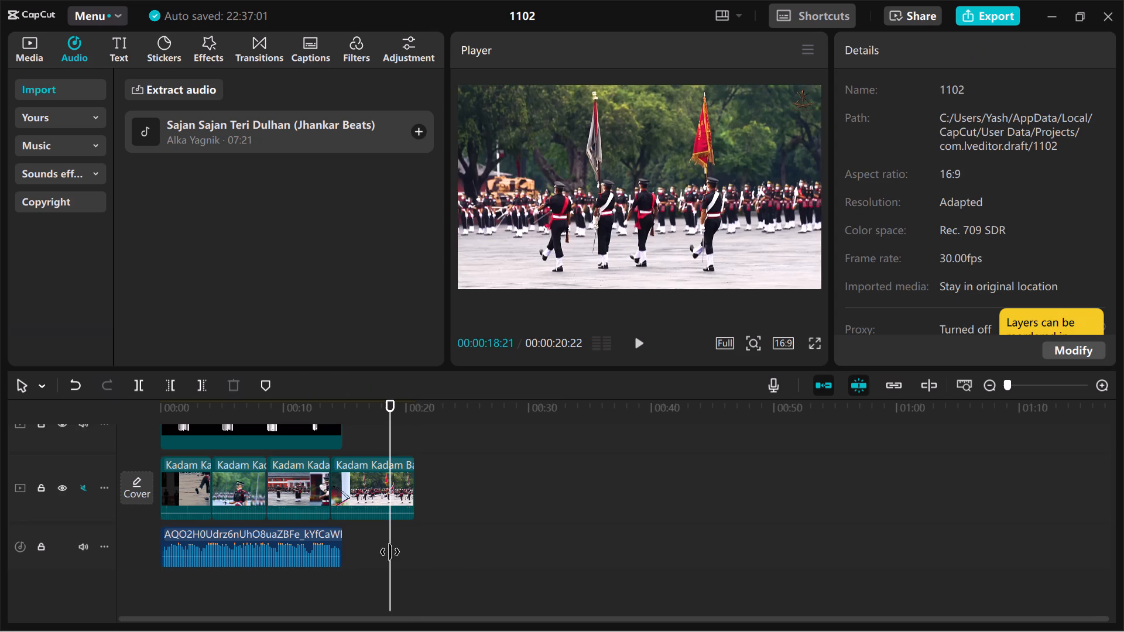
Slow the second shot, the officer in front of the green trees, to 0.8x speed.
click(239, 480)
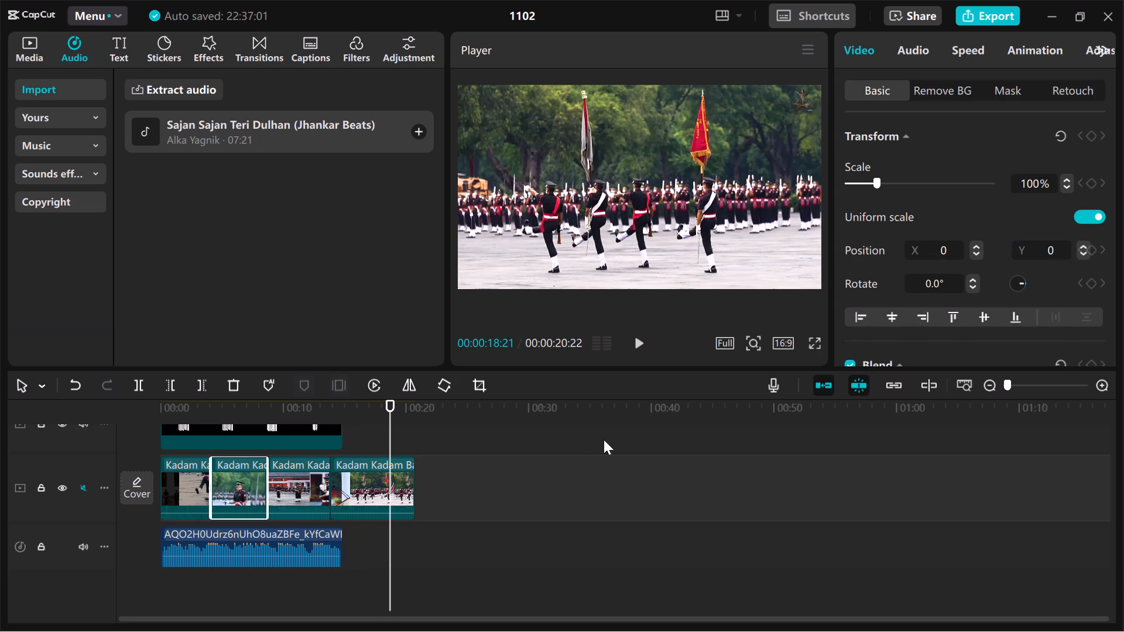
click(972, 49)
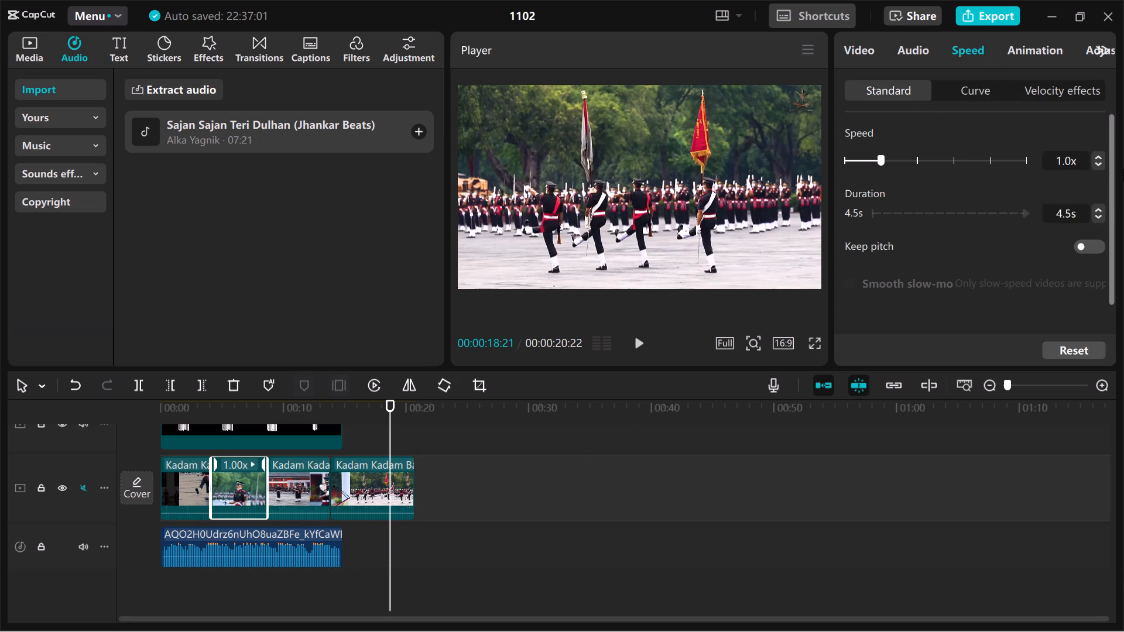
click(1101, 164)
click(1101, 164)
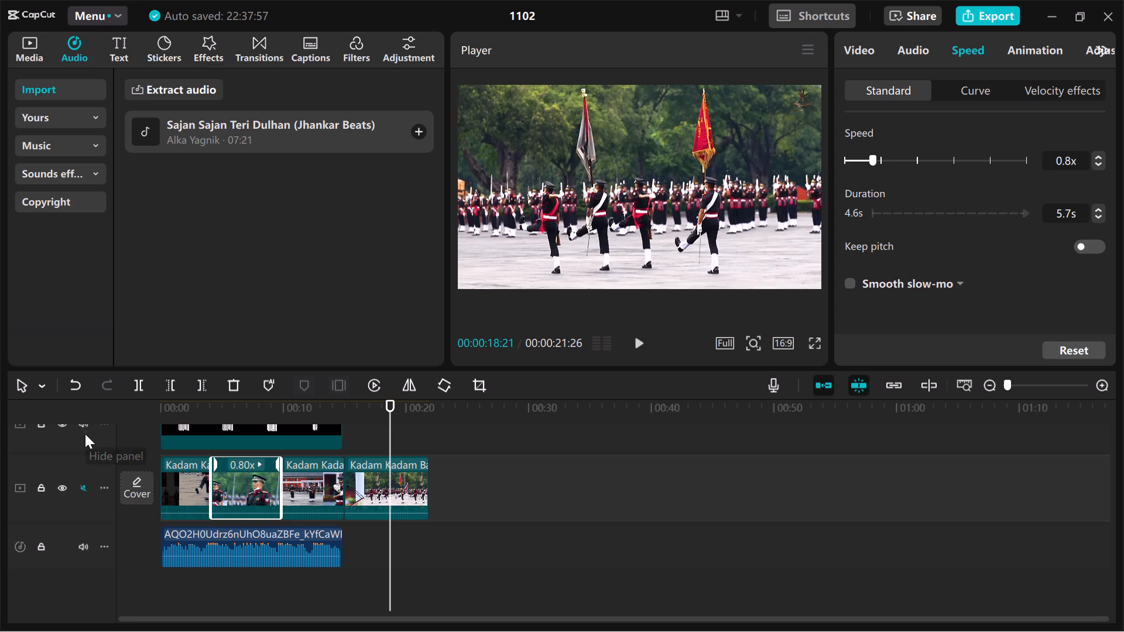
Play the edit from the beginning and delete the last shot, the marching flag bearers beyond the end of the text overlay.
click(133, 440)
key(space)
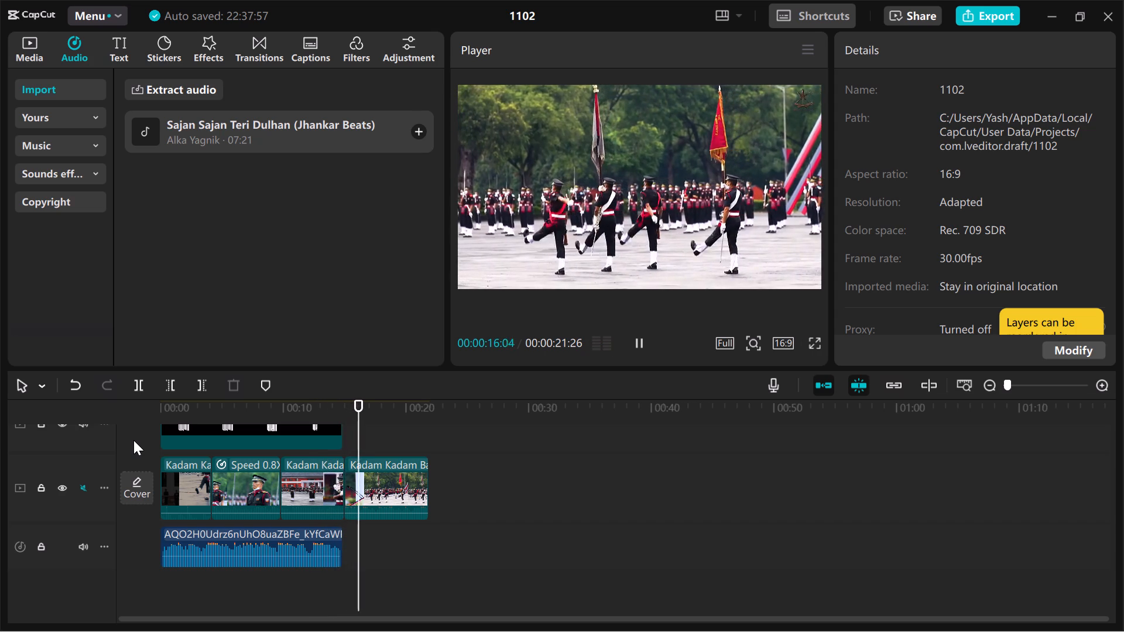
click(369, 492)
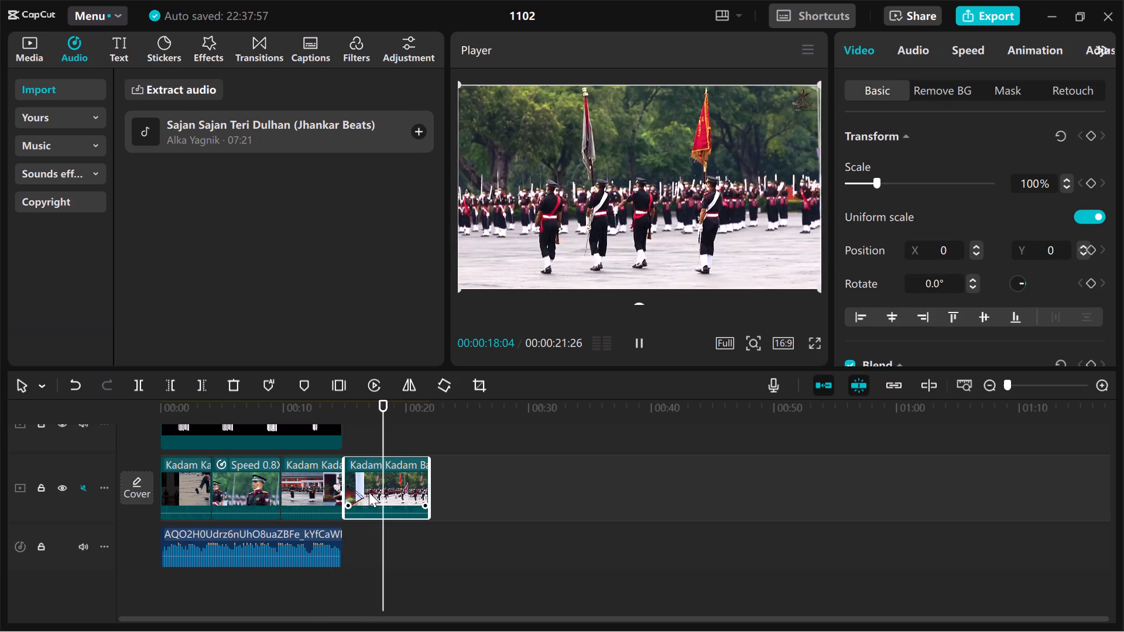
key(Delete)
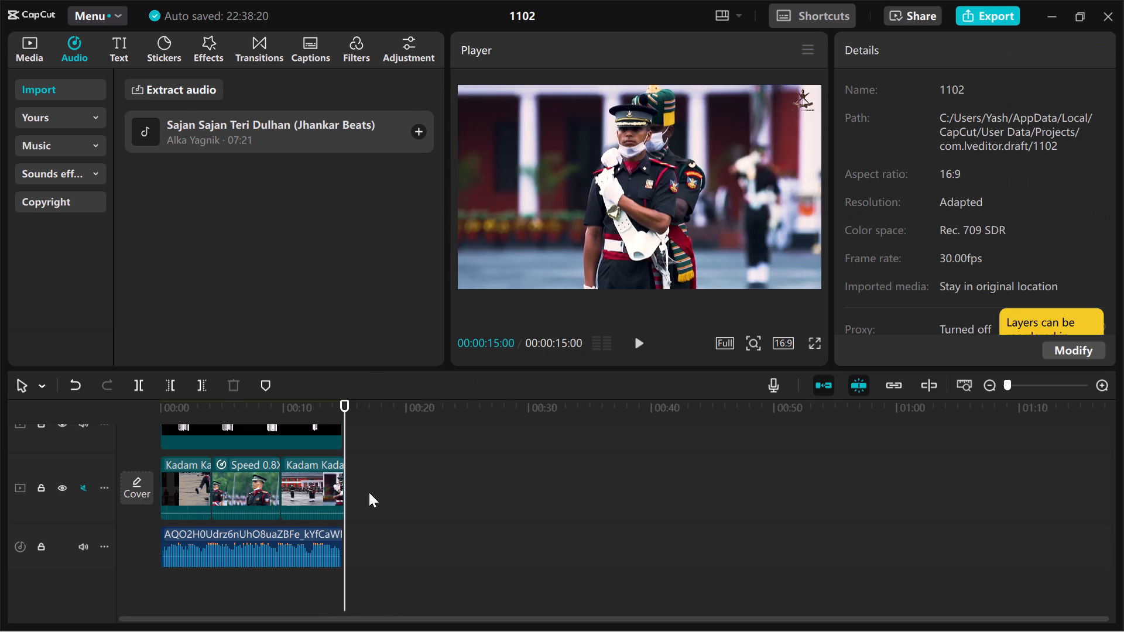
Move the first shot to between the 0.8x officer shot and the last shot, and play the edit from the beginning.
click(190, 475)
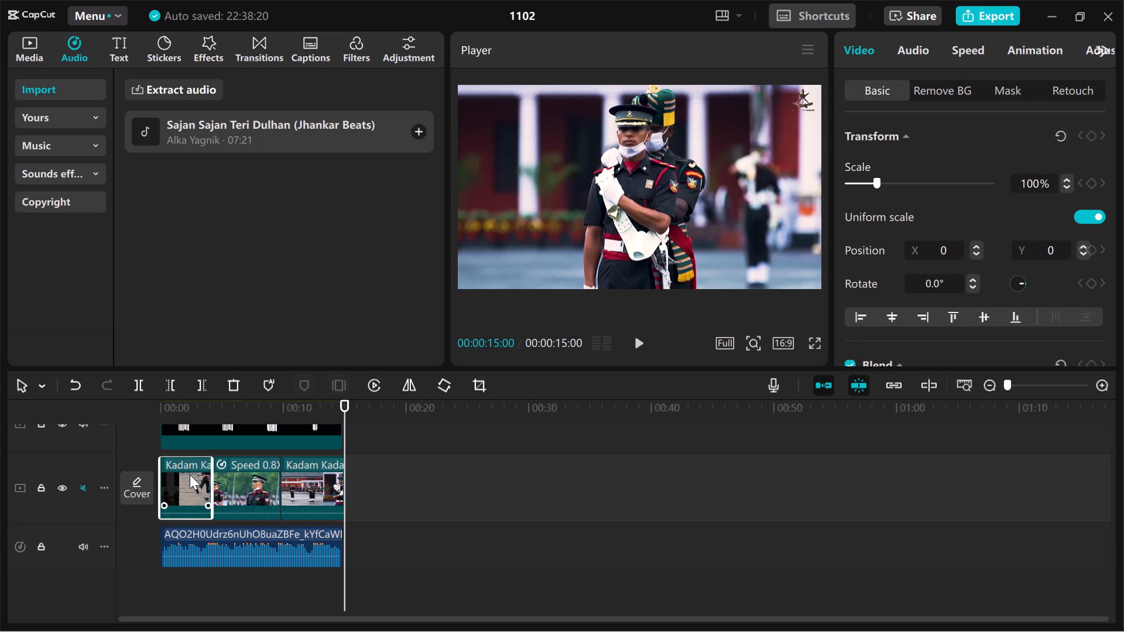
drag(181, 480, 241, 488)
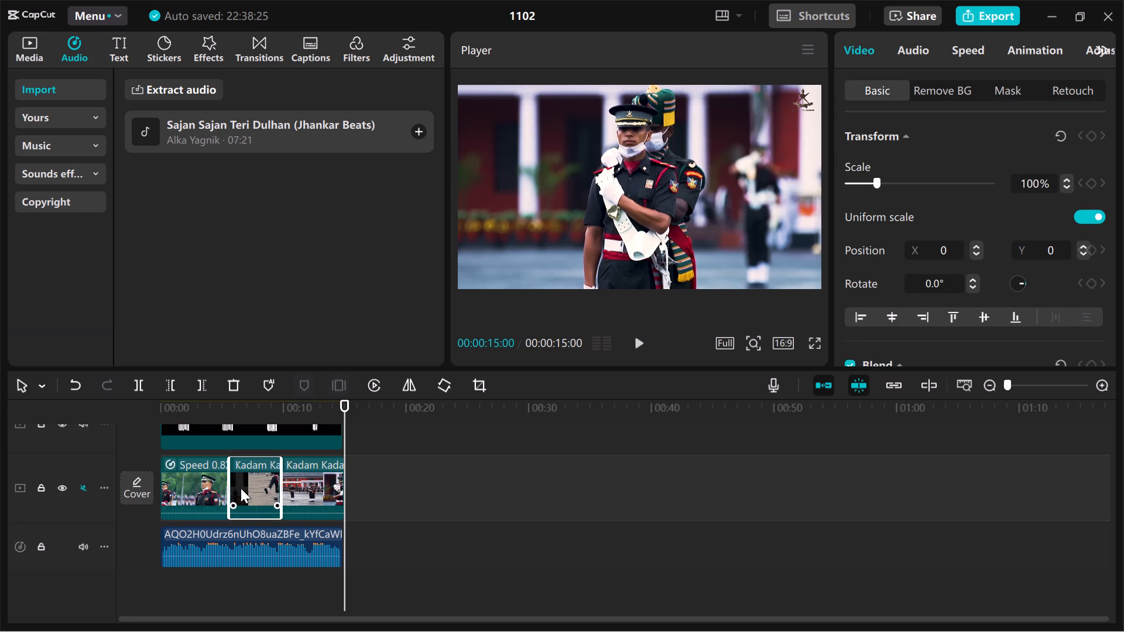
click(142, 432)
key(space)
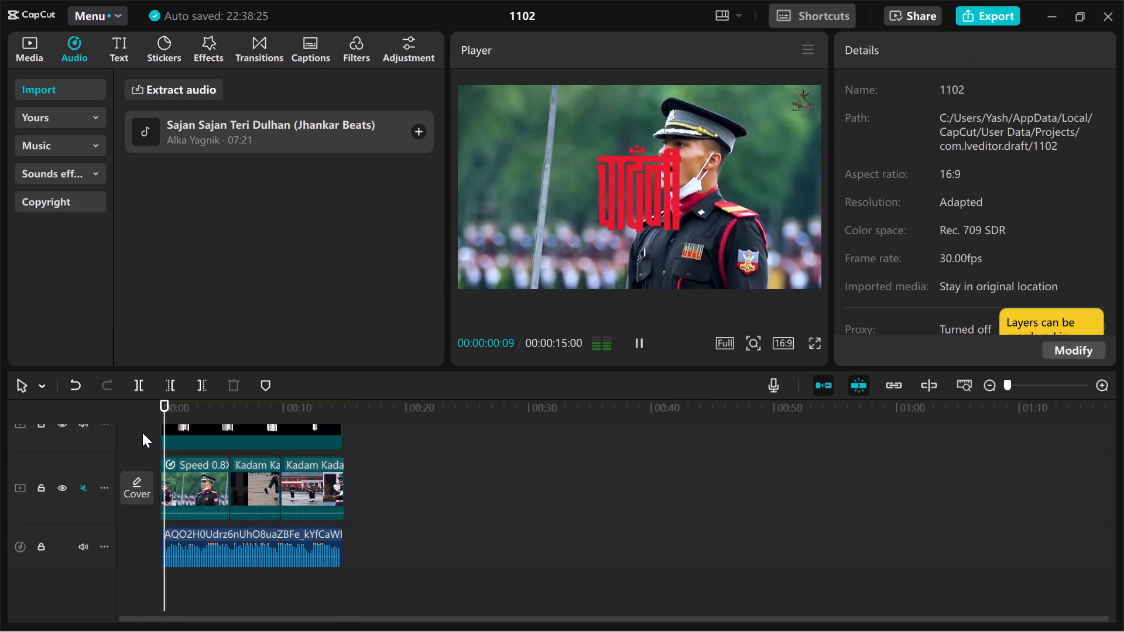
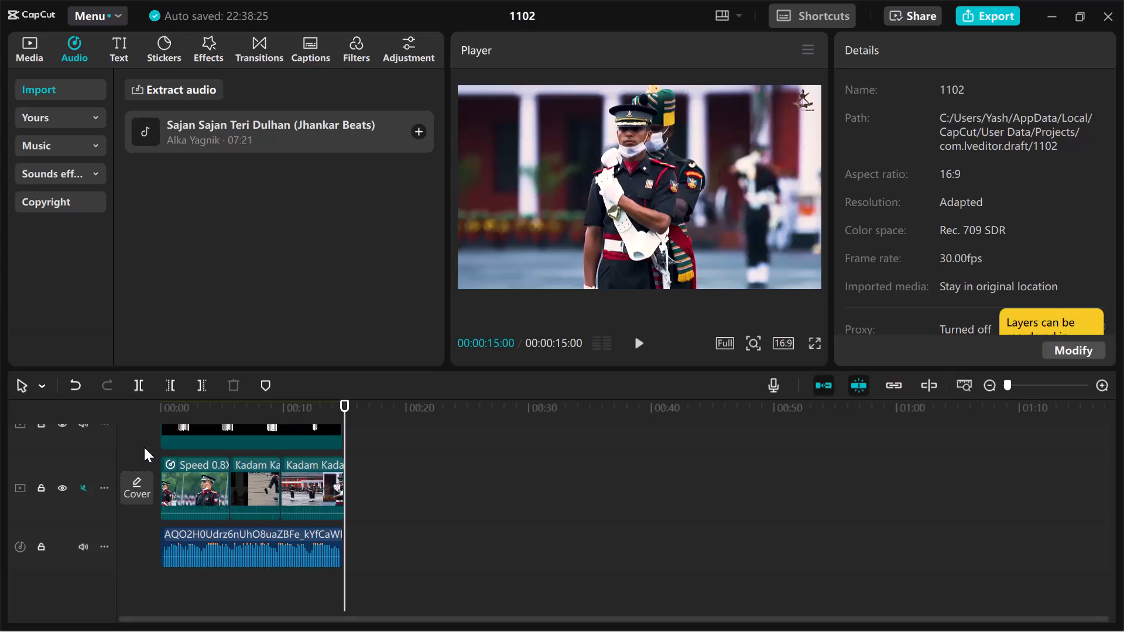
Search the filter library for "dark".
scroll(152, 481, up, 2)
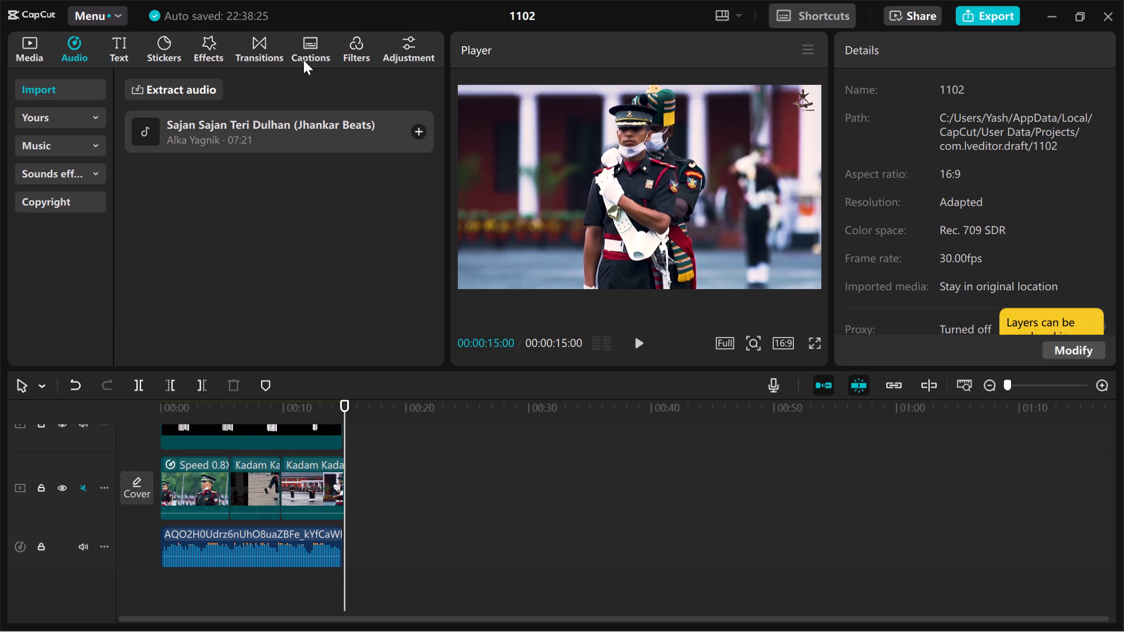
click(355, 49)
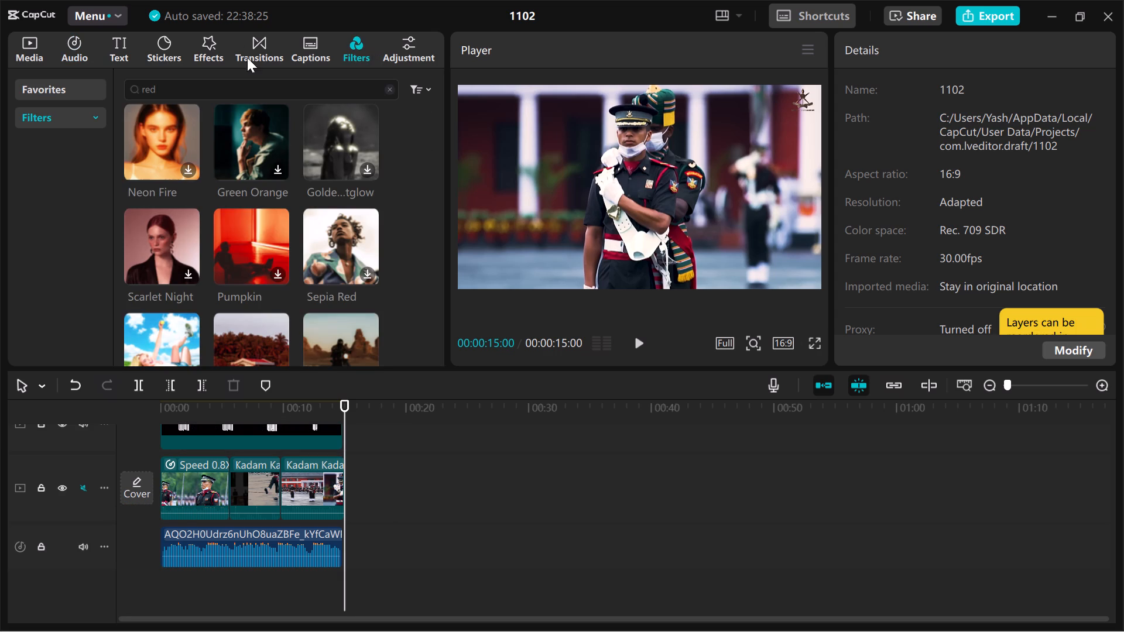
click(234, 94)
key(BackSpace)
key(BackSpace)
key(BackSpace)
key(BackSpace)
key(BackSpace)
text(da)
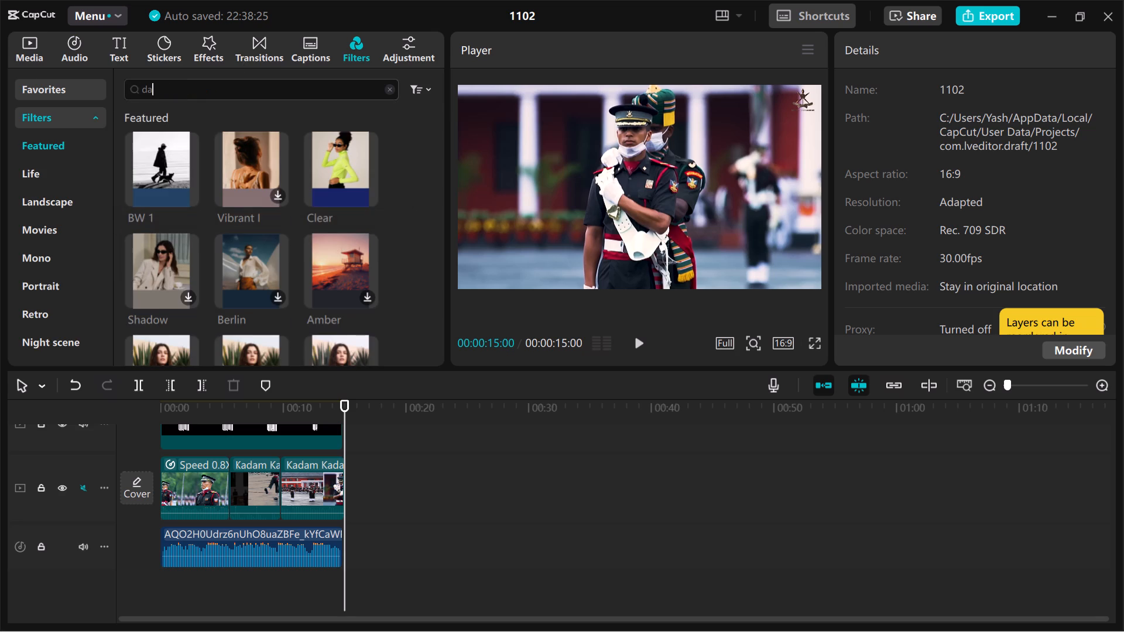
text(rk)
key(Return)
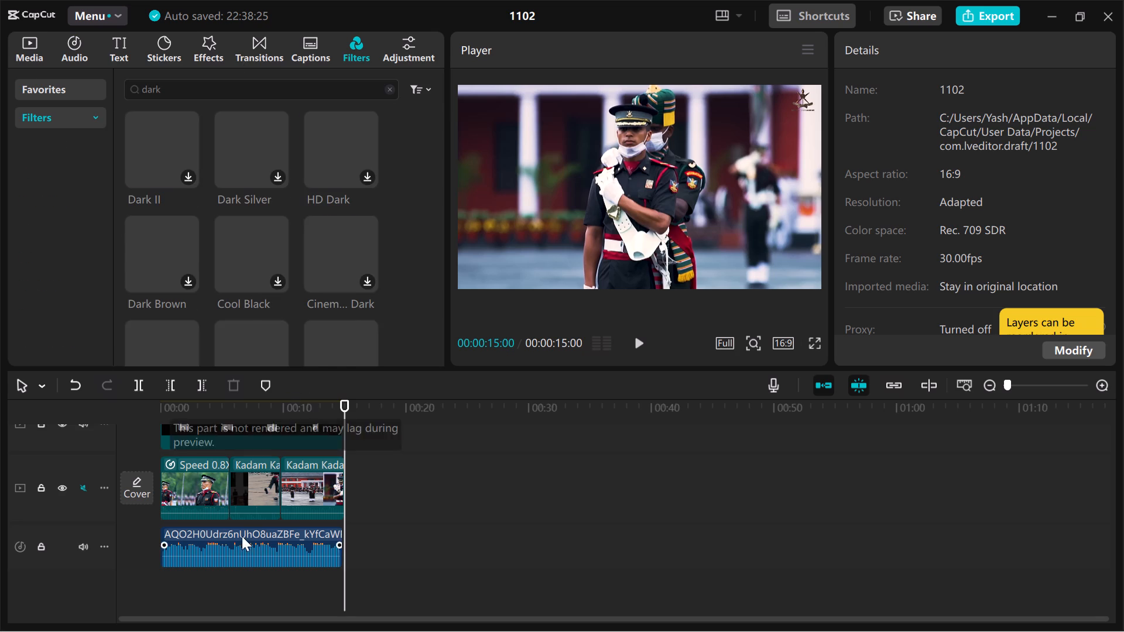
Group the three Kadam Kadam Badhaye Ja shots on the main track.
click(182, 482)
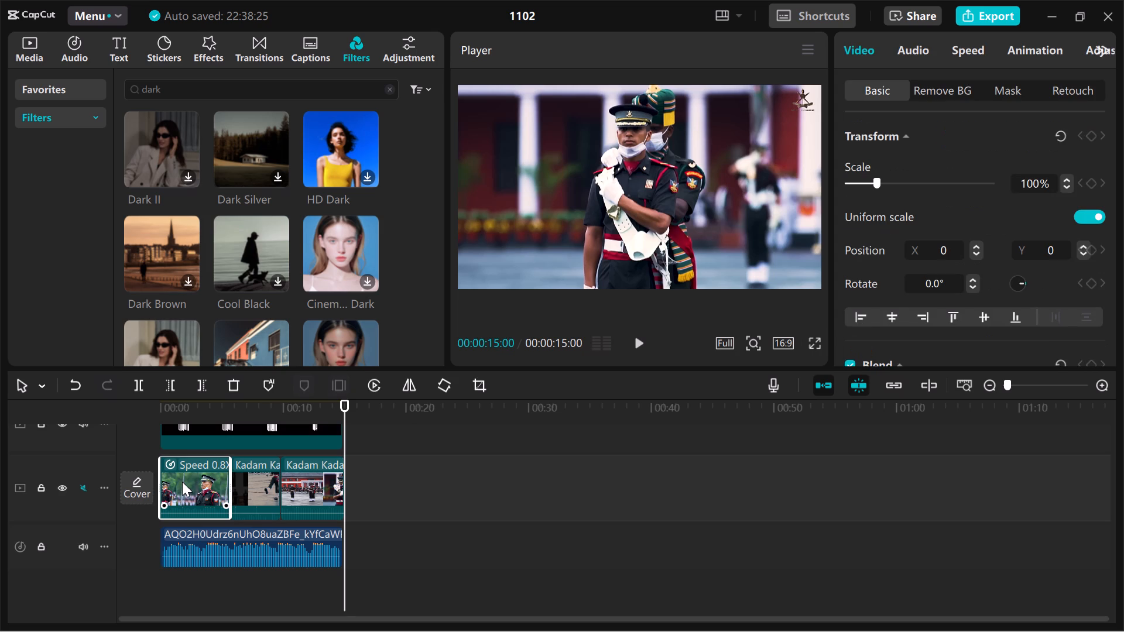
ctrl+click(251, 487)
ctrl+click(300, 483)
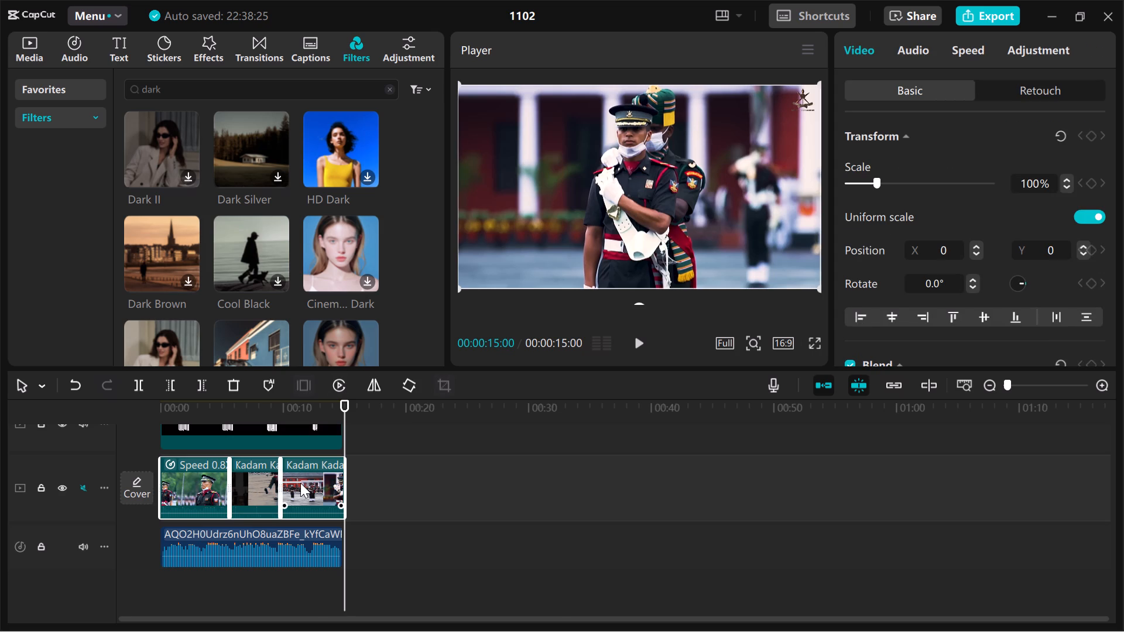
right_click(300, 483)
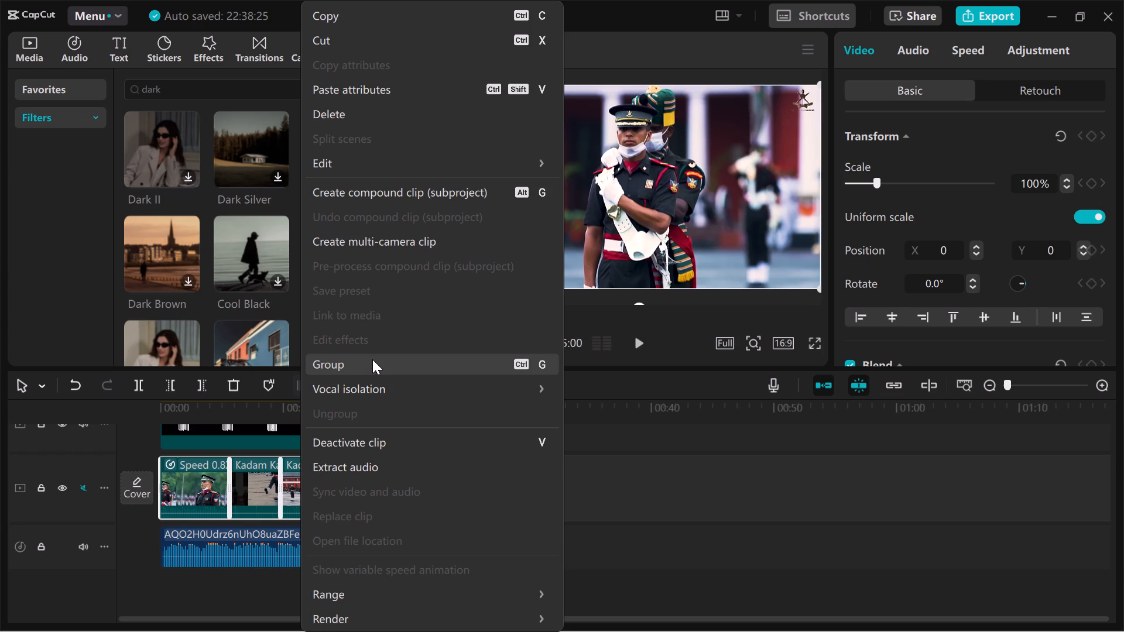
click(372, 359)
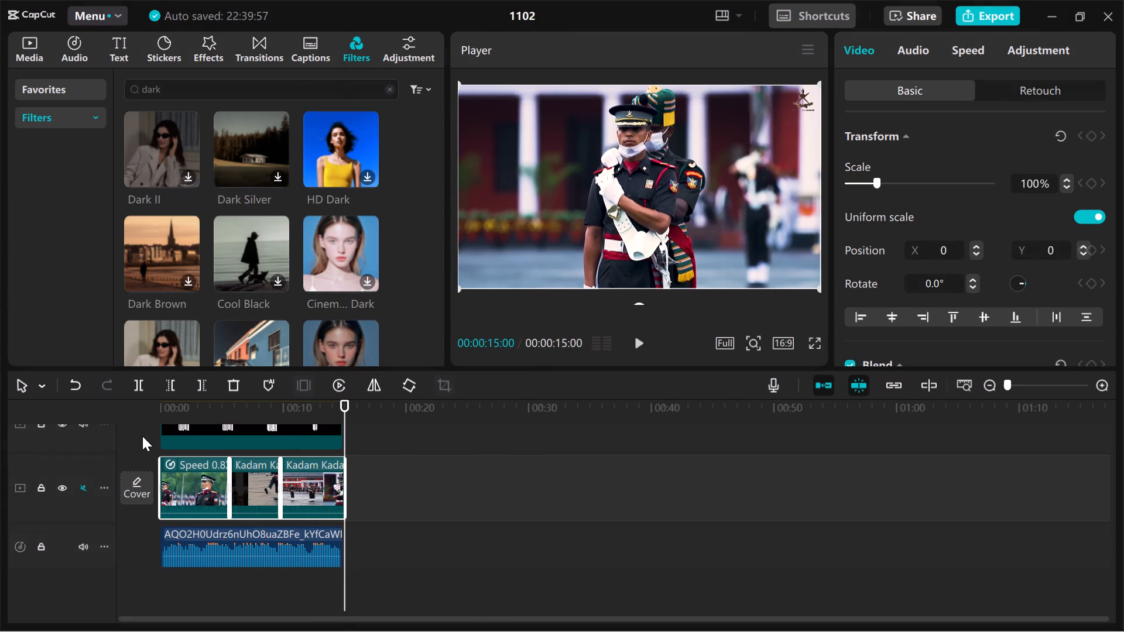
click(142, 436)
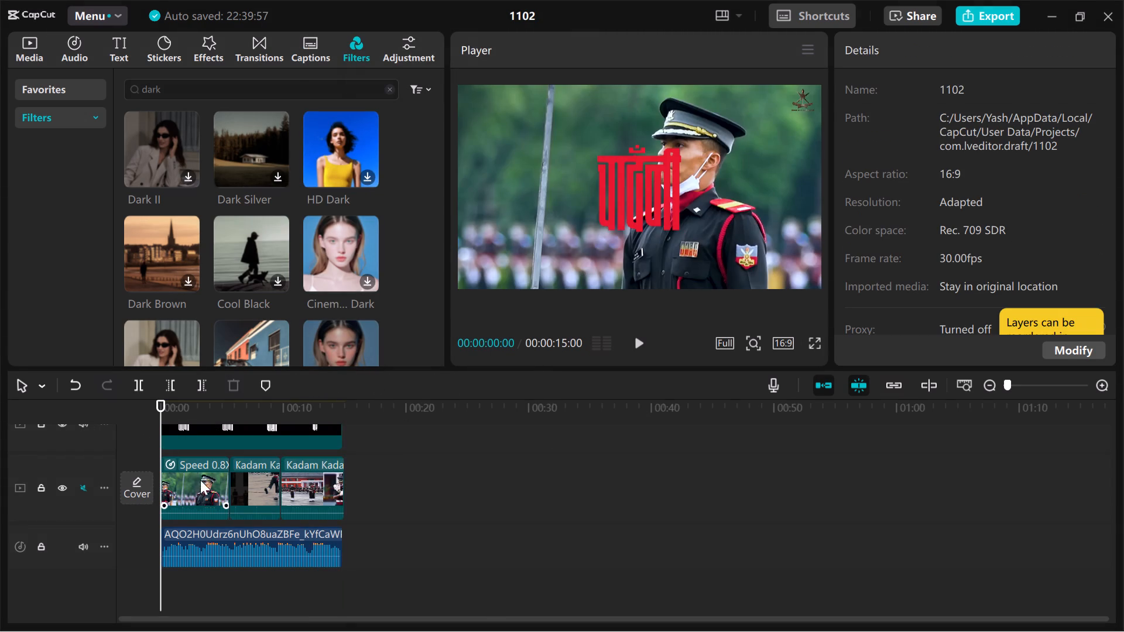
click(213, 480)
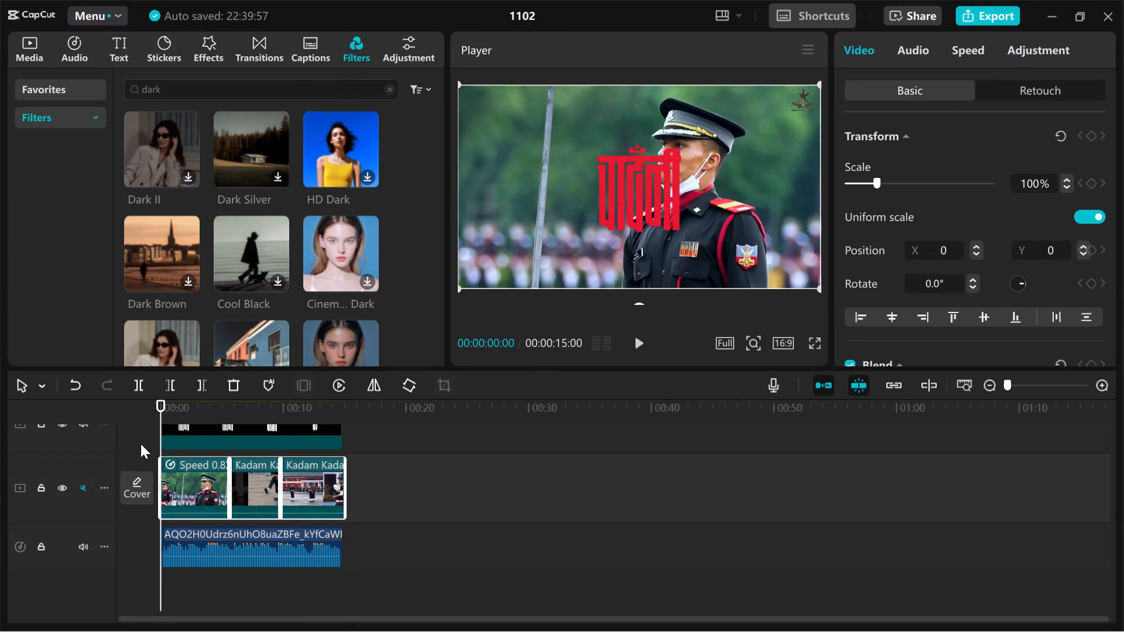
click(140, 444)
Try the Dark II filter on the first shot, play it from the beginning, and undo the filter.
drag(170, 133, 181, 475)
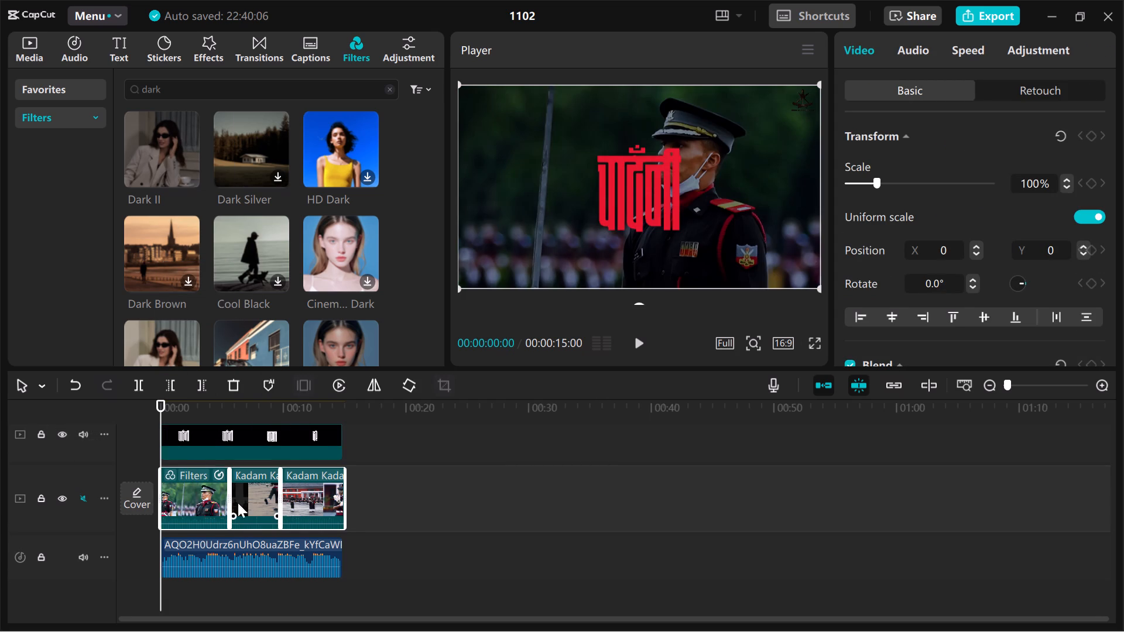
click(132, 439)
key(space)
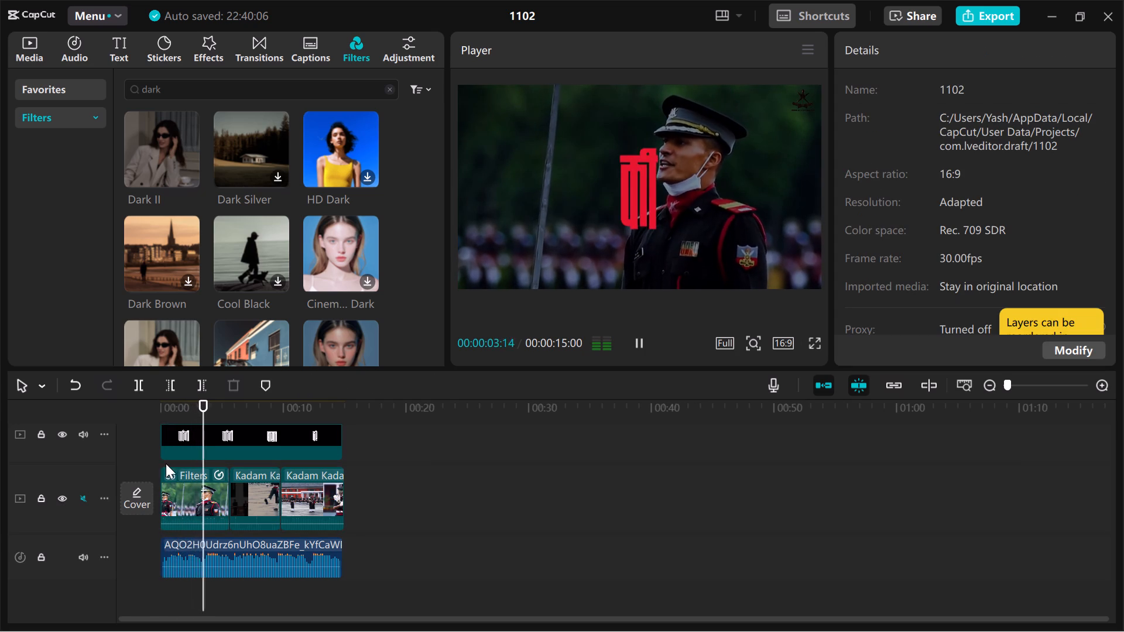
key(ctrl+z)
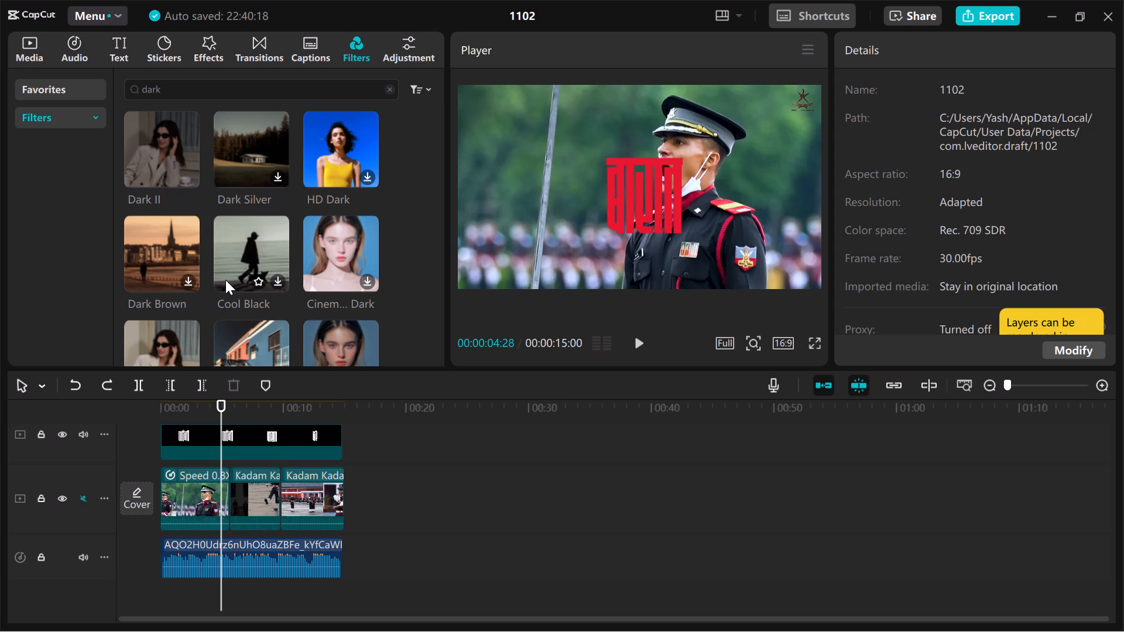
Add the Cool Black filter on its own track above the shots, spanning the text overlay's length, and play from the beginning.
click(235, 265)
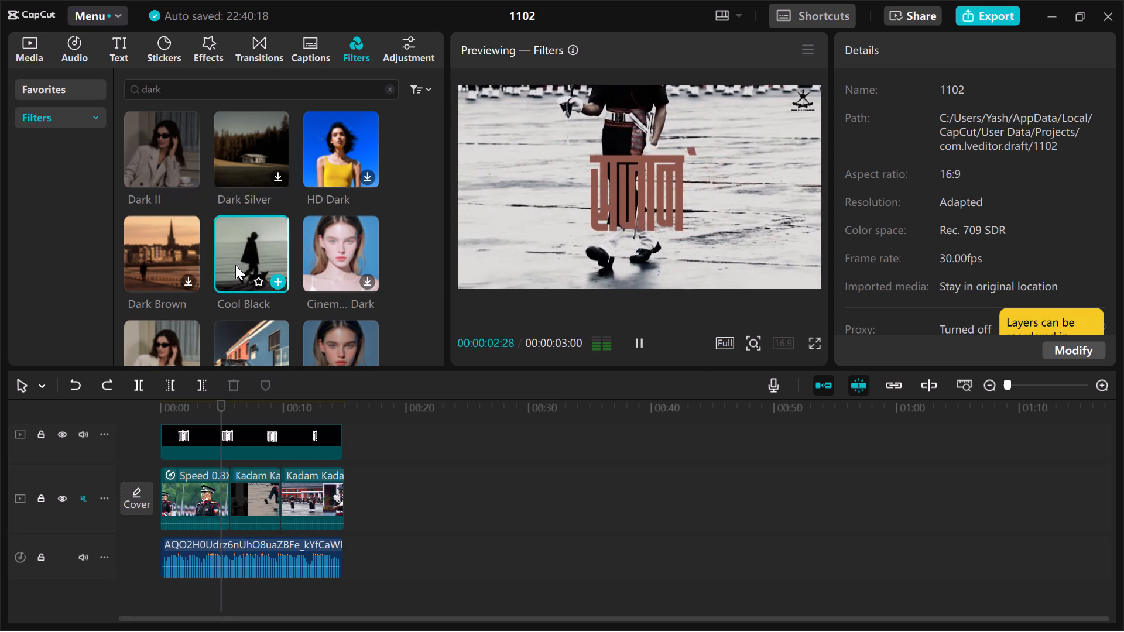
drag(235, 265, 224, 449)
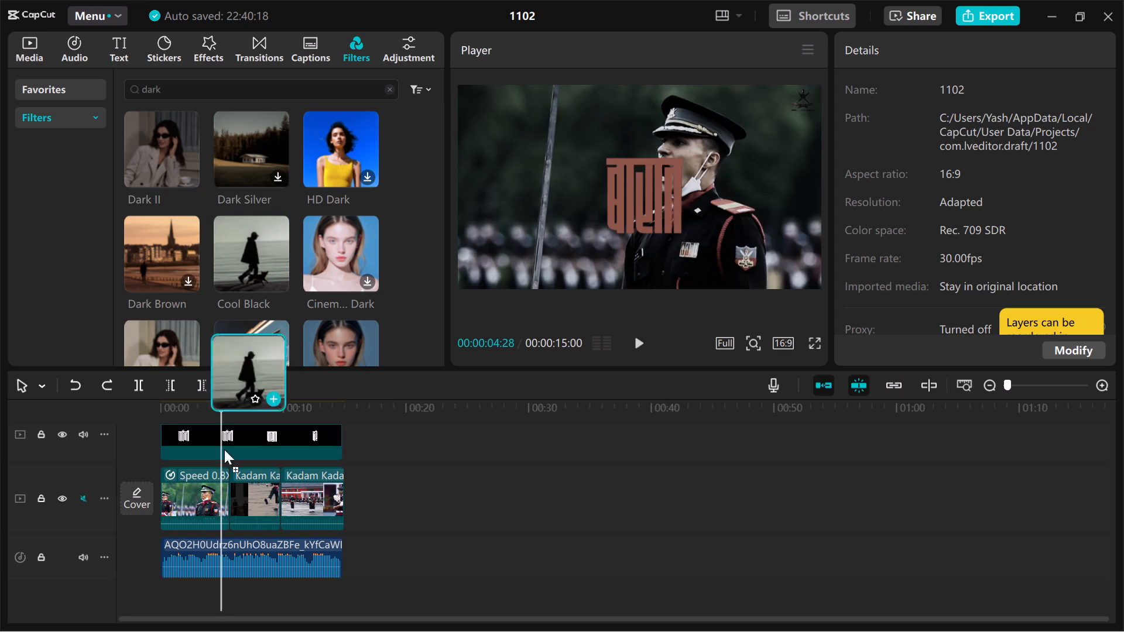
drag(224, 449, 169, 464)
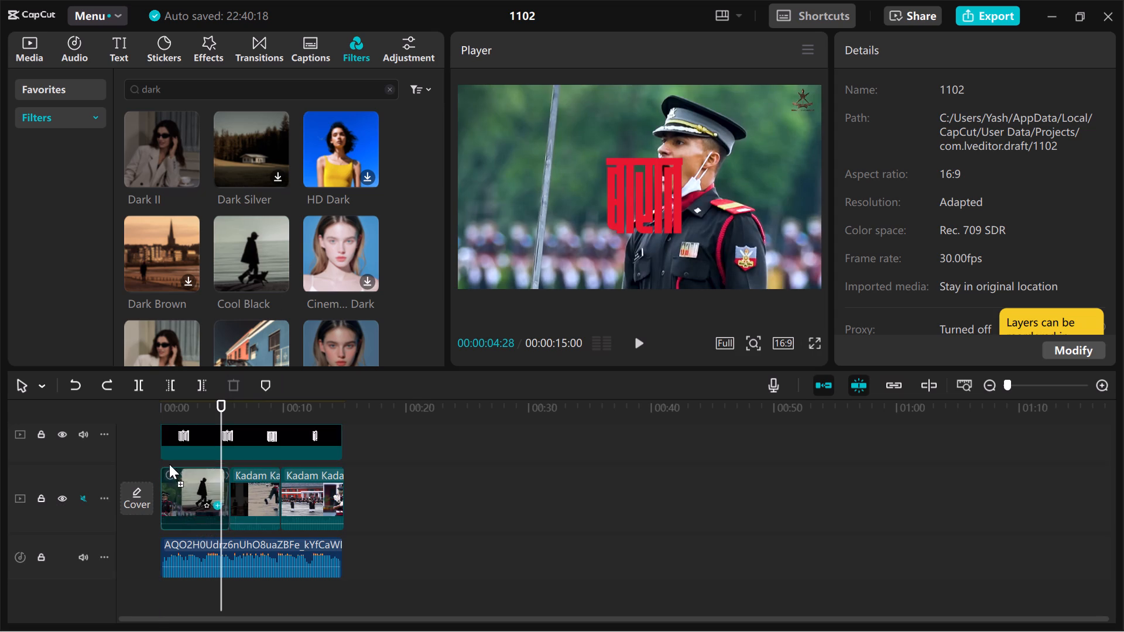
drag(169, 464, 156, 462)
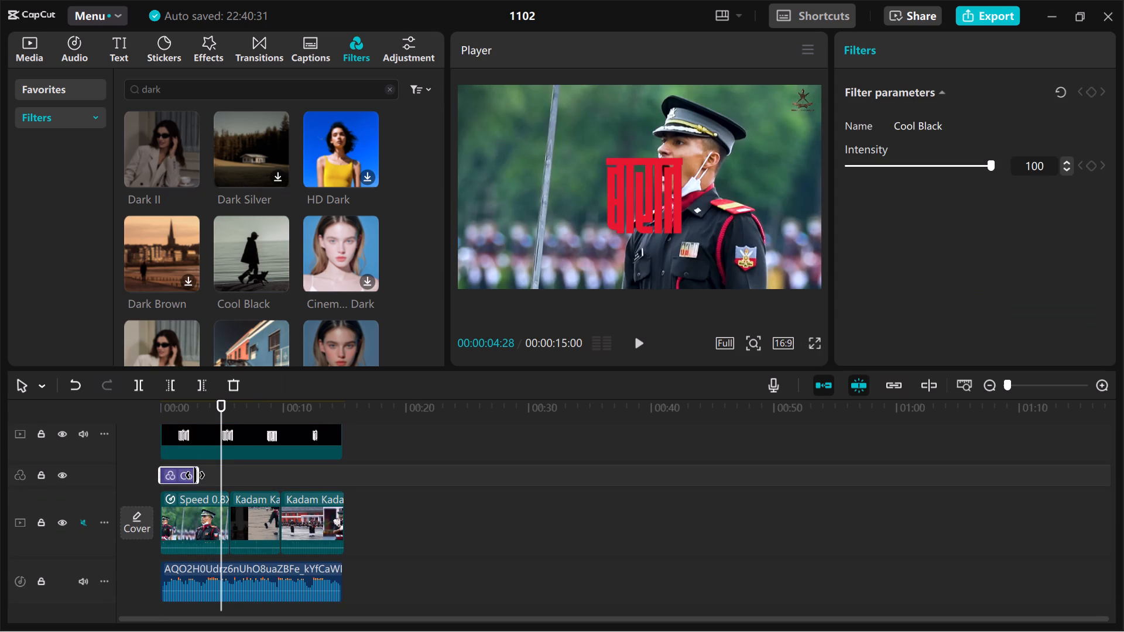
drag(201, 475, 337, 493)
click(144, 439)
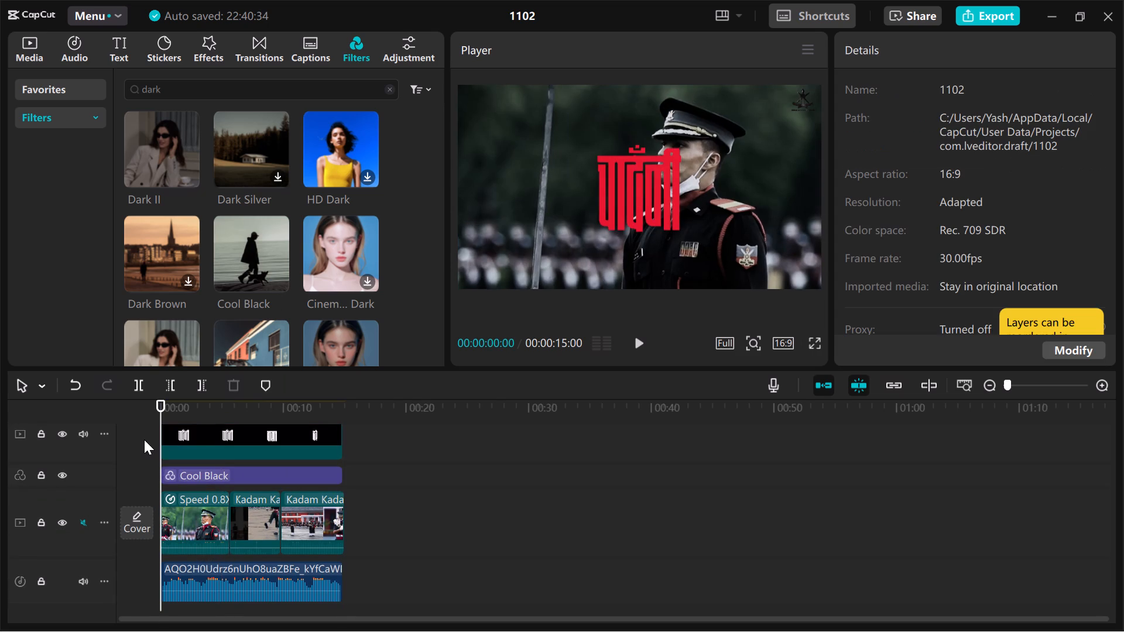
key(space)
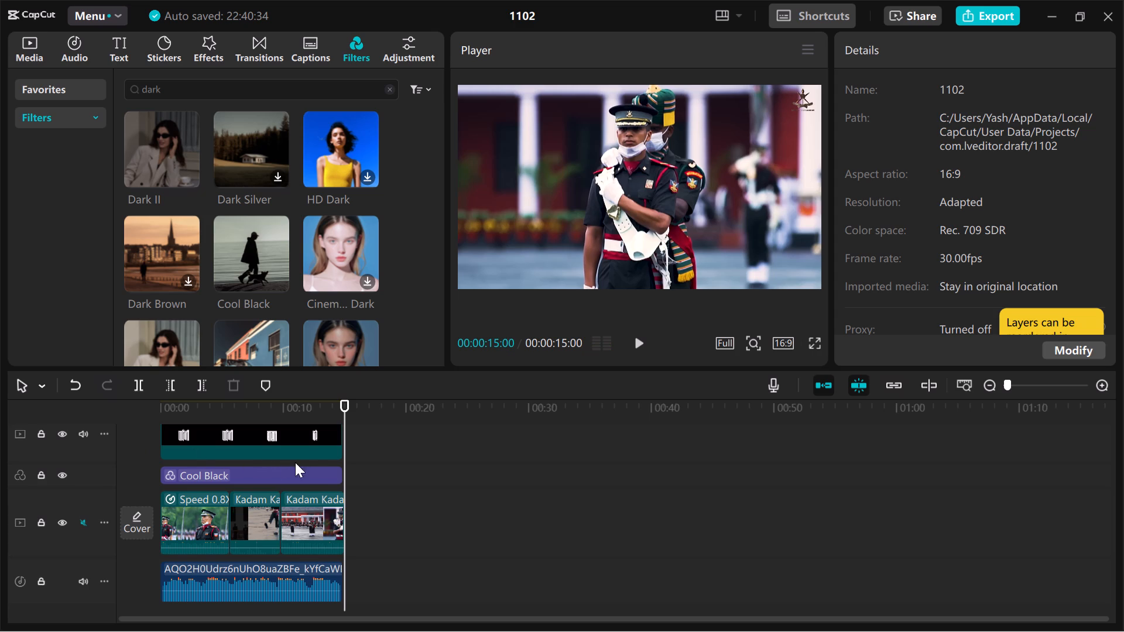
Extend the Cool Black filter to the end of the last shot at 15:00 and replay the edit.
drag(341, 476, 347, 479)
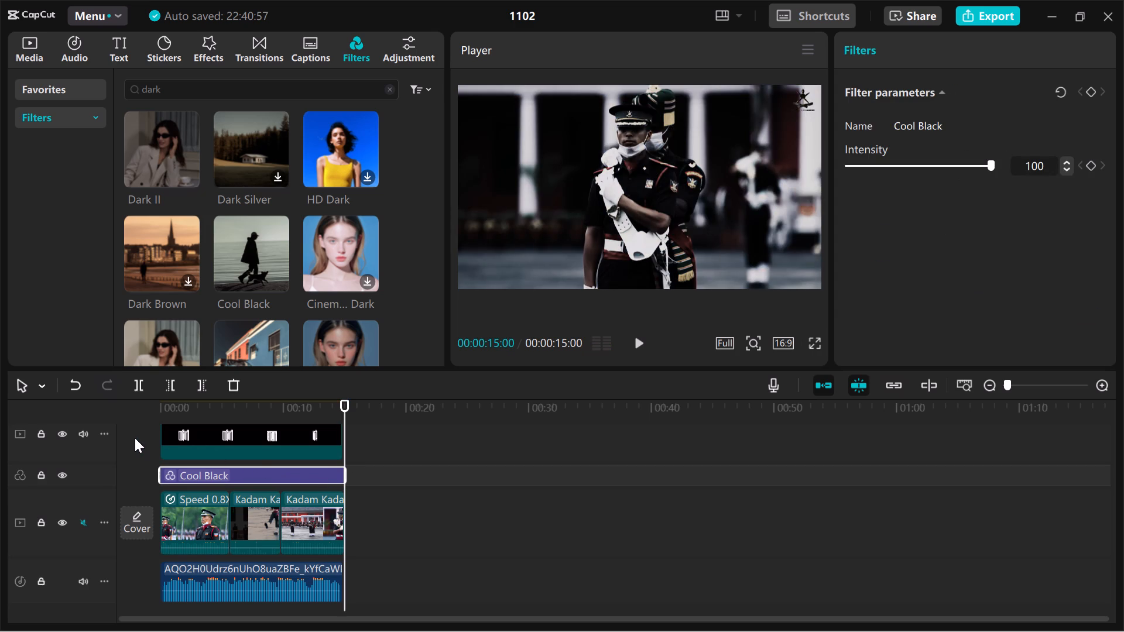
click(135, 438)
key(space)
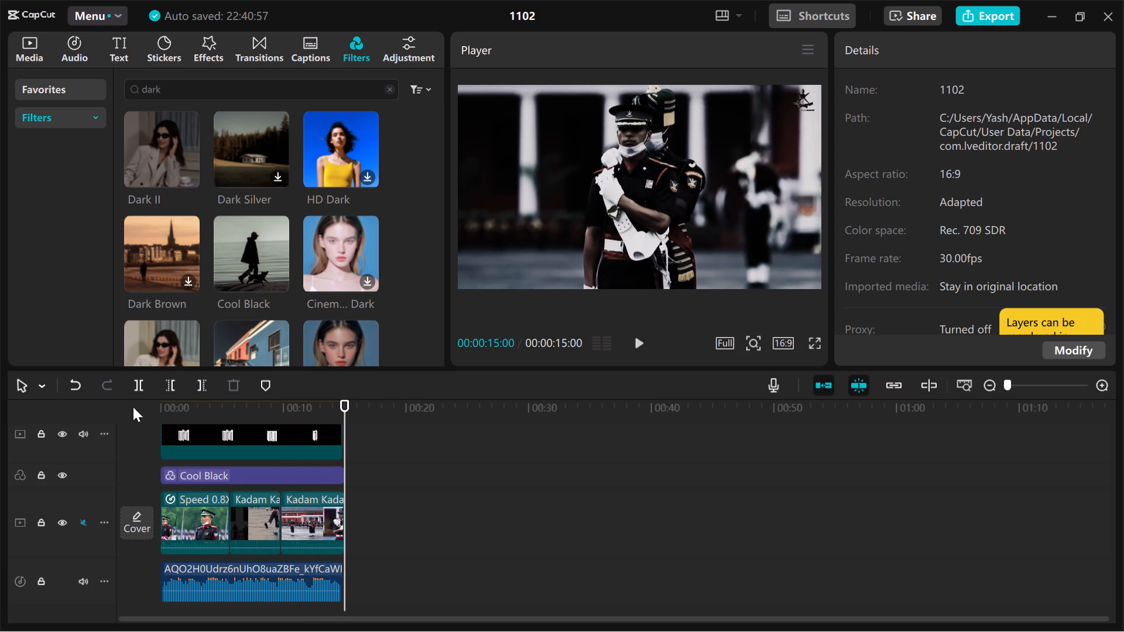
Add the BW 1 filter on a separate track above Cool Black, spanning all shots from the start to 15:00.
scroll(221, 305, down, 2)
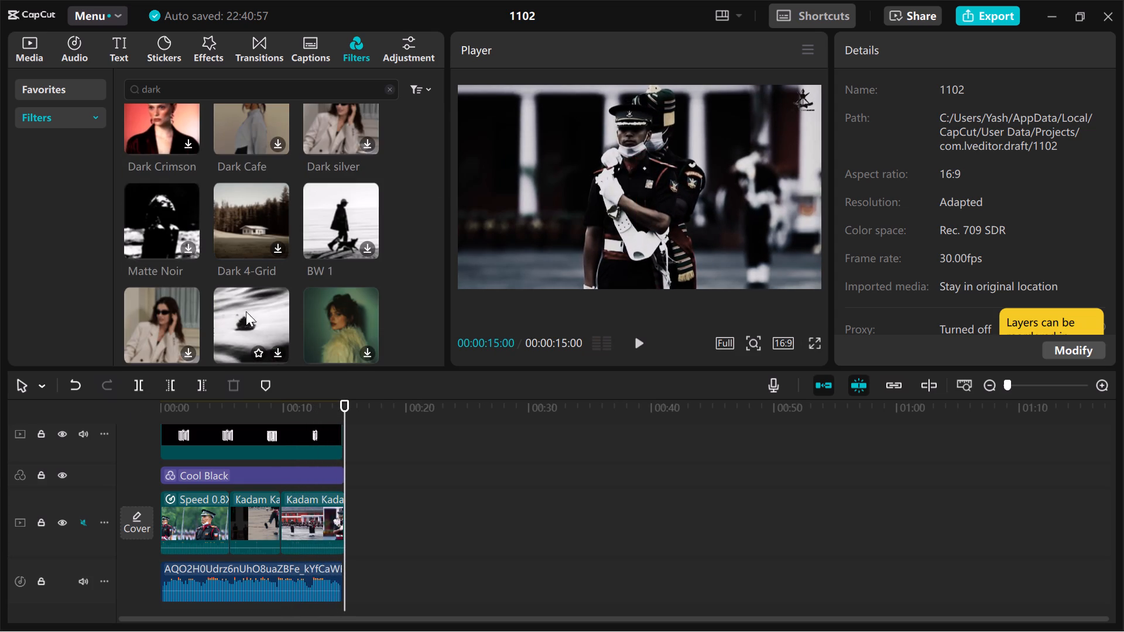
scroll(255, 312, down, 1)
scroll(264, 295, up, 1)
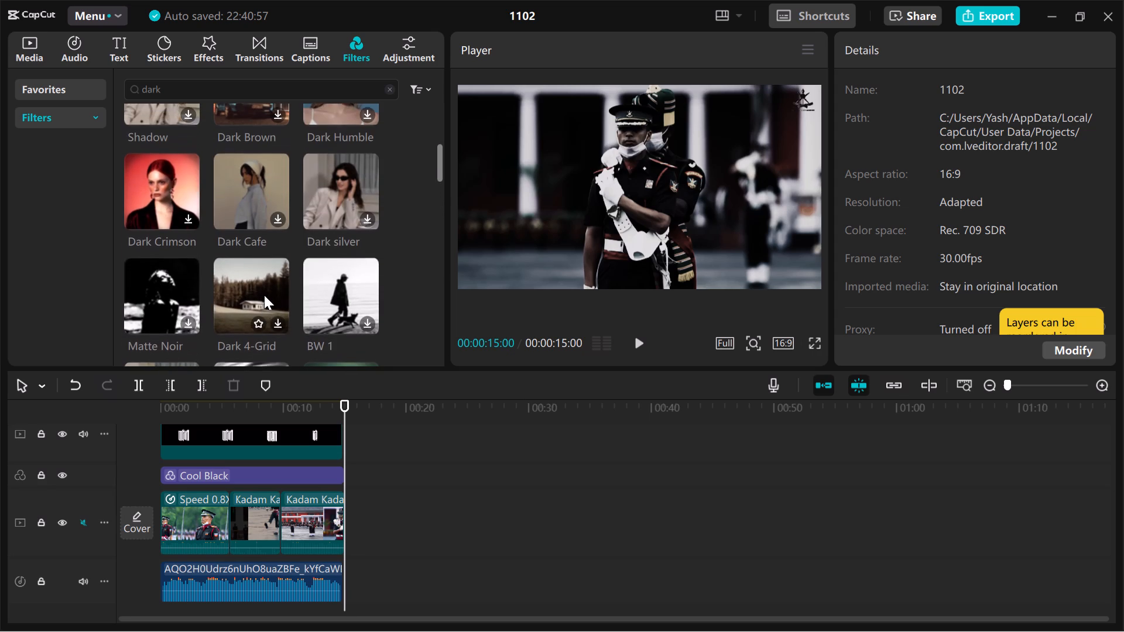
scroll(264, 295, up, 1)
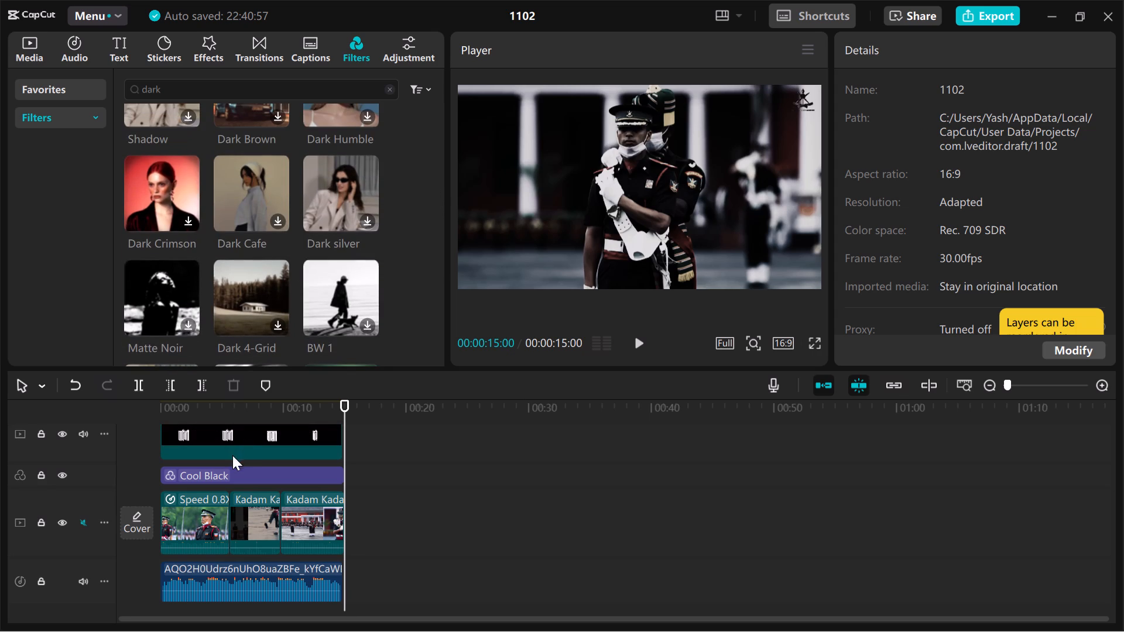
scroll(344, 166, up, 1)
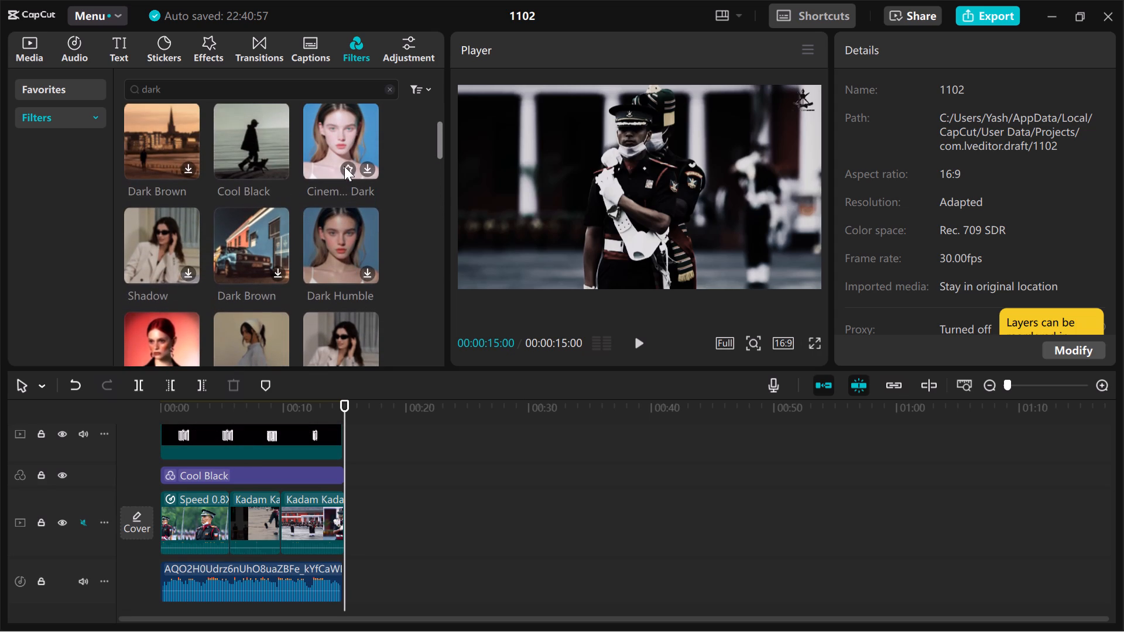
scroll(299, 173, down, 1)
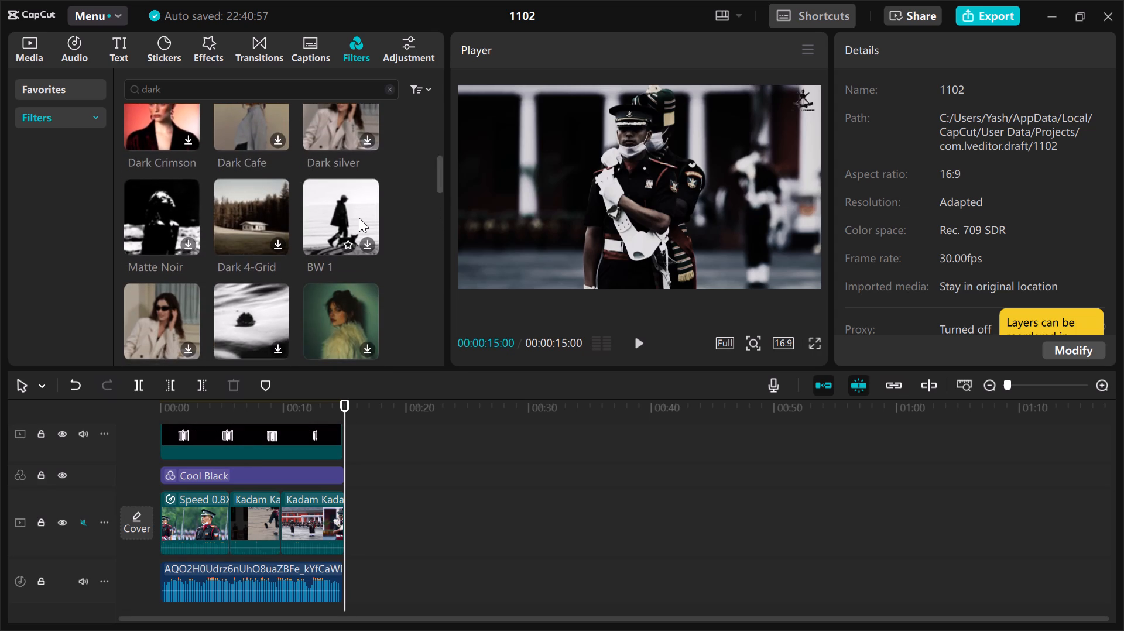
drag(359, 218, 207, 496)
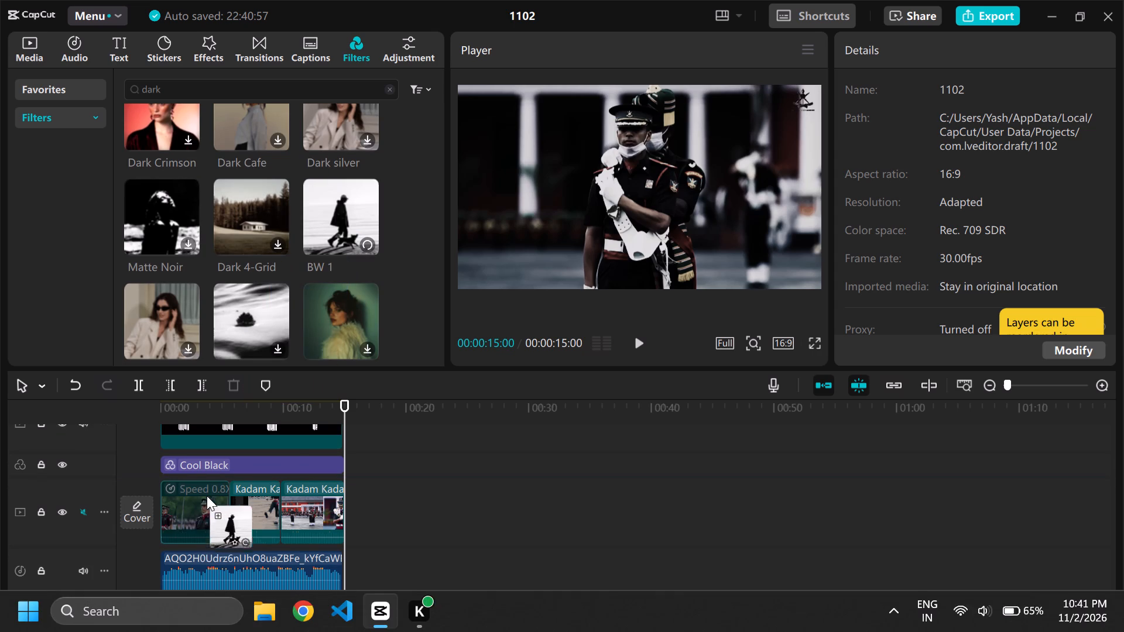
drag(207, 496, 221, 469)
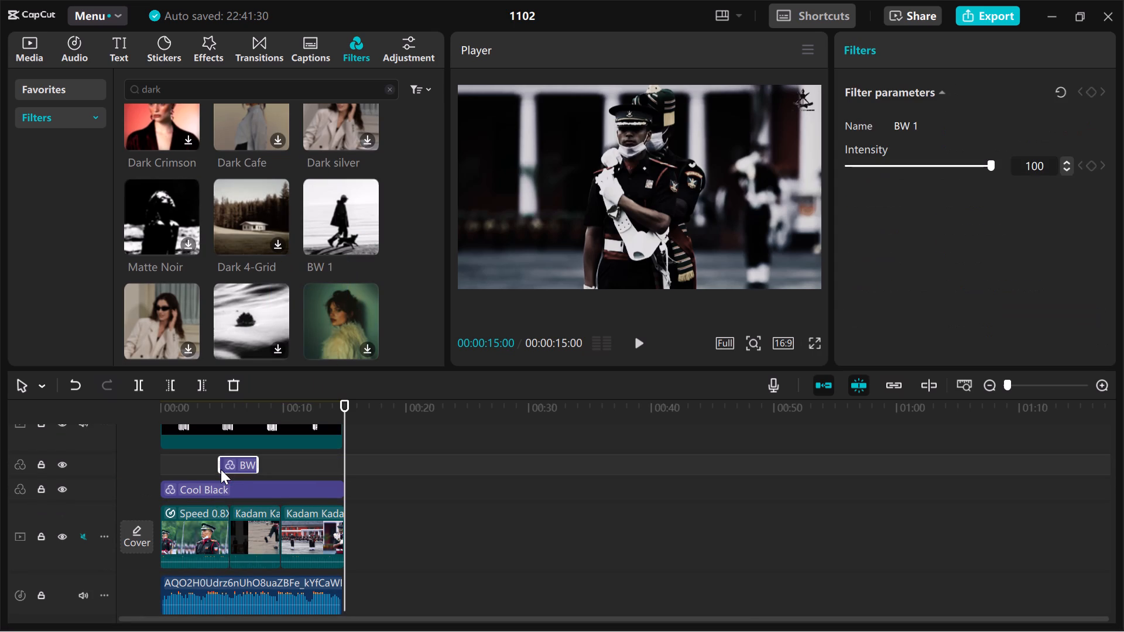
drag(217, 466, 122, 472)
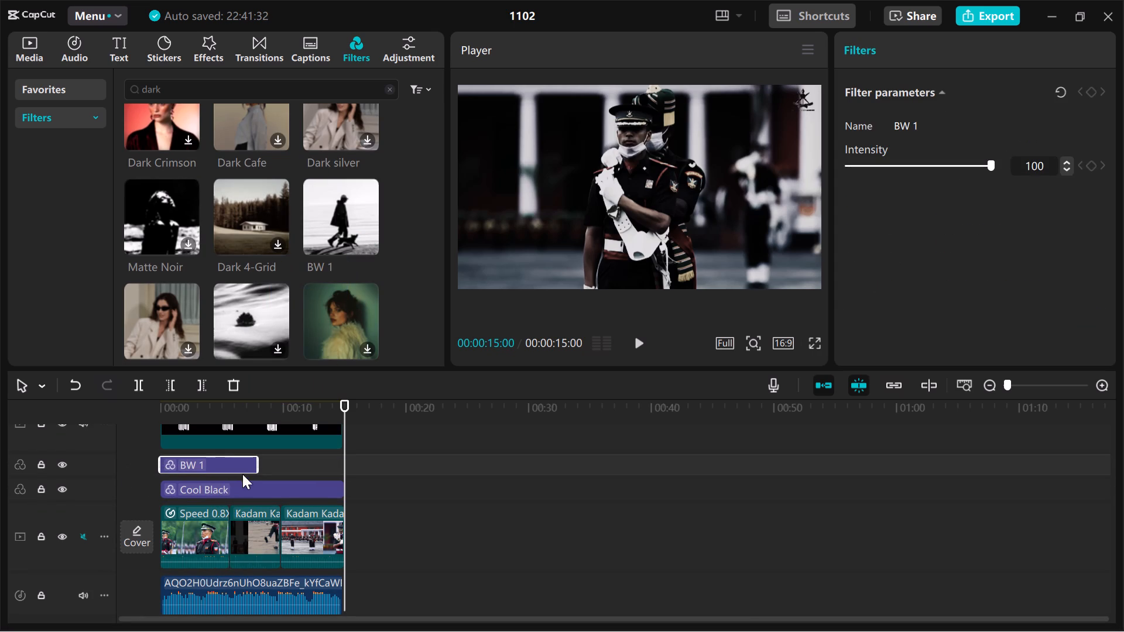
drag(256, 461, 344, 483)
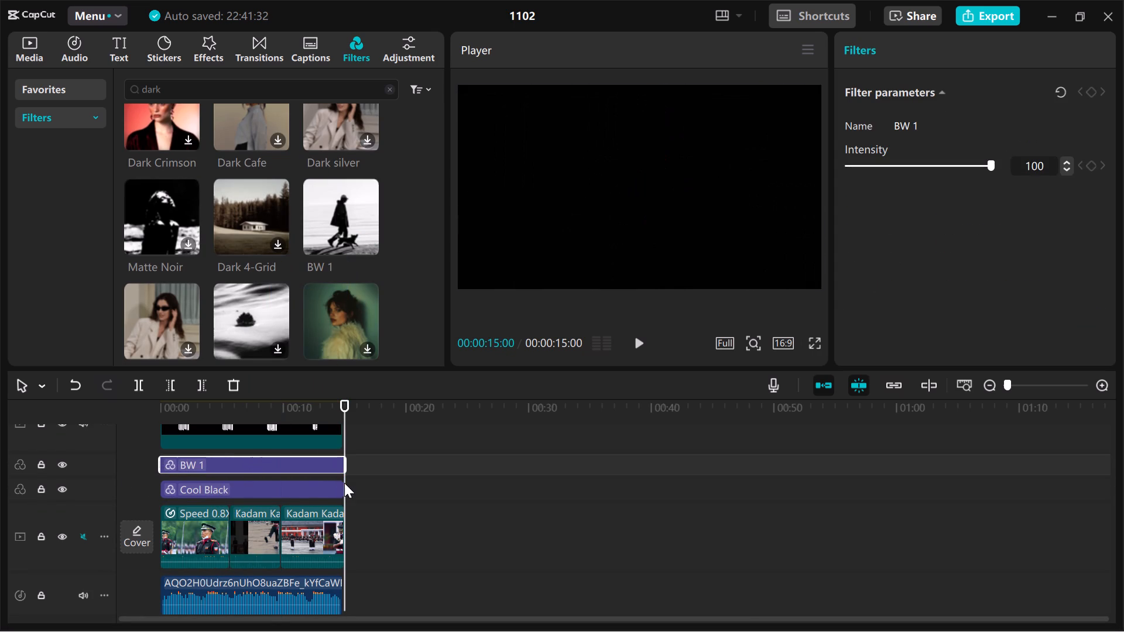
Move the Cool Black filter beyond the last shot, starting at about 18 seconds, and play the edit from the beginning.
click(318, 494)
drag(318, 494, 358, 496)
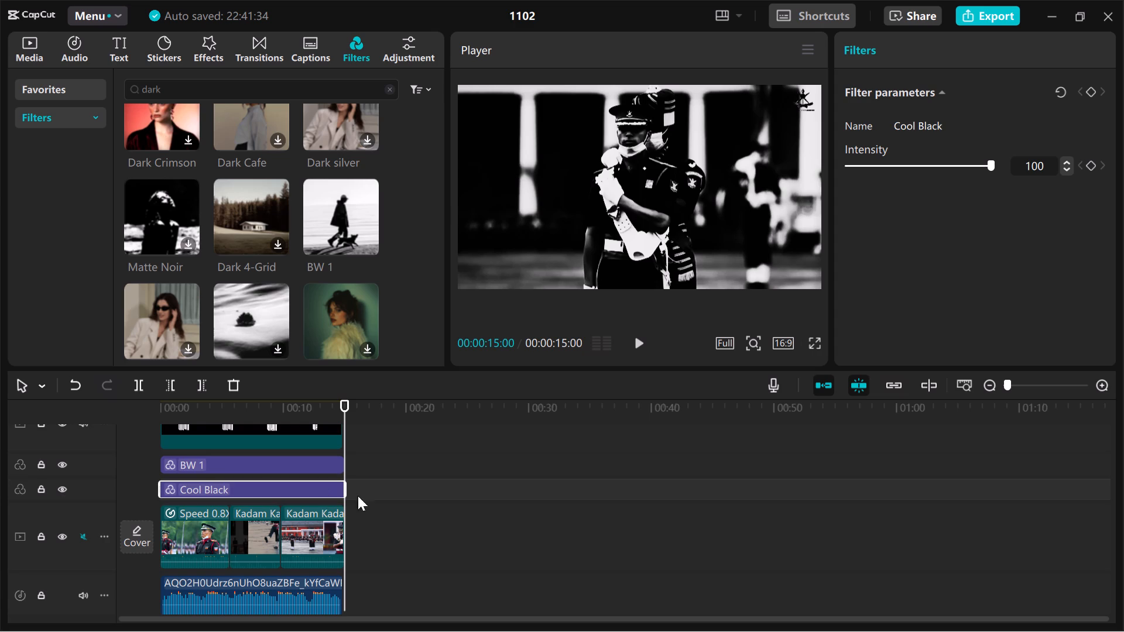
drag(358, 496, 548, 502)
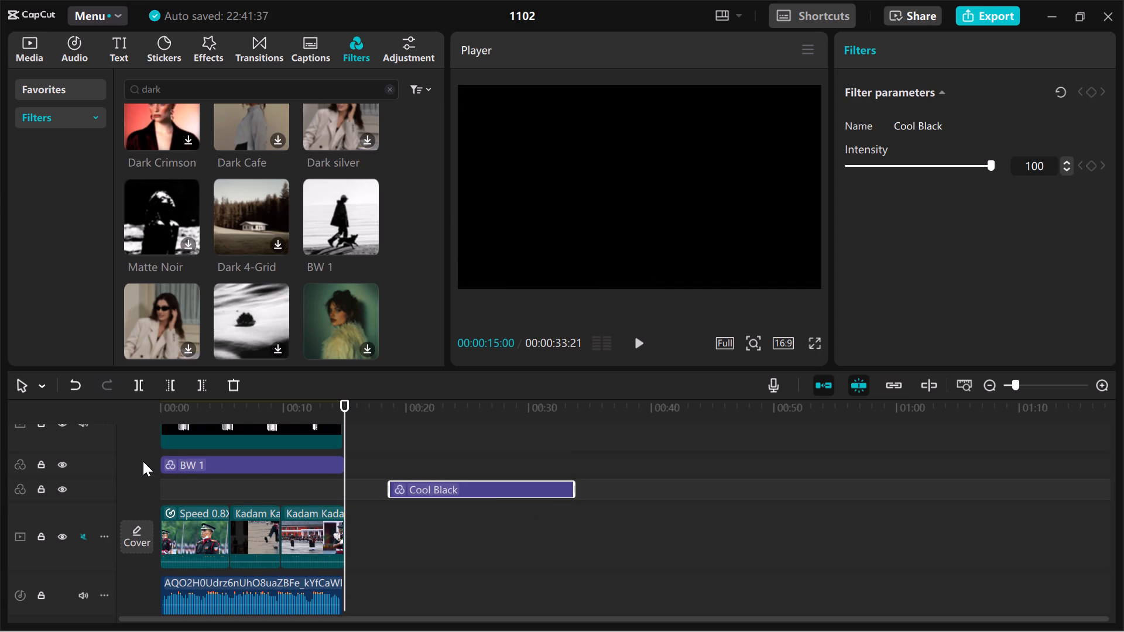
click(143, 461)
key(space)
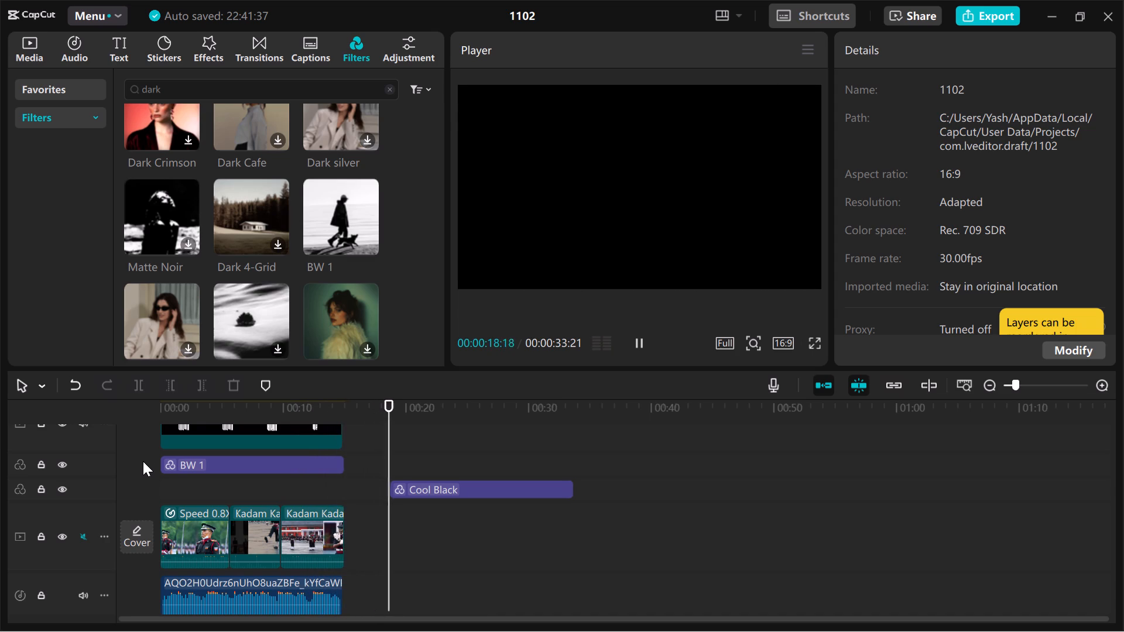
Play the edit from the beginning to review the shots with the BW 1 filter.
click(143, 461)
key(space)
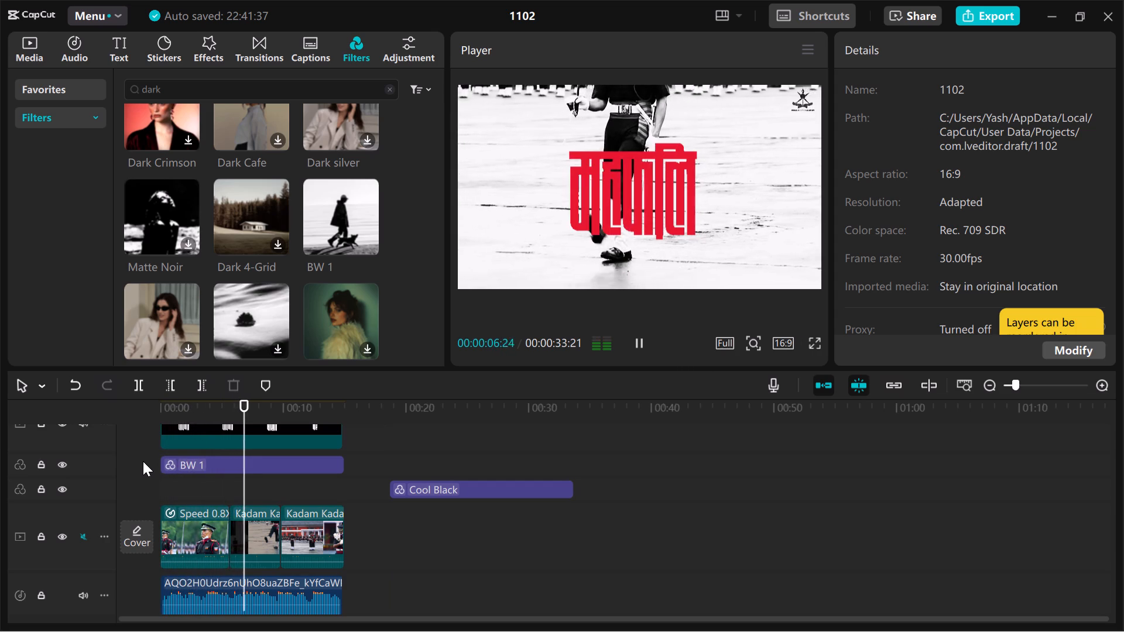
Delete the BW 1 filter from the timeline.
click(191, 463)
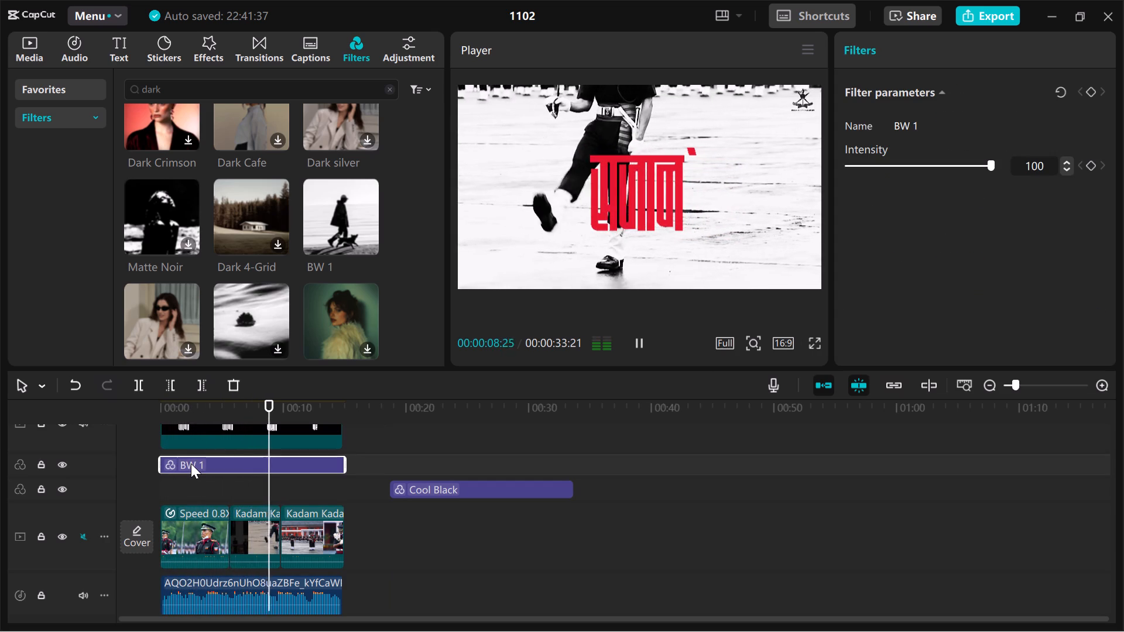
key(Delete)
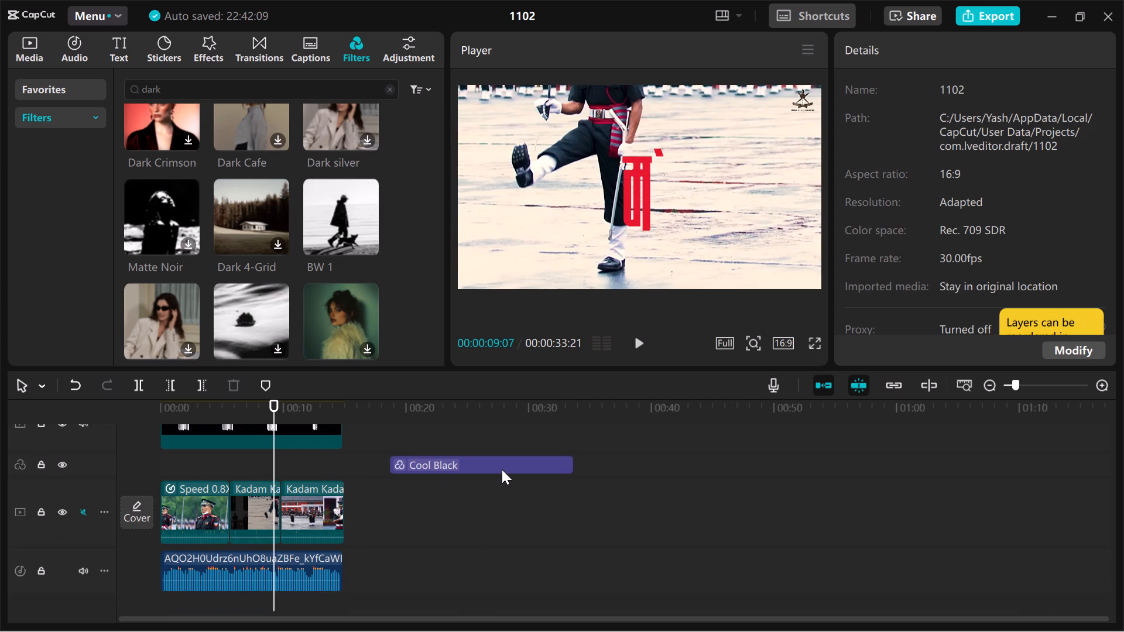
Move the Cool Black filter back over the shots, starting at 0:00, and play the edit from the beginning.
drag(502, 469, 240, 476)
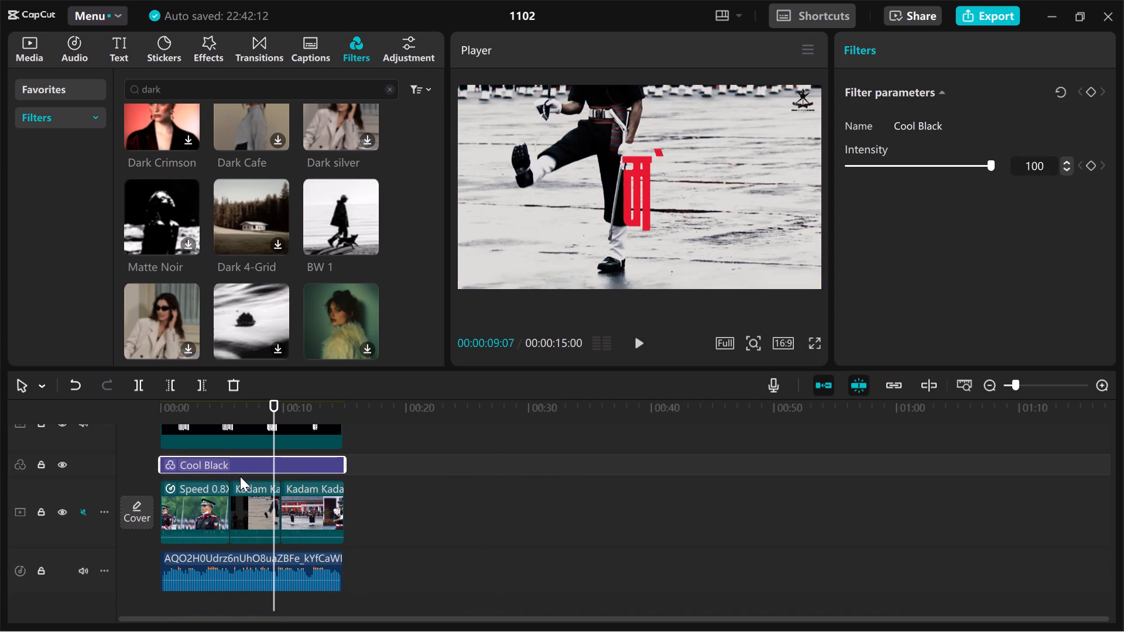
click(115, 457)
click(135, 457)
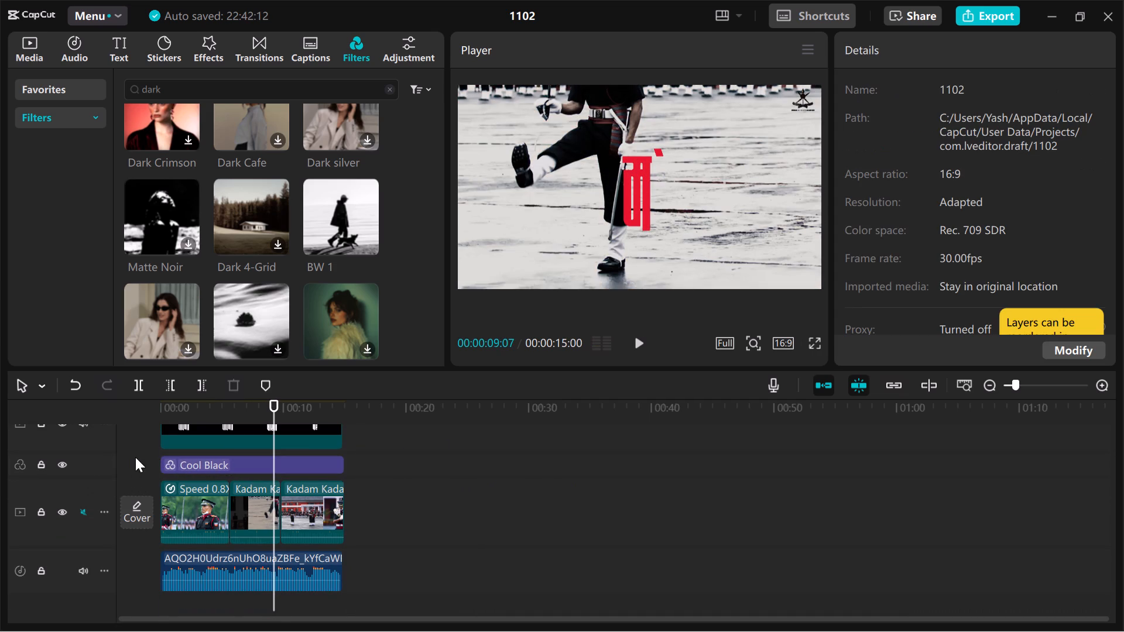
key(space)
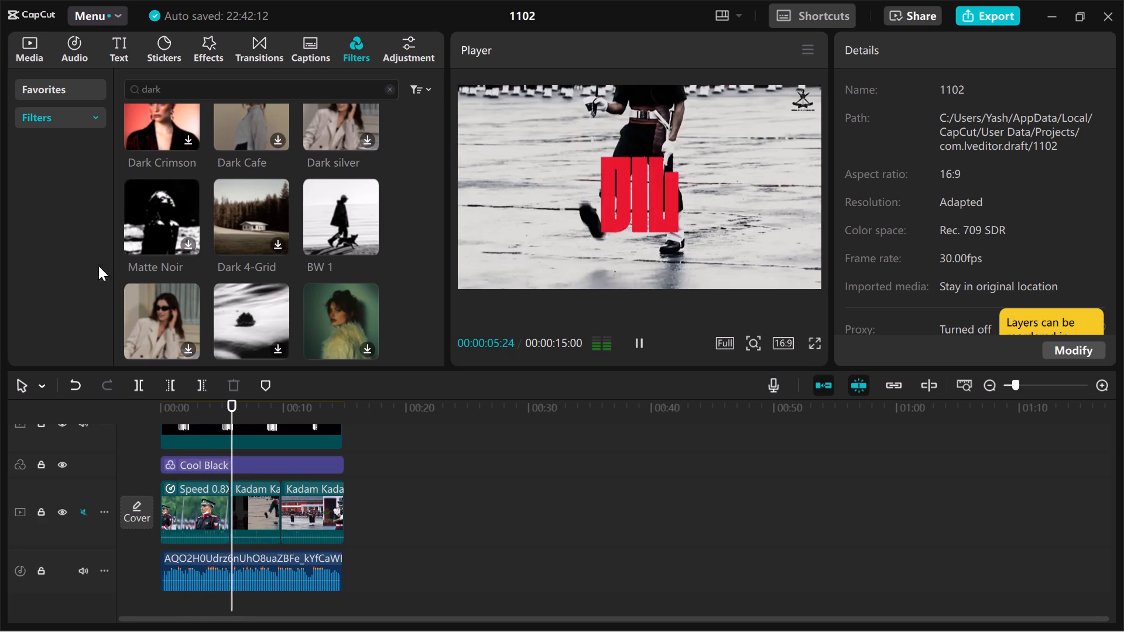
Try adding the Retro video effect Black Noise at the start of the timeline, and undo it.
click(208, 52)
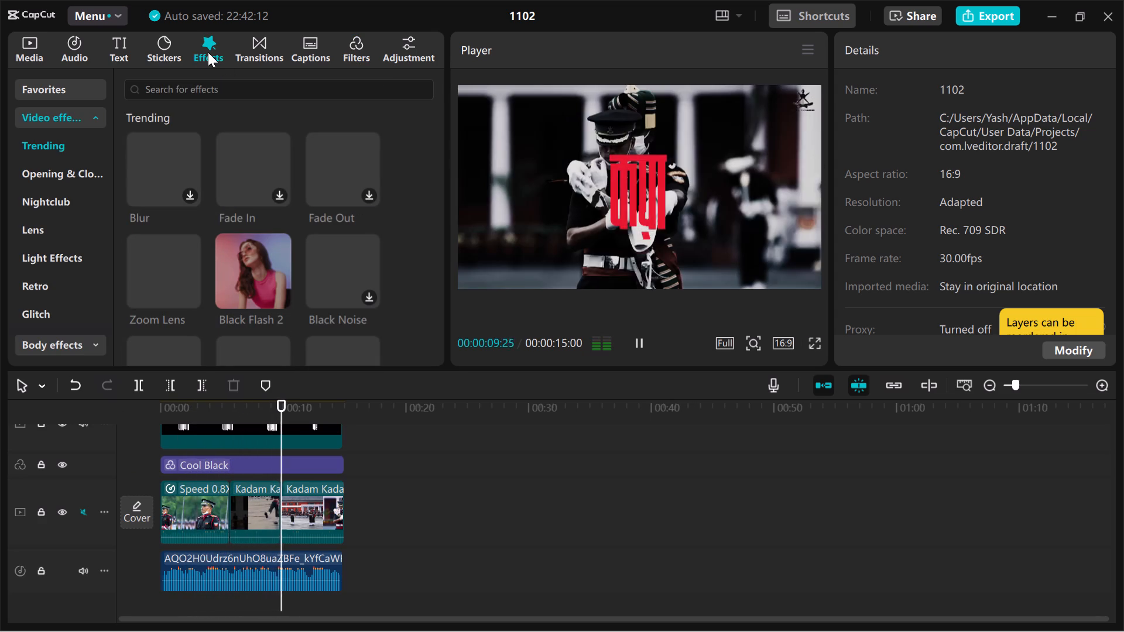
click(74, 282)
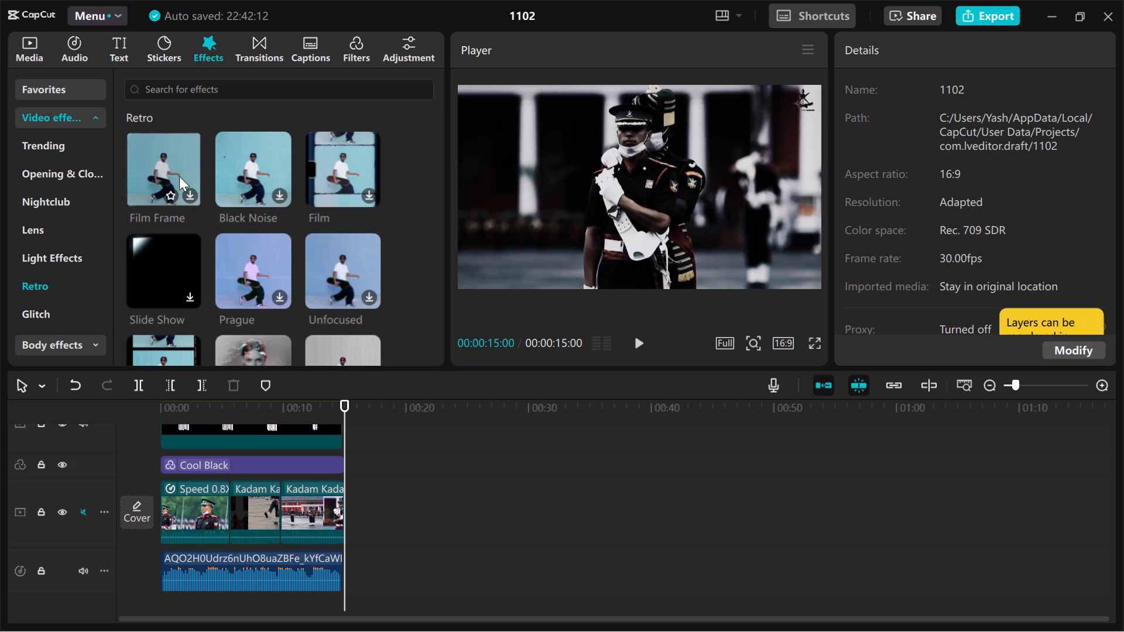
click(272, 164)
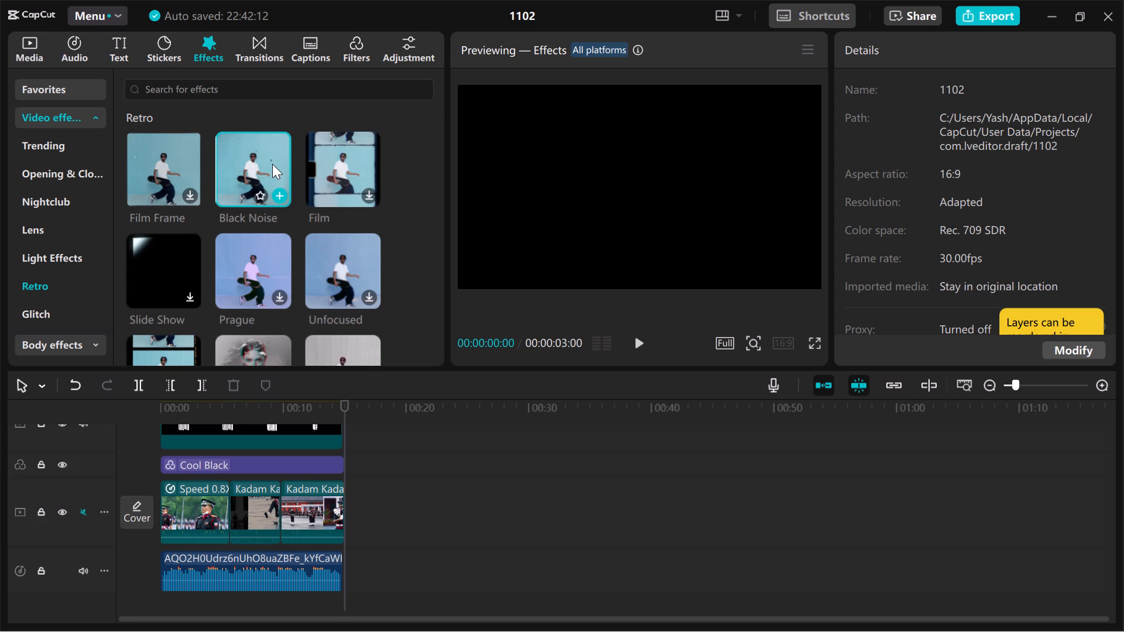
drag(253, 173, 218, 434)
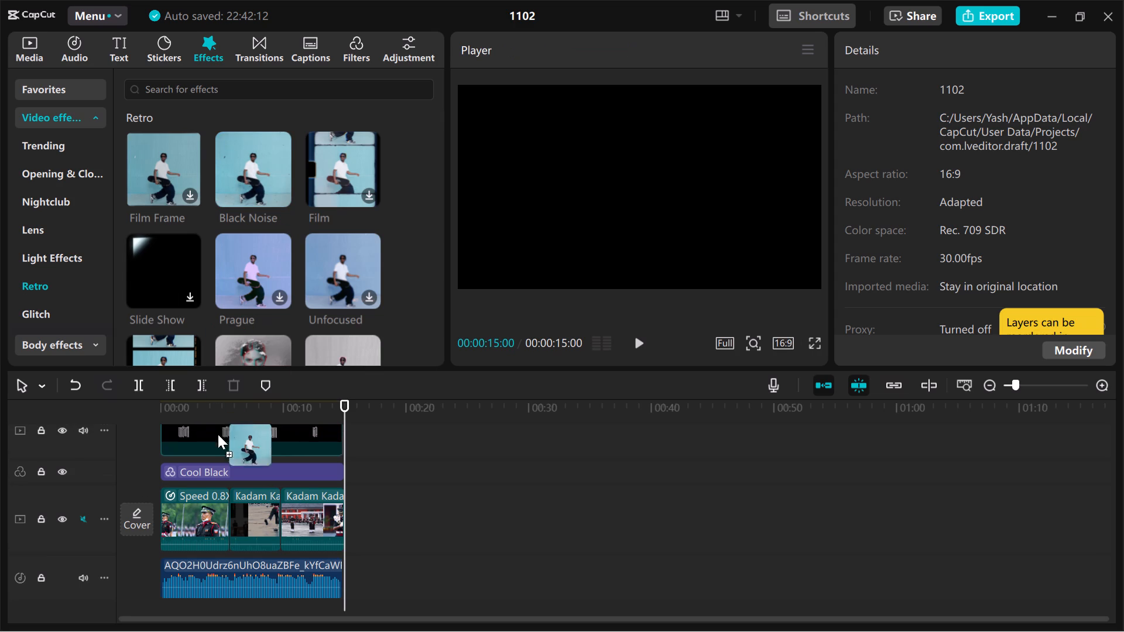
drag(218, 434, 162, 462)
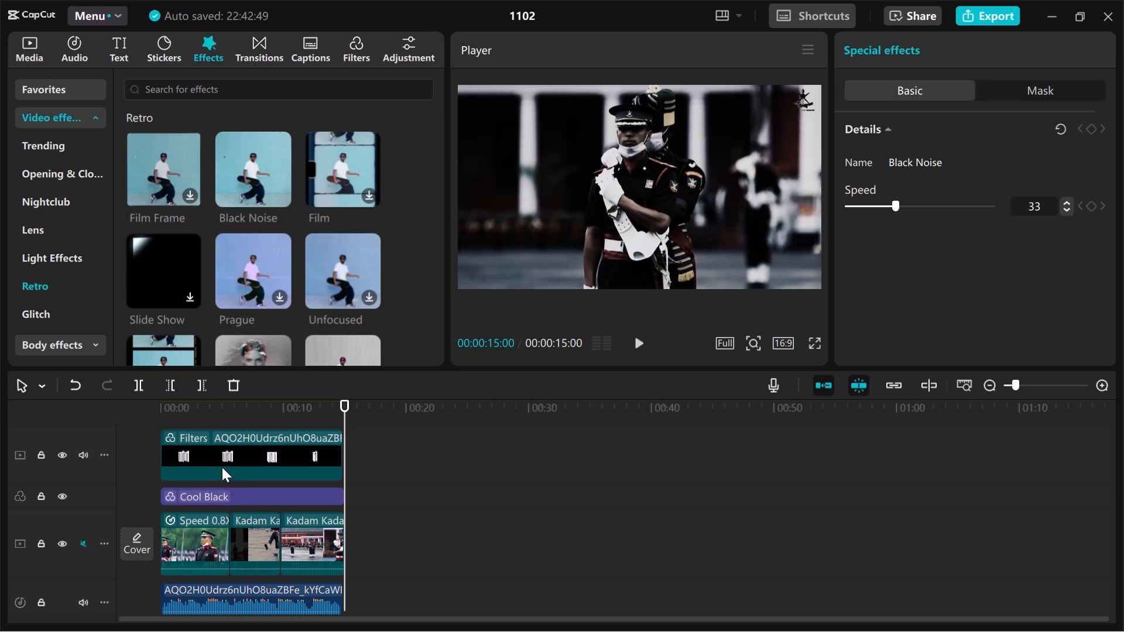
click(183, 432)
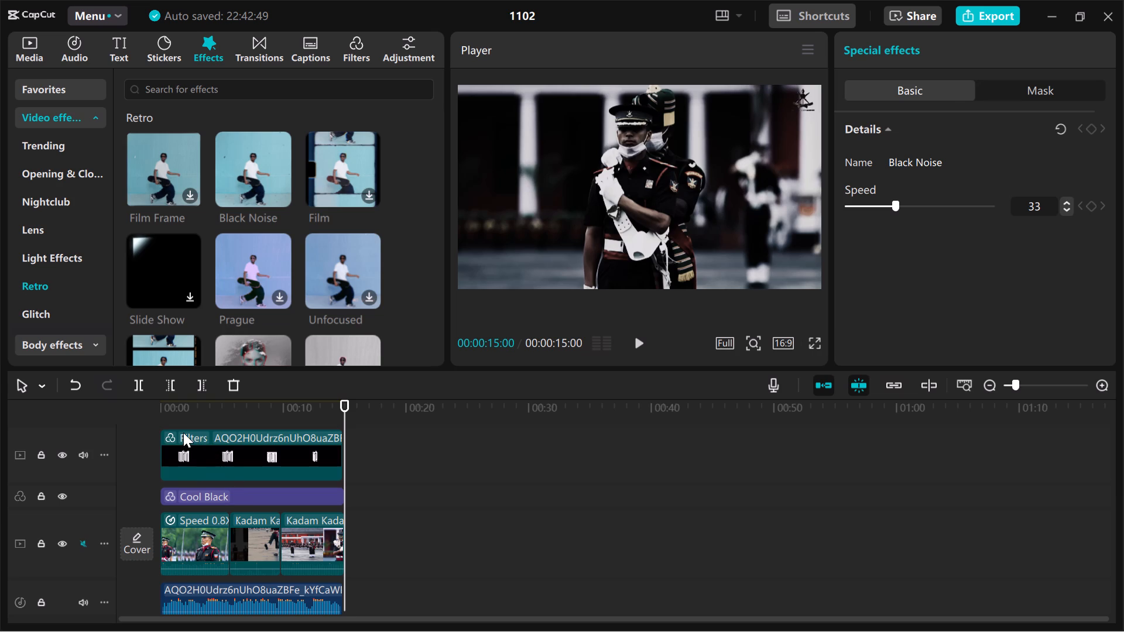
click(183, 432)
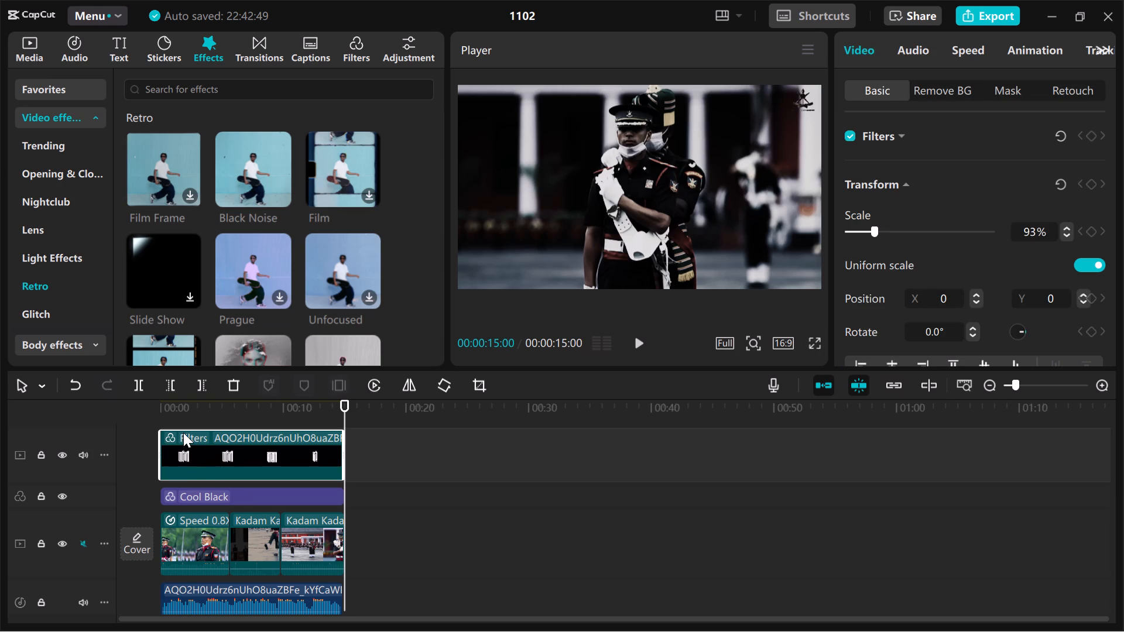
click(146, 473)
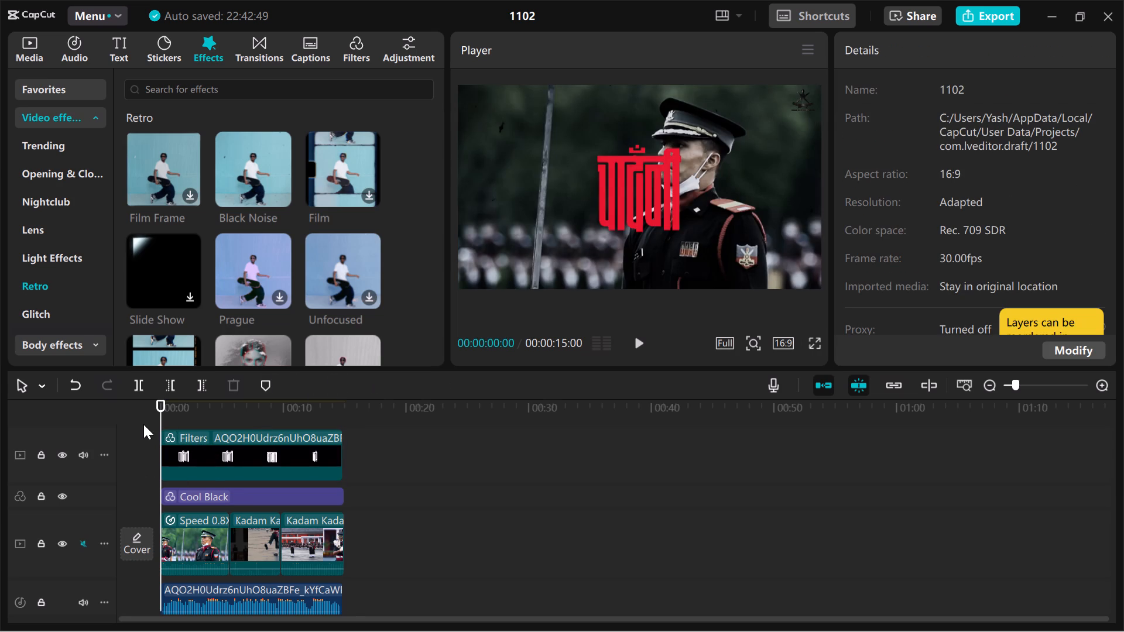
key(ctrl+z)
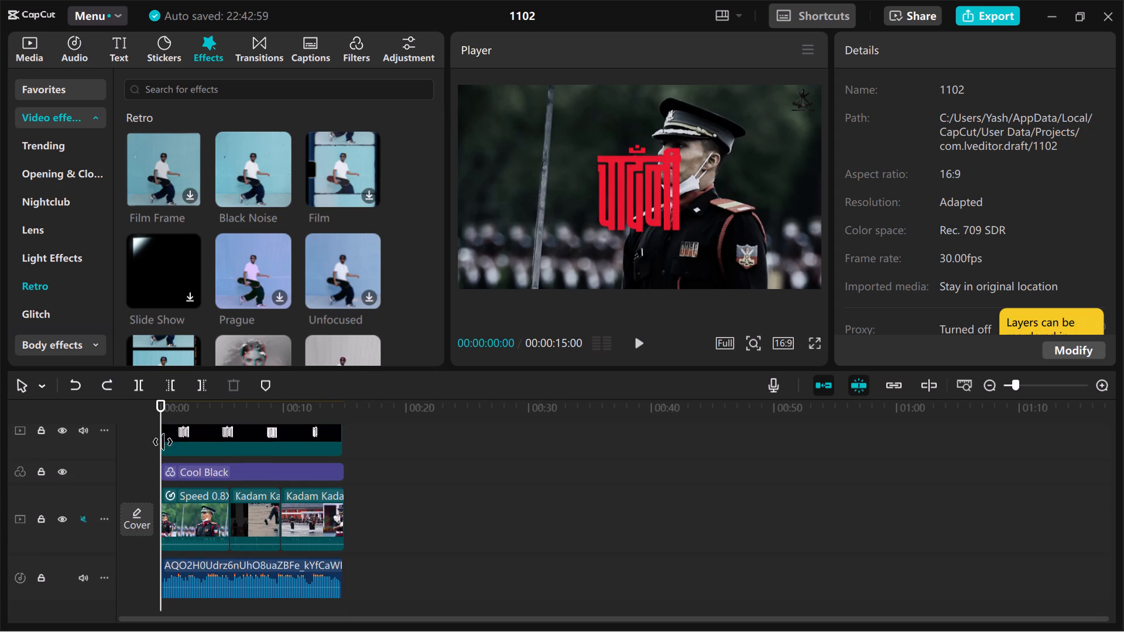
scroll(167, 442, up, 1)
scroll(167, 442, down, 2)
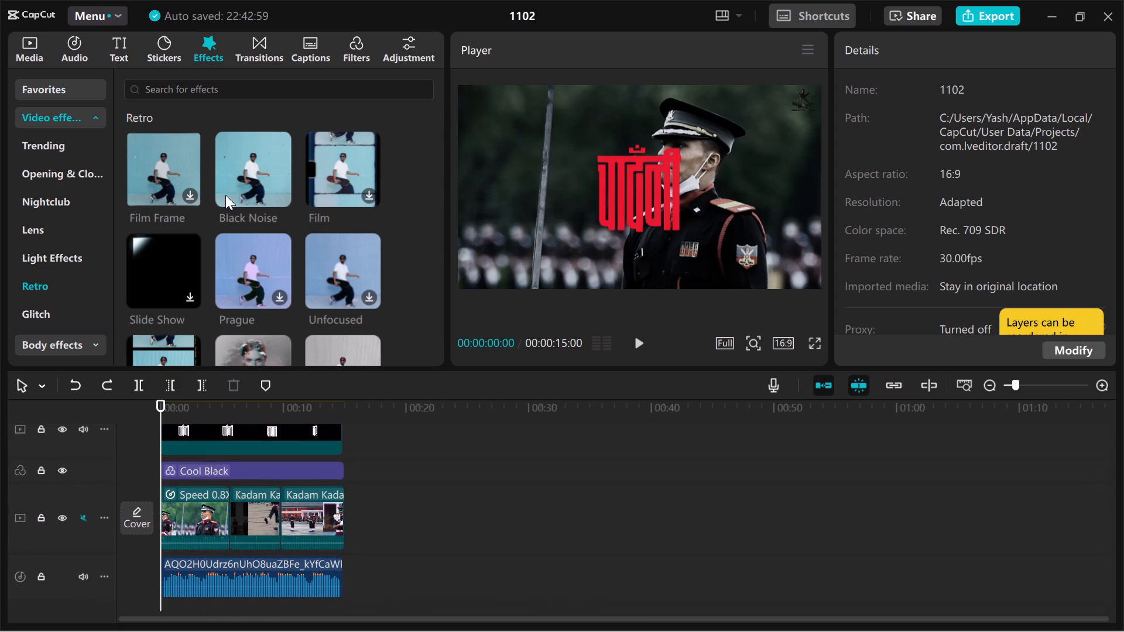
Preview the Retro video effects Black Noise, Noise 1, Silhouette and Poster Stroke on the edit.
click(256, 162)
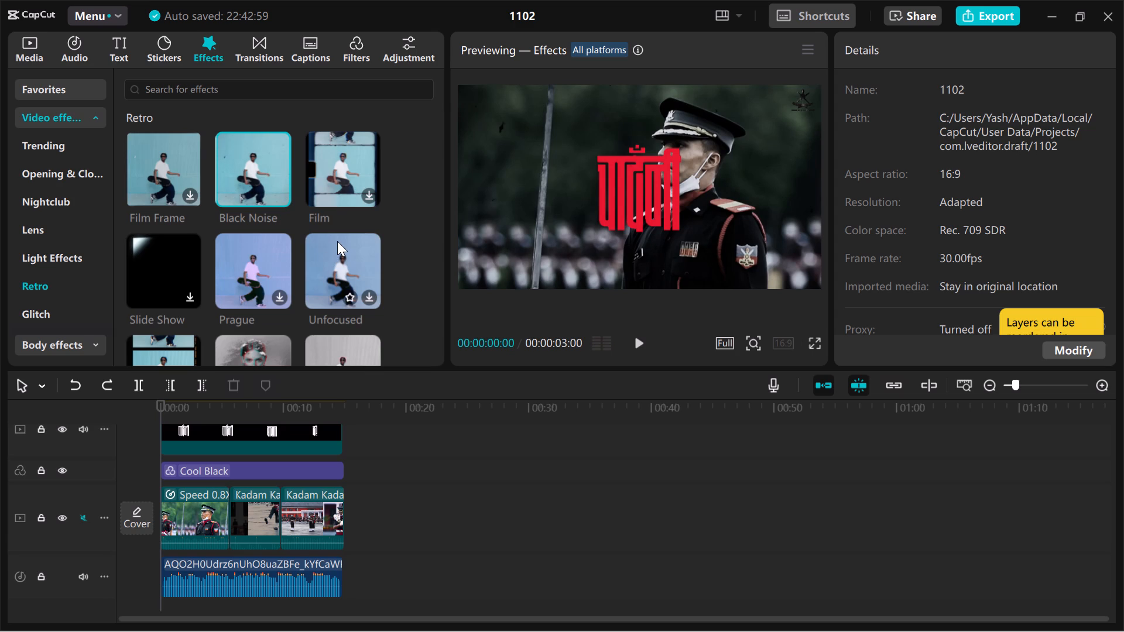
scroll(337, 241, down, 1)
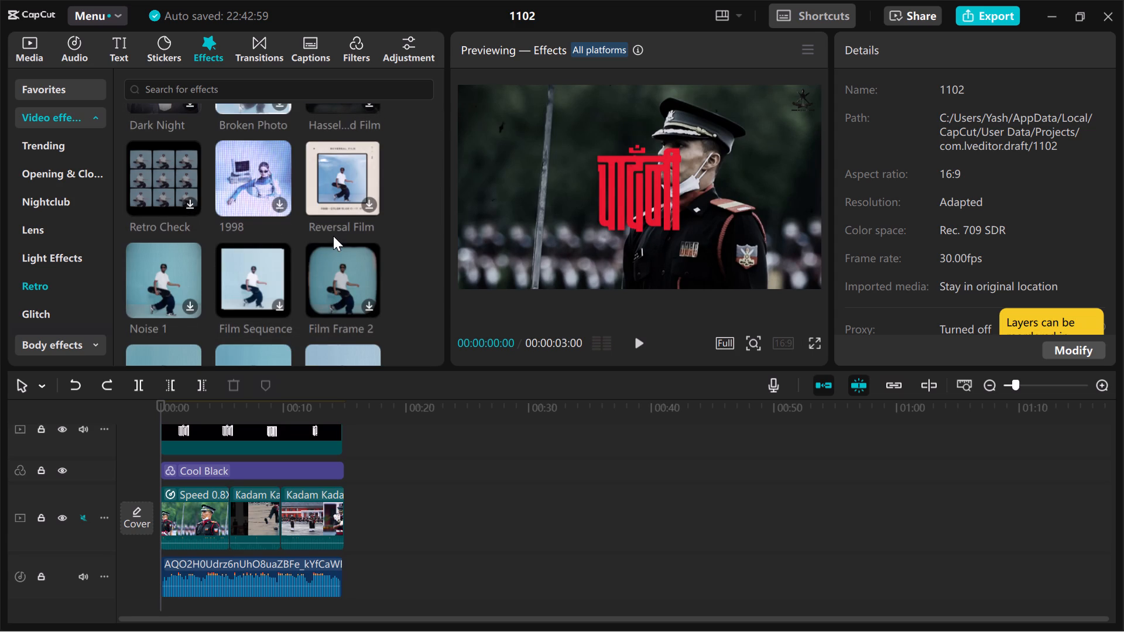
click(157, 271)
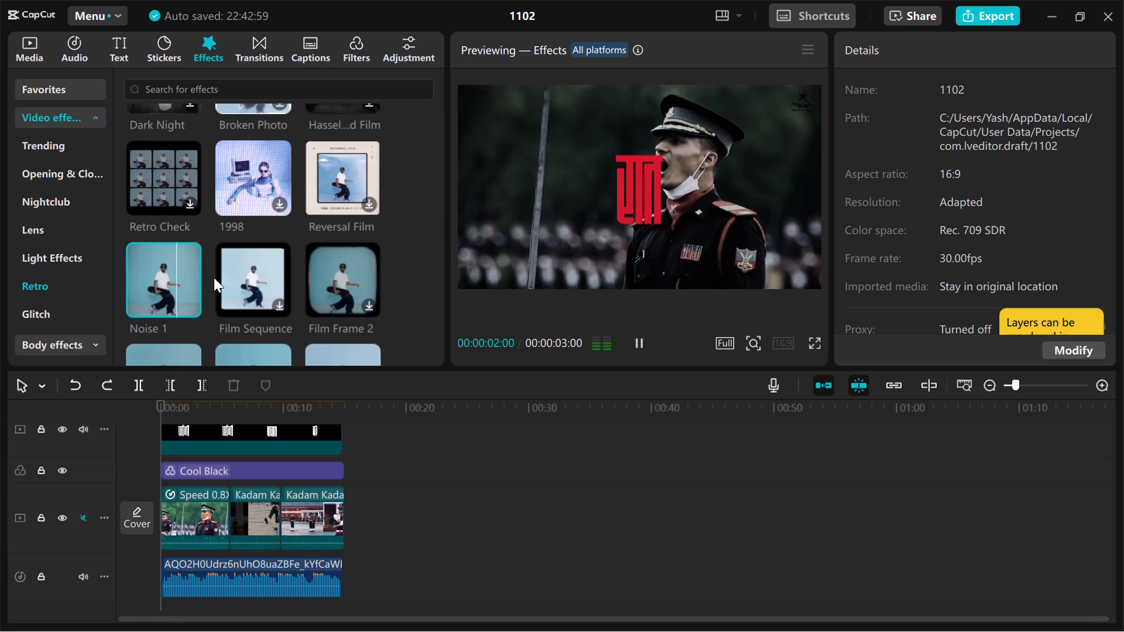
scroll(247, 253, up, 2)
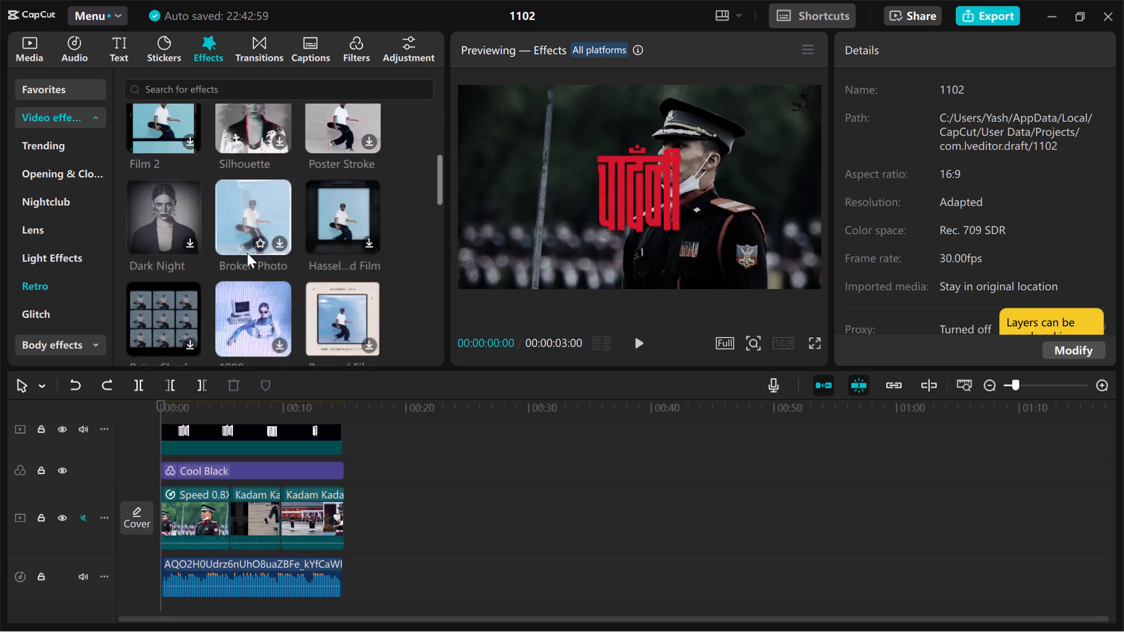
scroll(247, 253, up, 1)
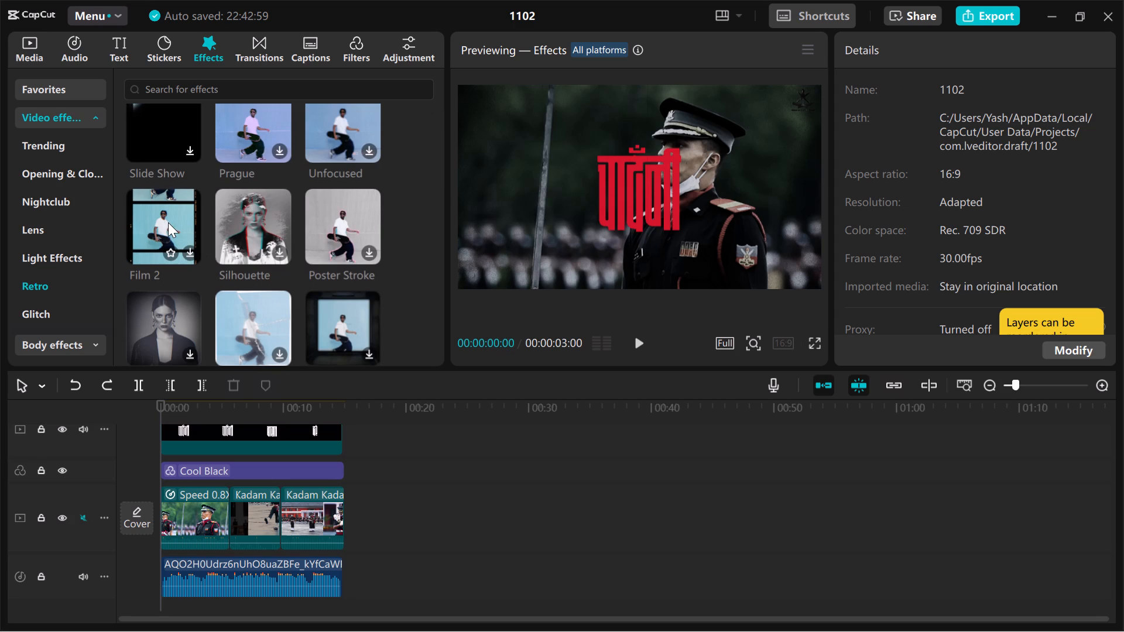
click(279, 216)
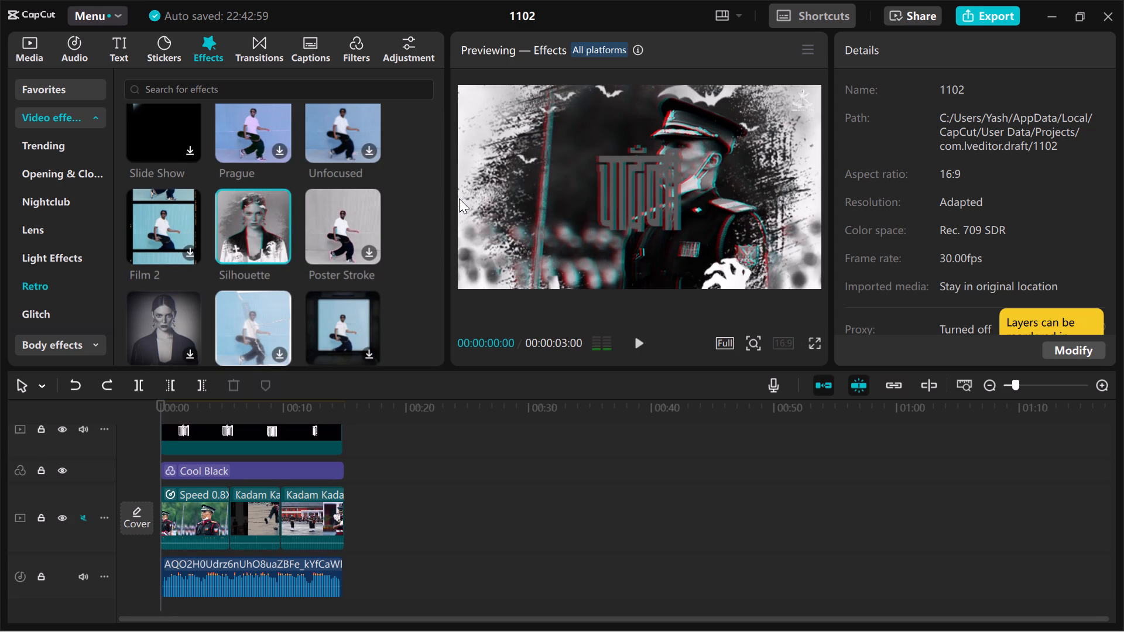
click(338, 220)
scroll(318, 268, down, 1)
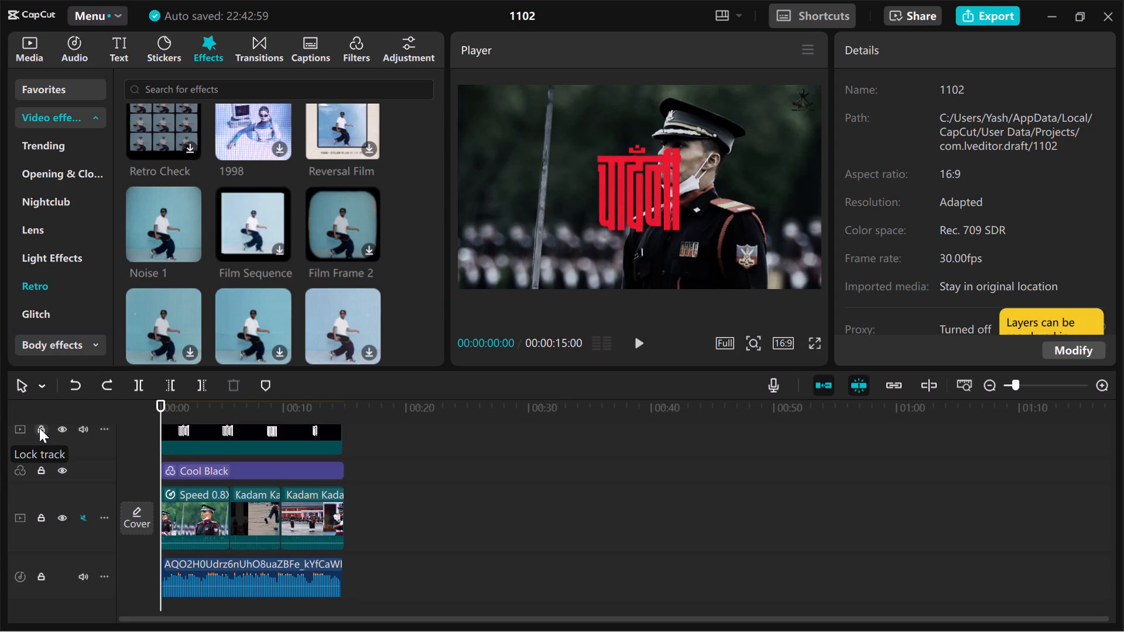
Preview the Retro effect 1998, apply it to the text overlay clip, and play the edit from the beginning.
scroll(39, 428, up, 1)
scroll(340, 495, up, 1)
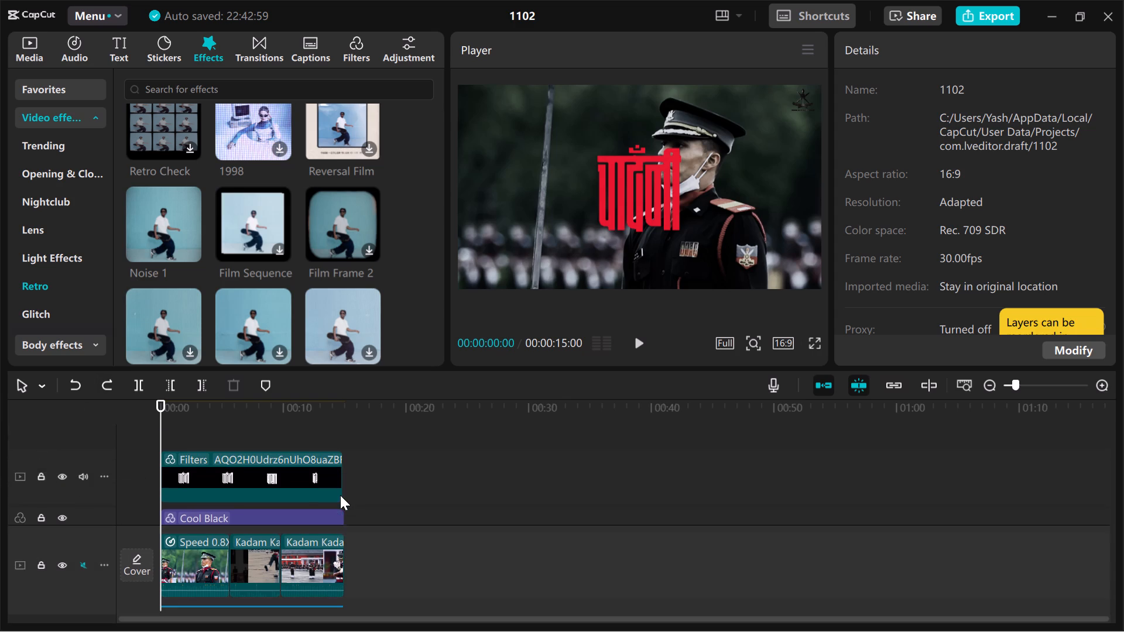
scroll(340, 495, up, 1)
scroll(216, 260, up, 1)
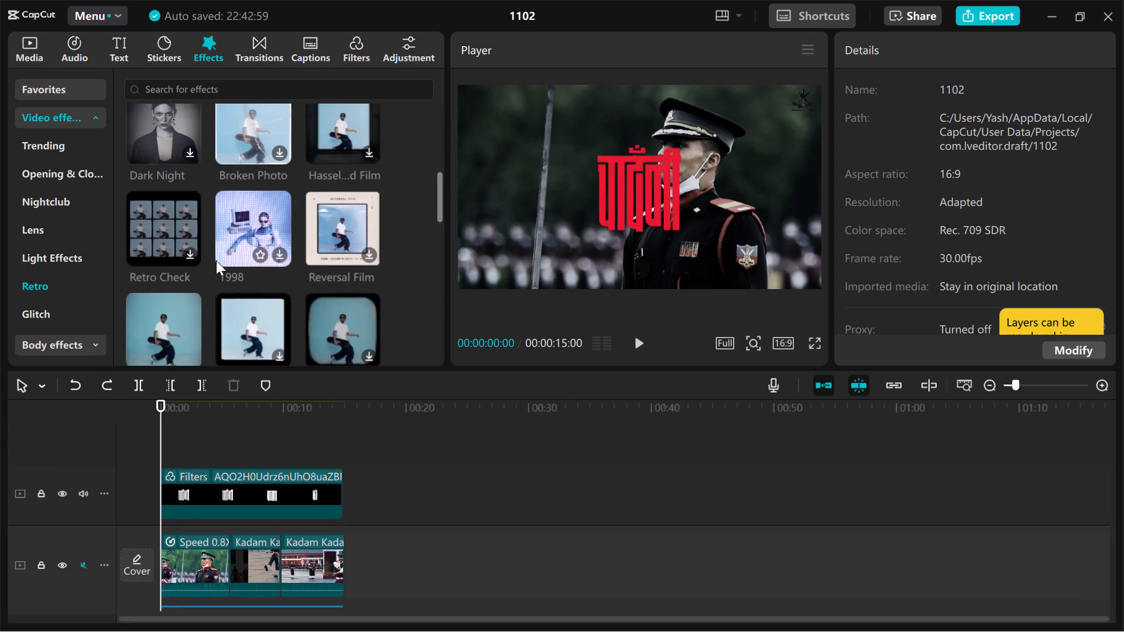
scroll(216, 260, up, 1)
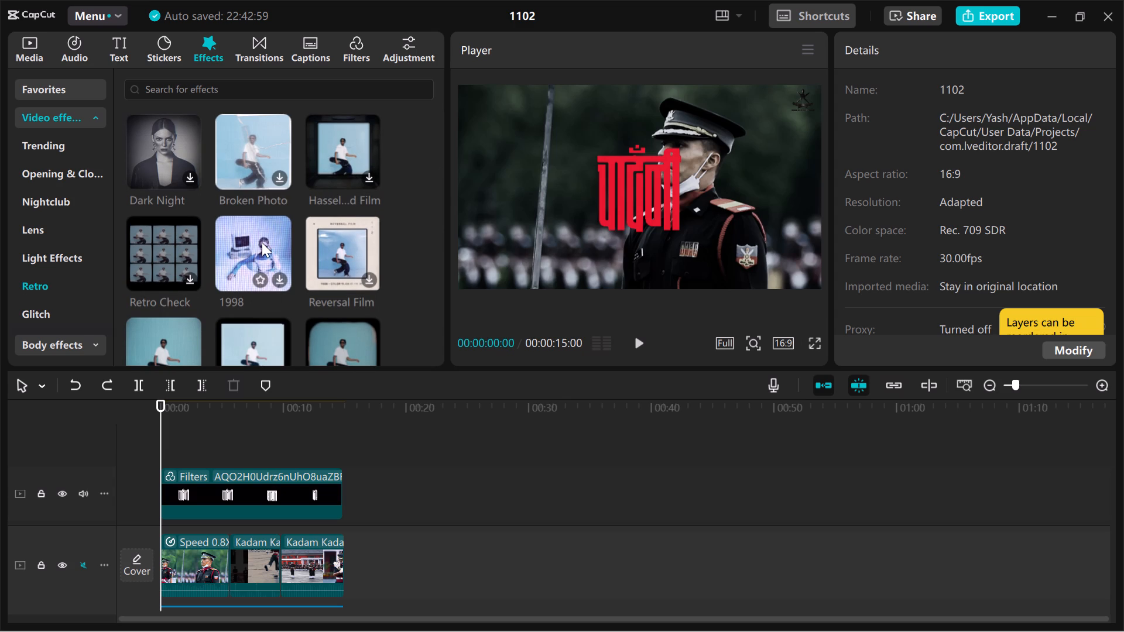
click(262, 242)
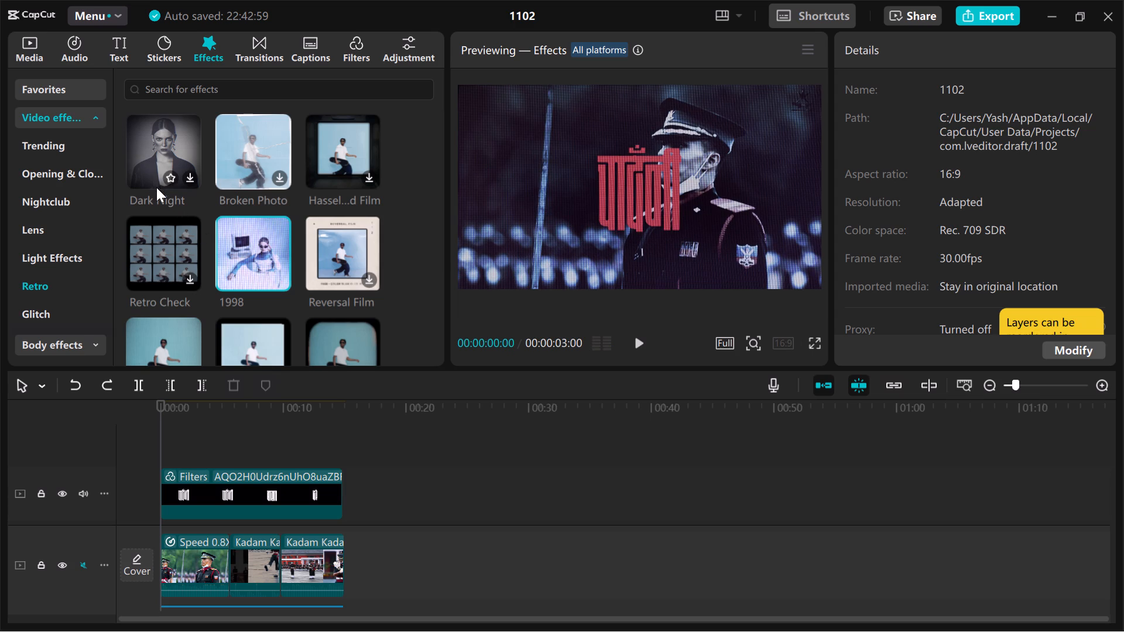
scroll(301, 463, down, 1)
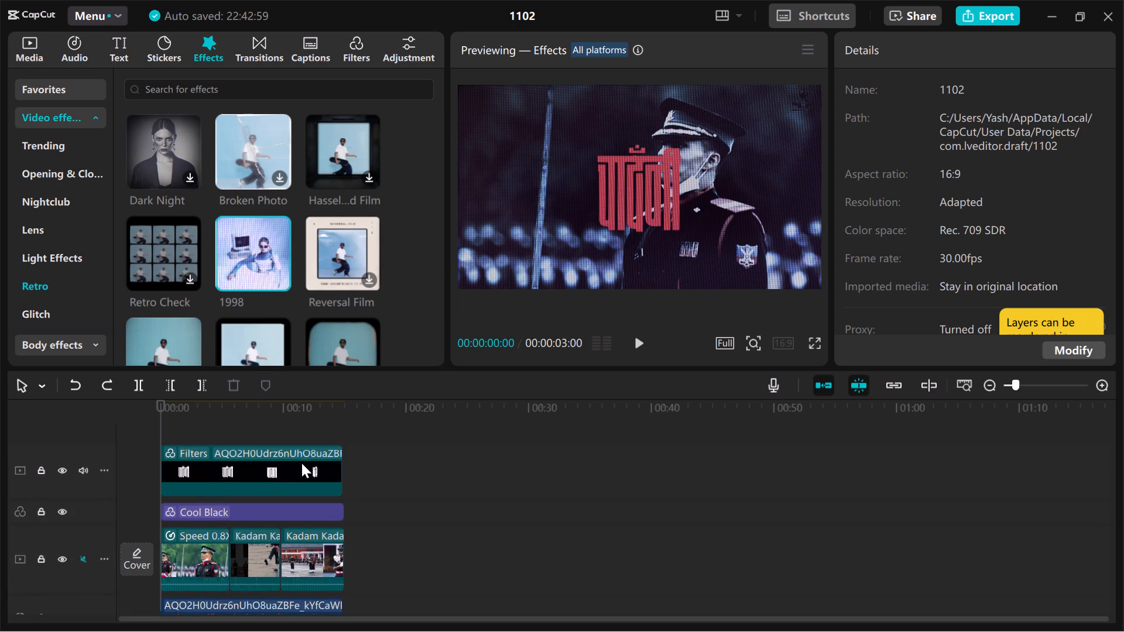
drag(258, 245, 268, 437)
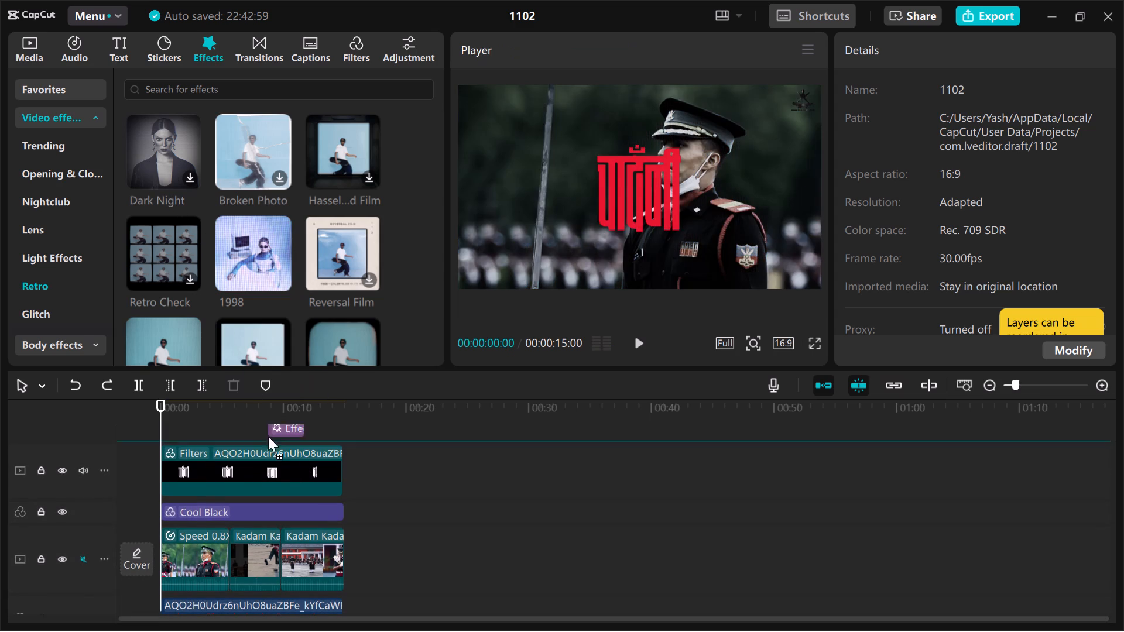
drag(268, 437, 257, 465)
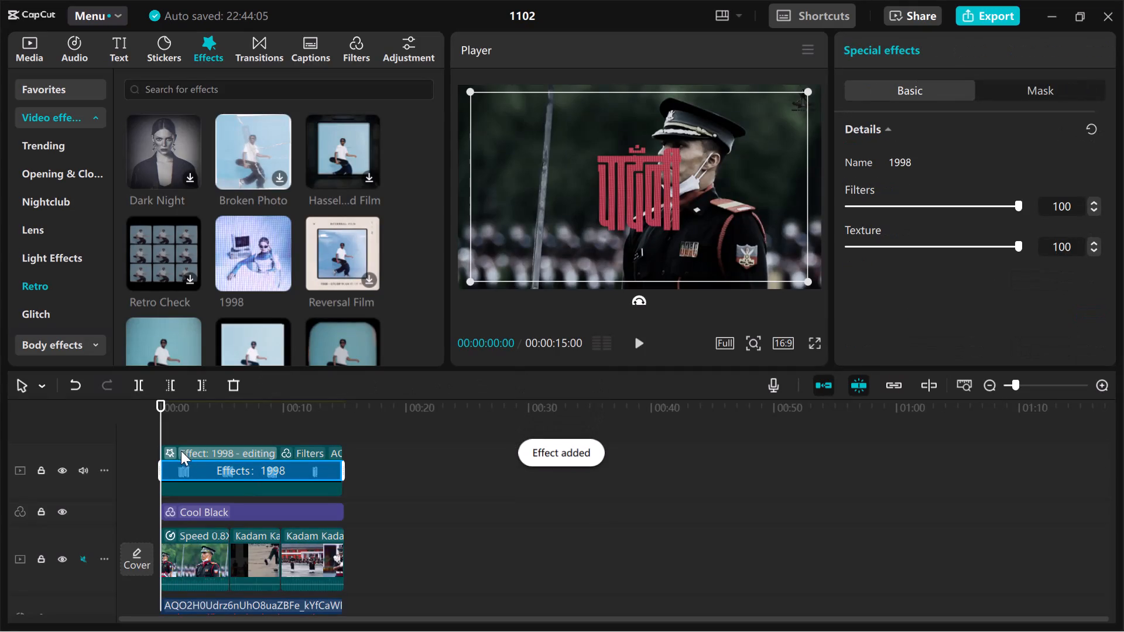
click(139, 440)
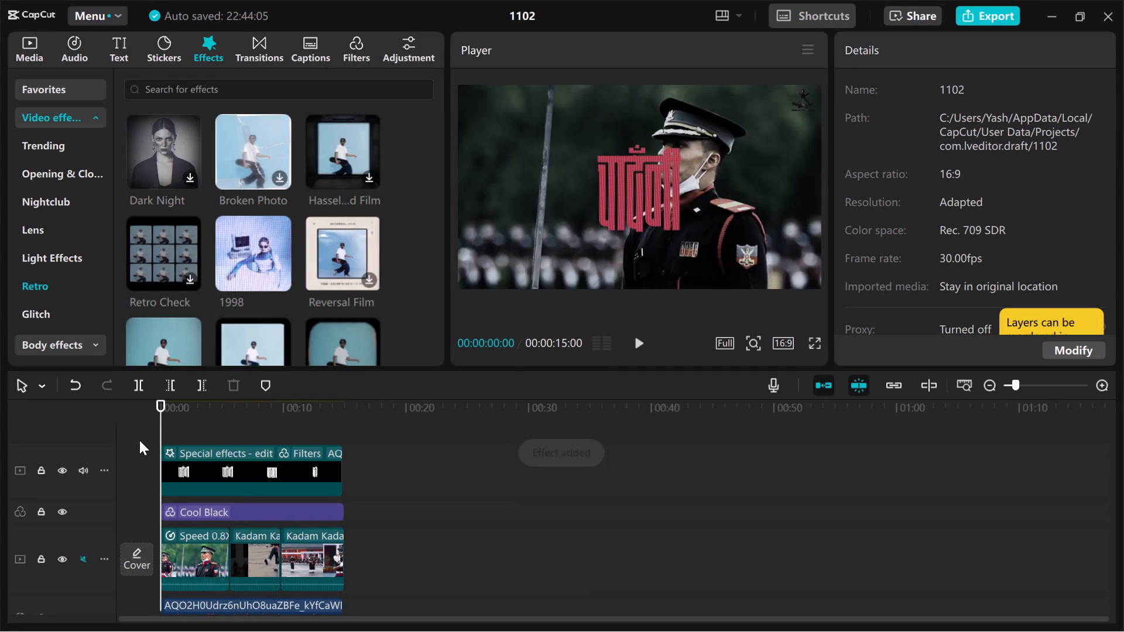
key(space)
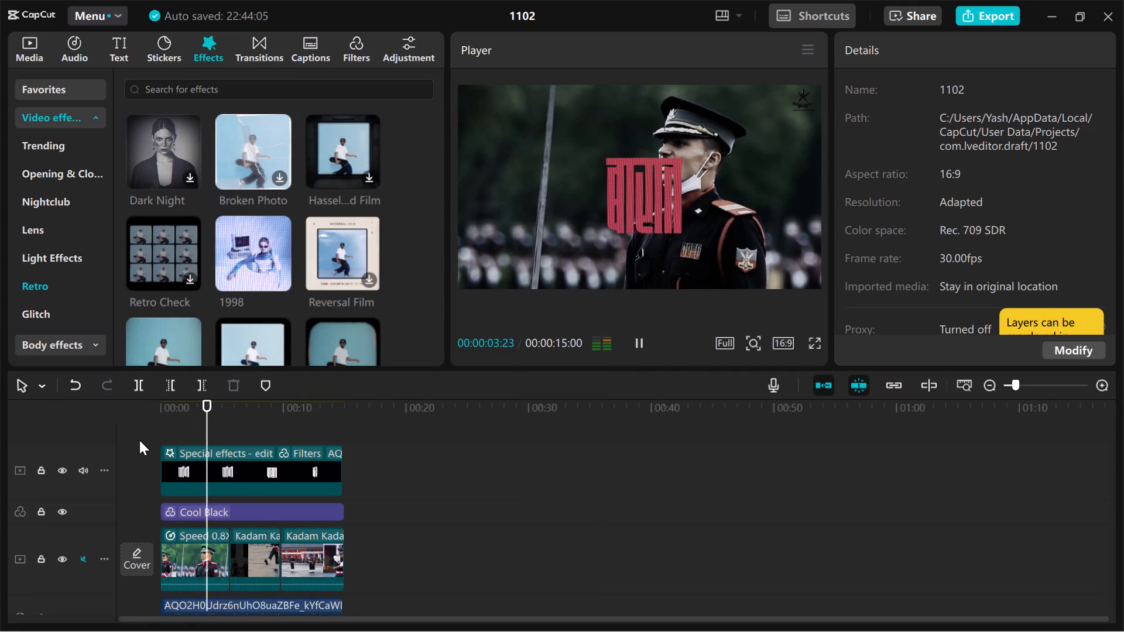
Add the Retro effect Dark Night on its own track between Cool Black and the shots, extending its start to 0:00.
drag(169, 143, 160, 454)
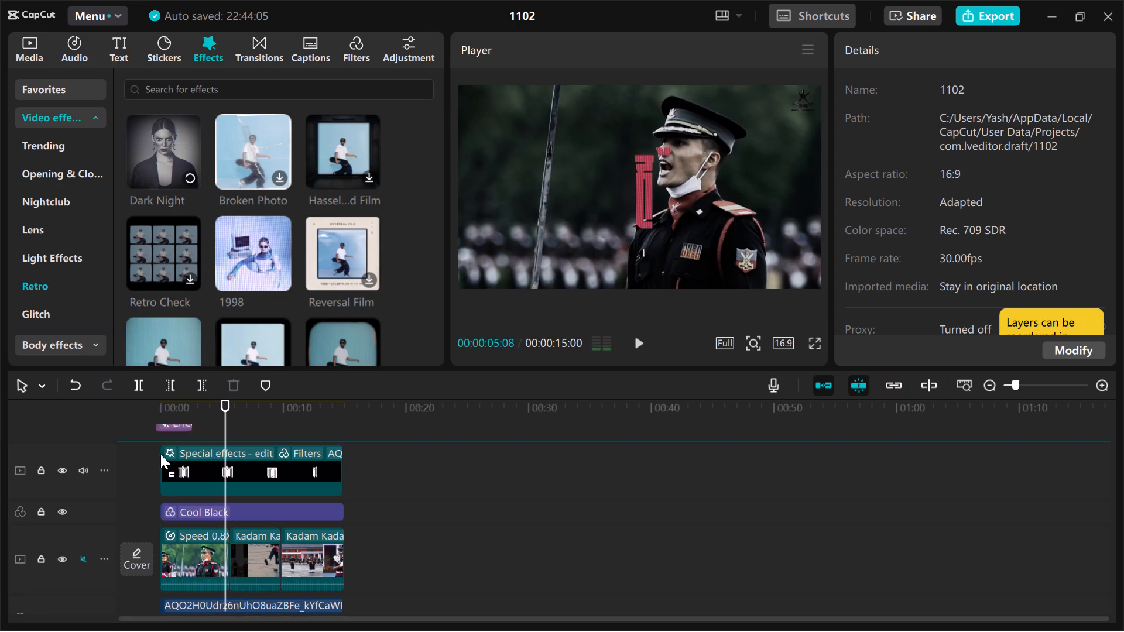
drag(160, 454, 171, 525)
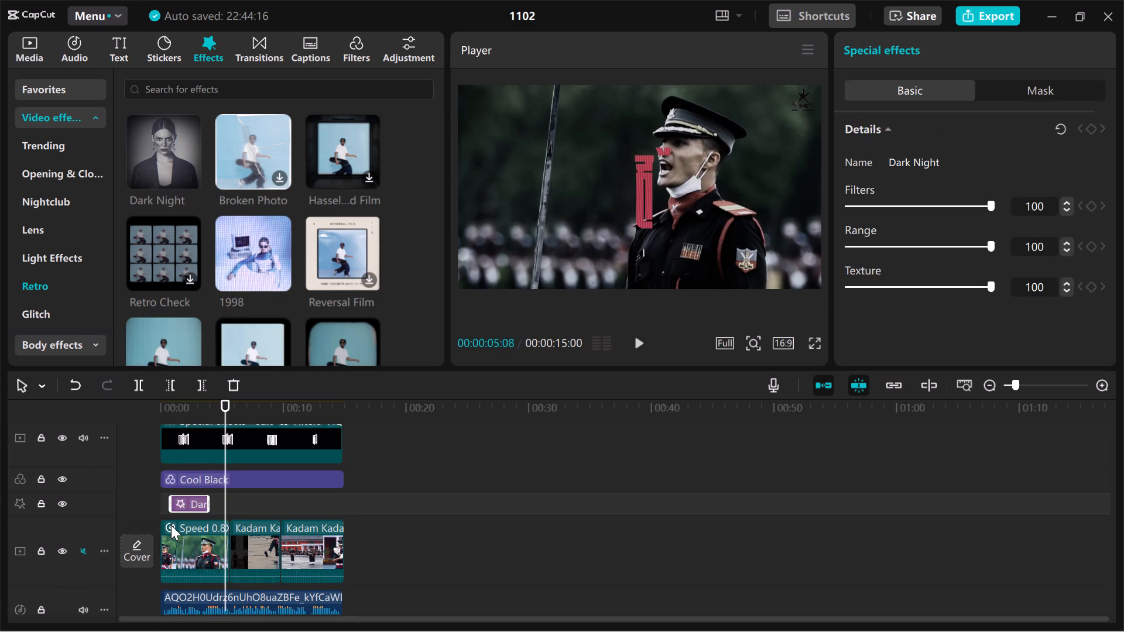
drag(171, 507, 146, 504)
Extend the Dark Night effect to the end of the shots at 0:15 and play the edit from the beginning.
drag(212, 506, 344, 517)
click(138, 454)
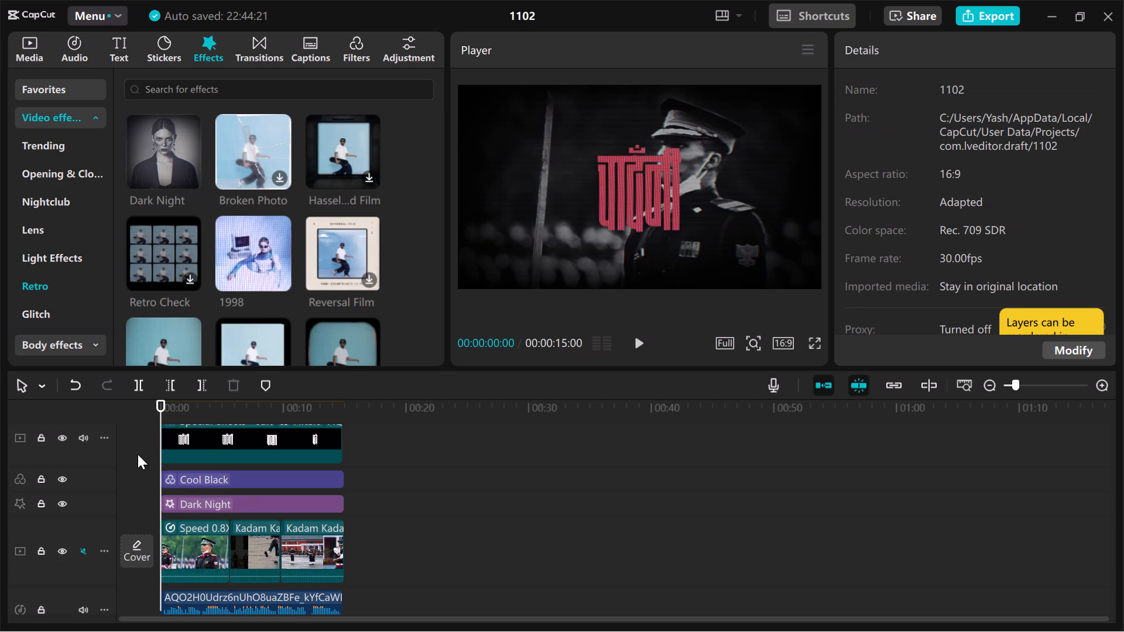
key(space)
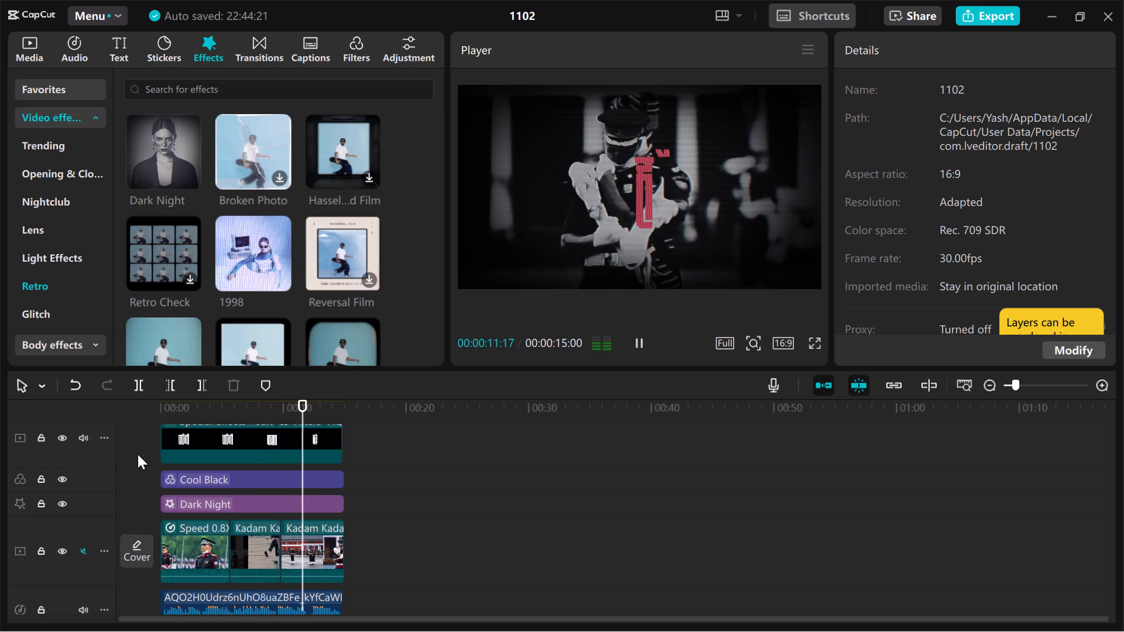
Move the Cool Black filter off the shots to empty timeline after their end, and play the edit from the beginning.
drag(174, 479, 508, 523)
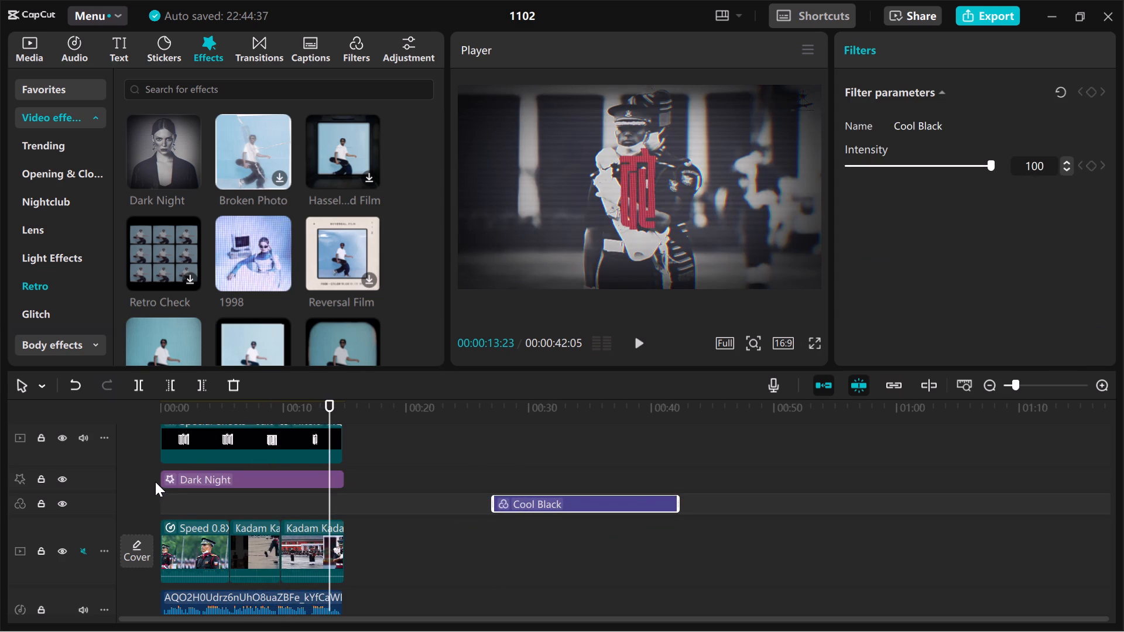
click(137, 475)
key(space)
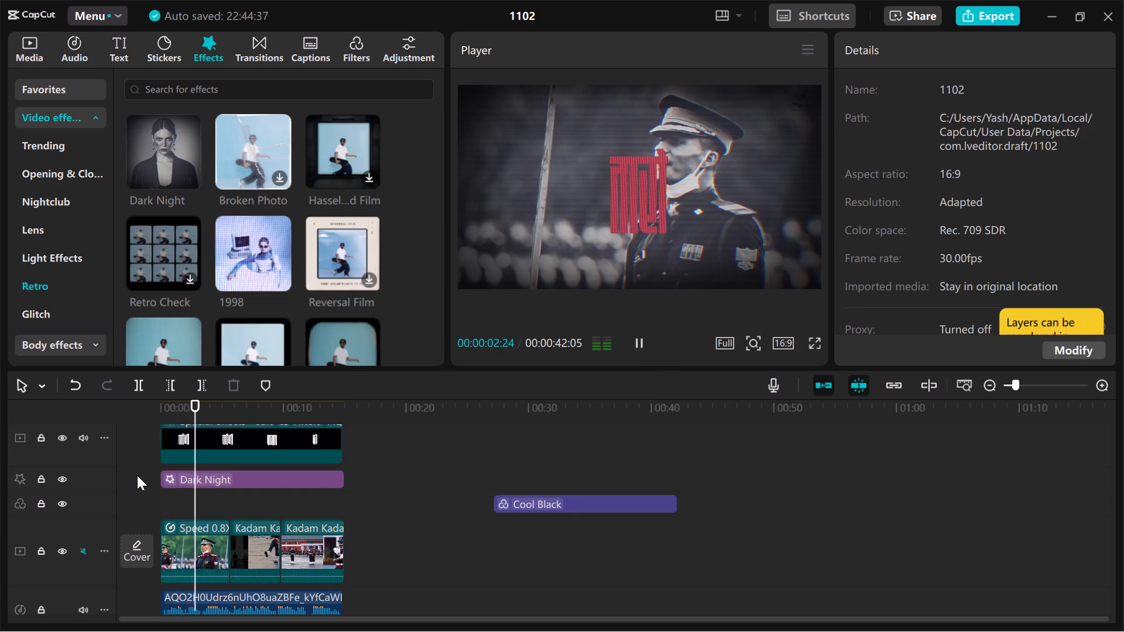
Remove the 1998 effect from the text overlay clip and play the edit from the beginning.
scroll(179, 458, up, 1)
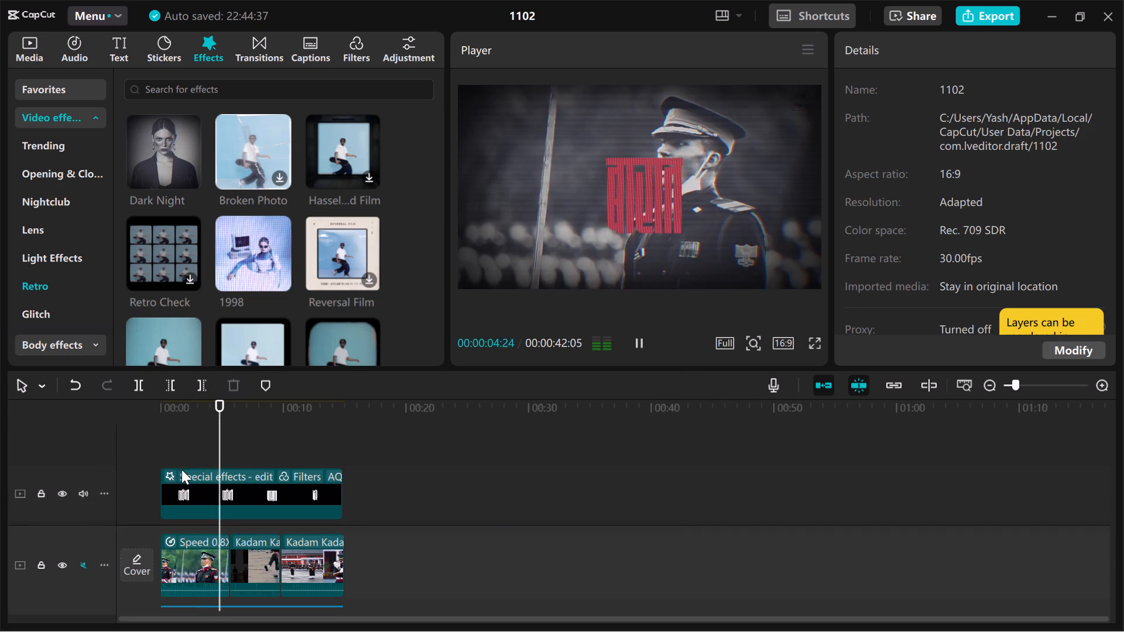
click(186, 475)
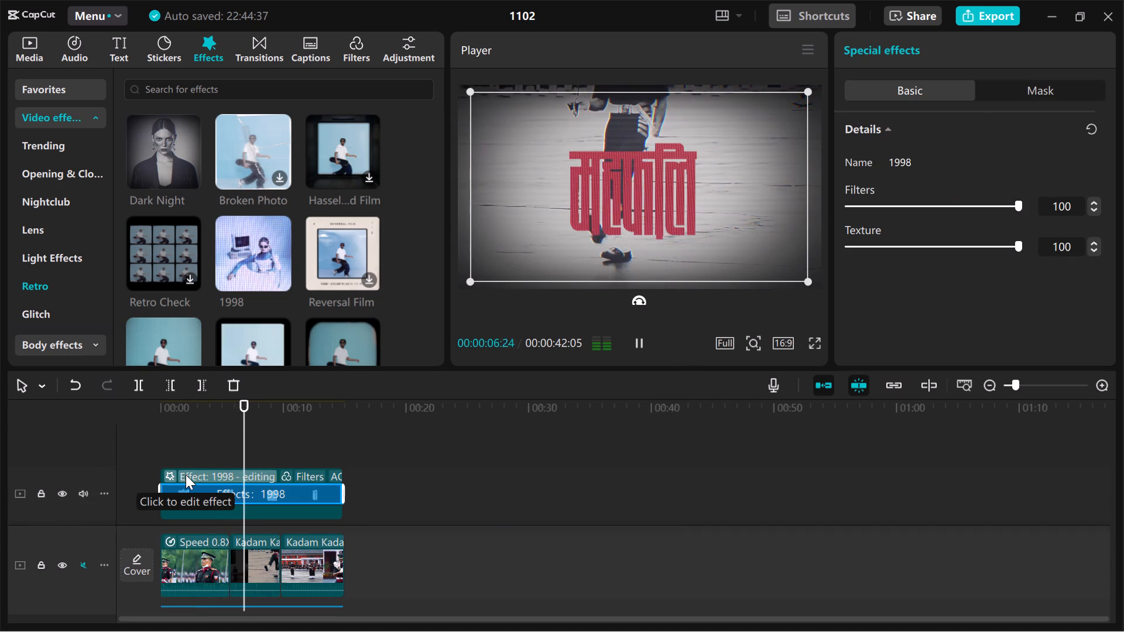
key(Delete)
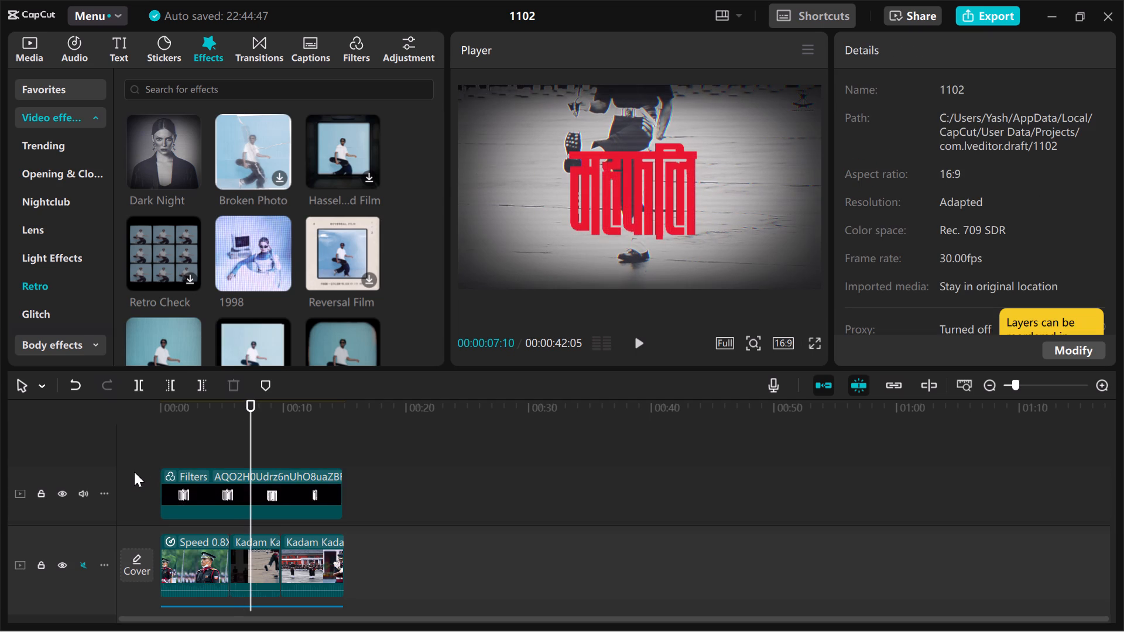
click(134, 472)
key(space)
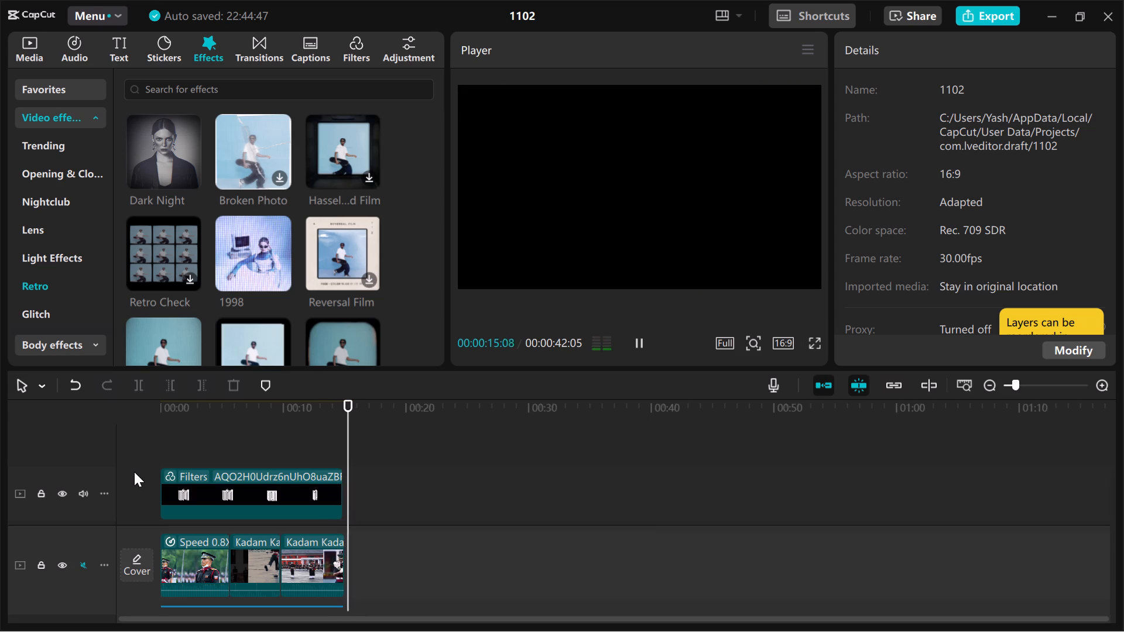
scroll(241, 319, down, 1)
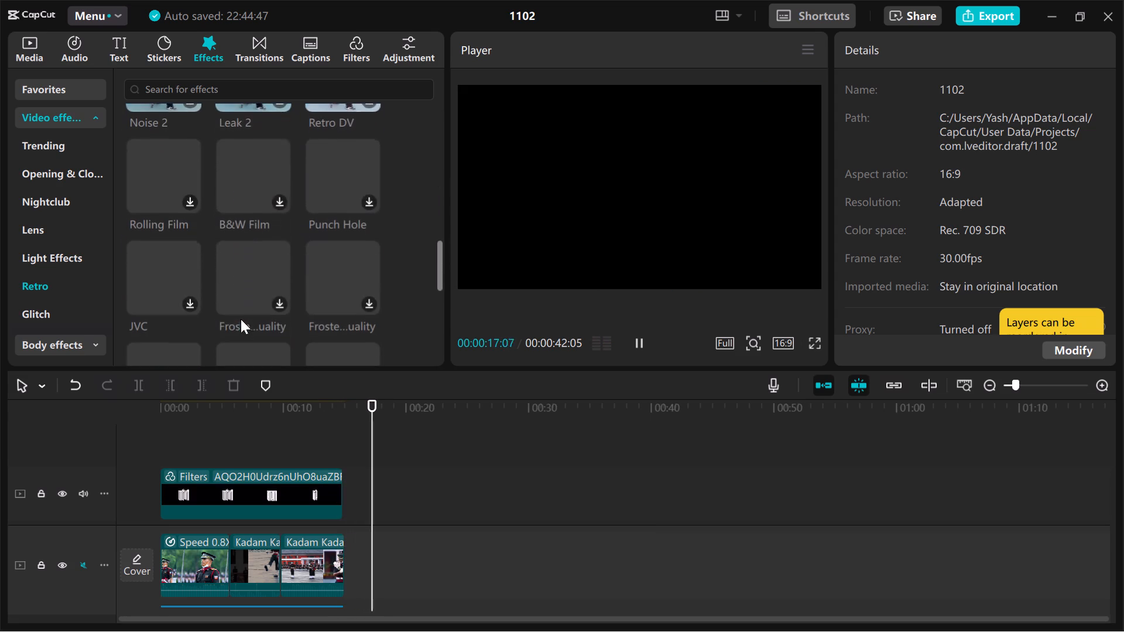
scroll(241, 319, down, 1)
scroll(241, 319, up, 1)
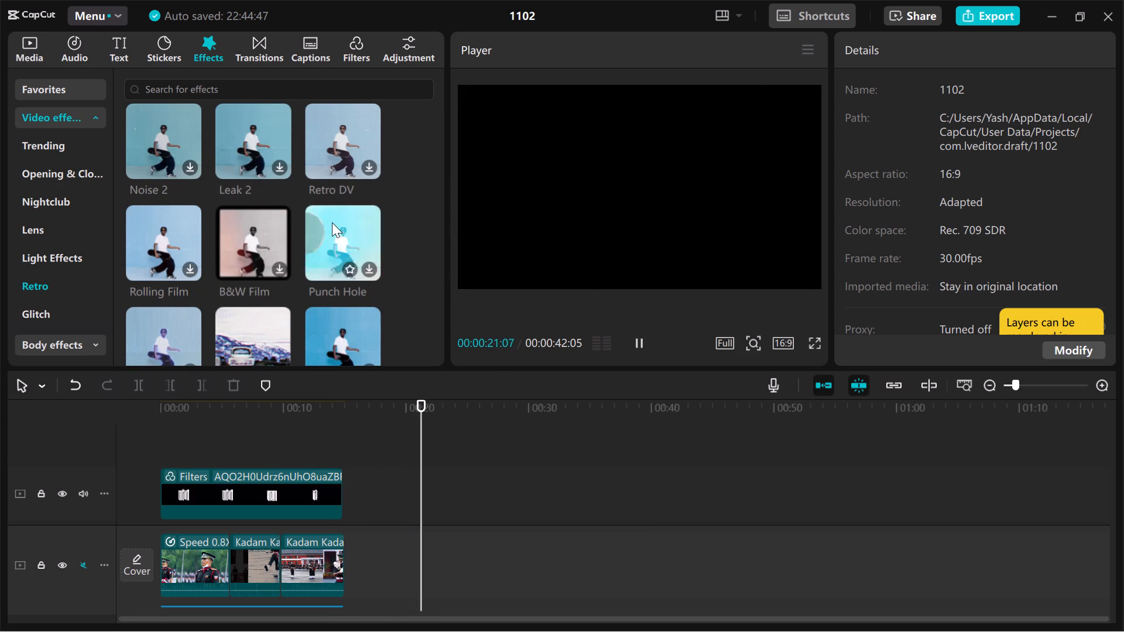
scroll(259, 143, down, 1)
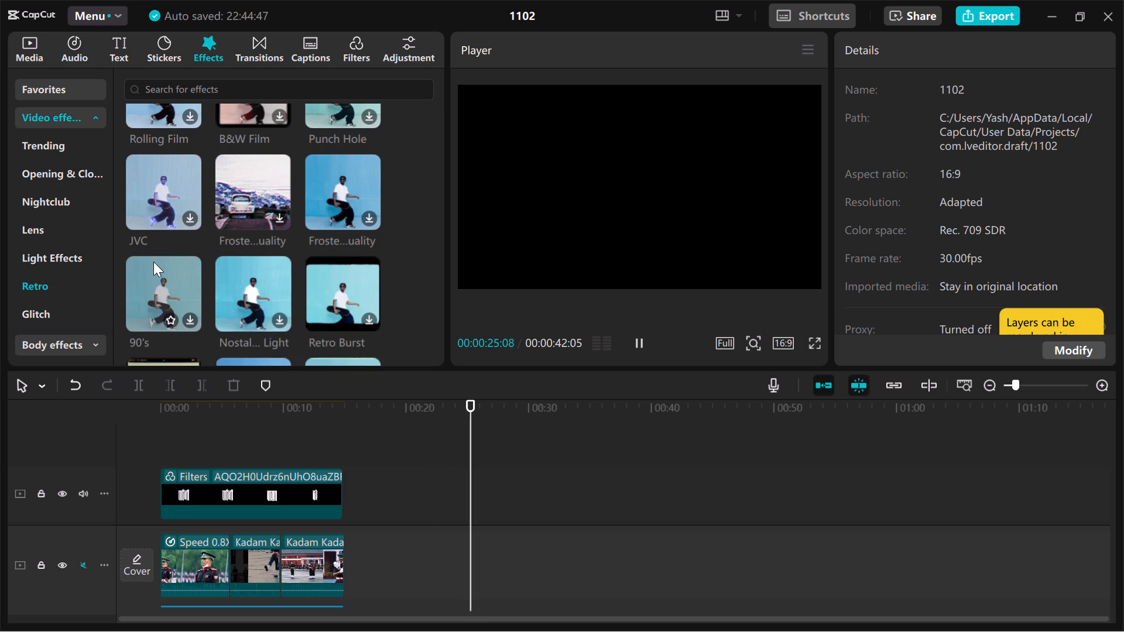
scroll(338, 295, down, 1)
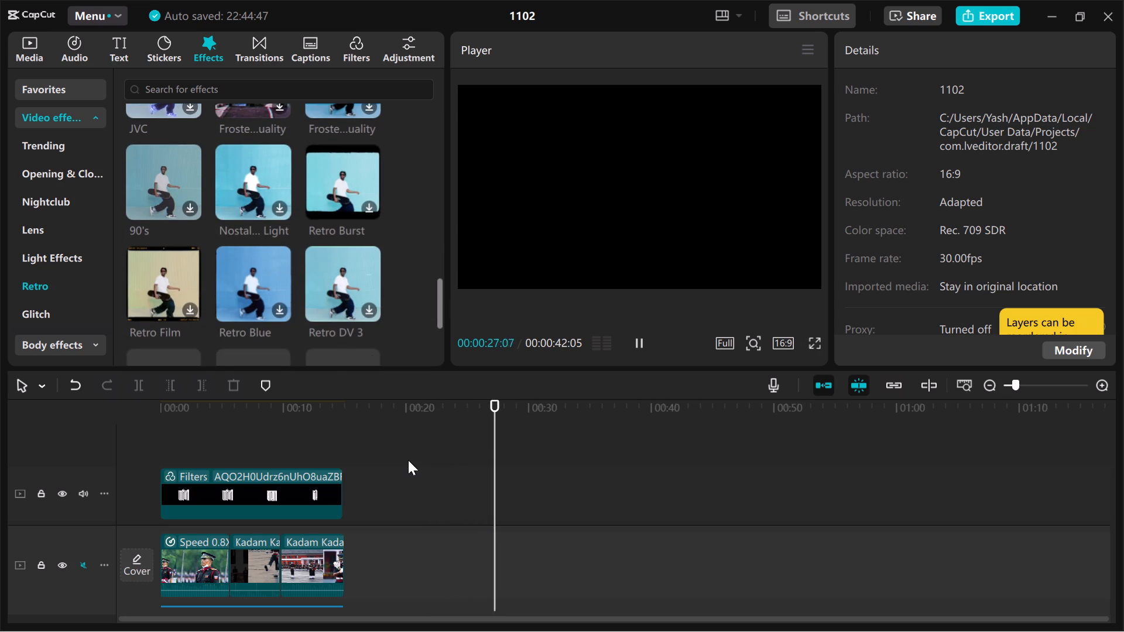
Delete the Cool Black filter from the timeline.
scroll(408, 469, down, 1)
click(581, 492)
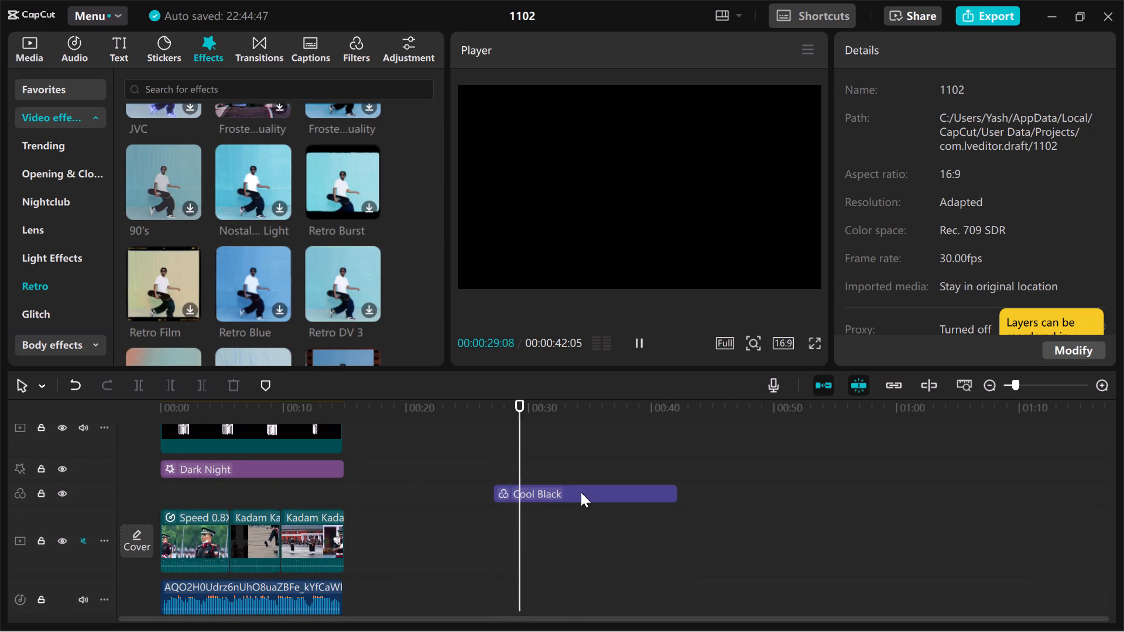
key(Delete)
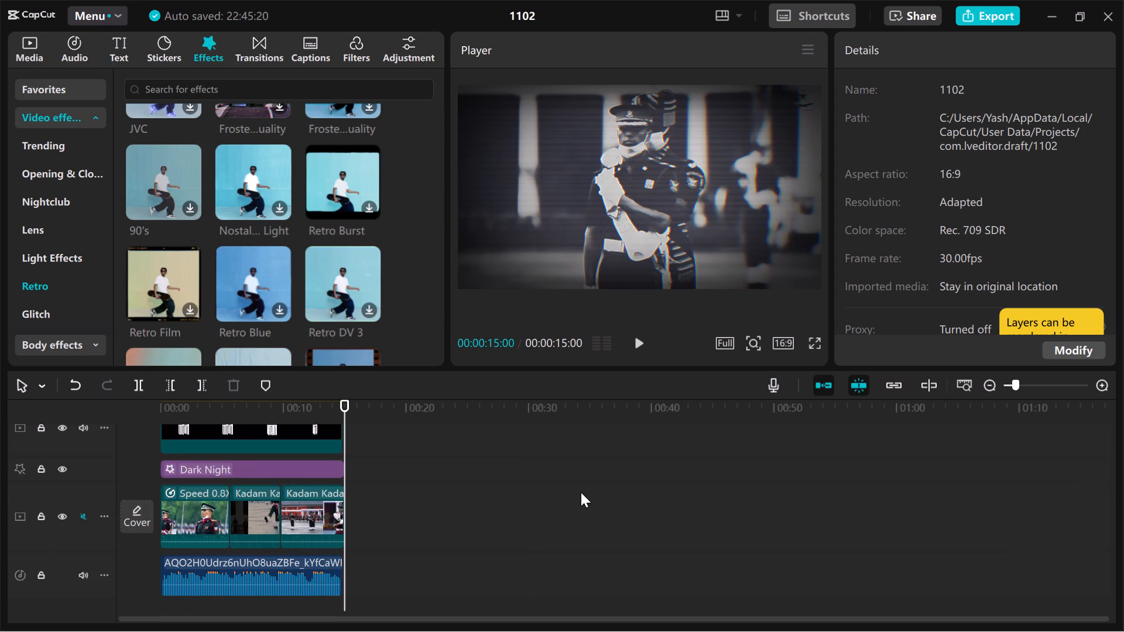
Examine the Retro, Glitch and Trending video effects for the text overlay while playing the edit from the beginning.
scroll(581, 492, up, 3)
scroll(279, 235, down, 1)
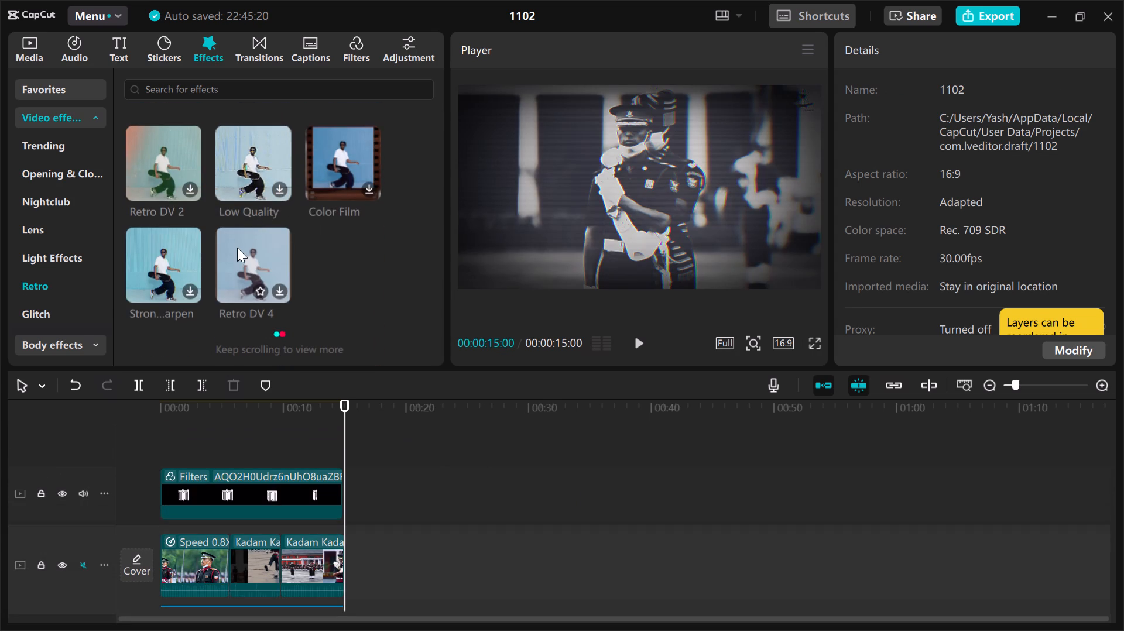
scroll(237, 248, up, 6)
scroll(250, 471, down, 1)
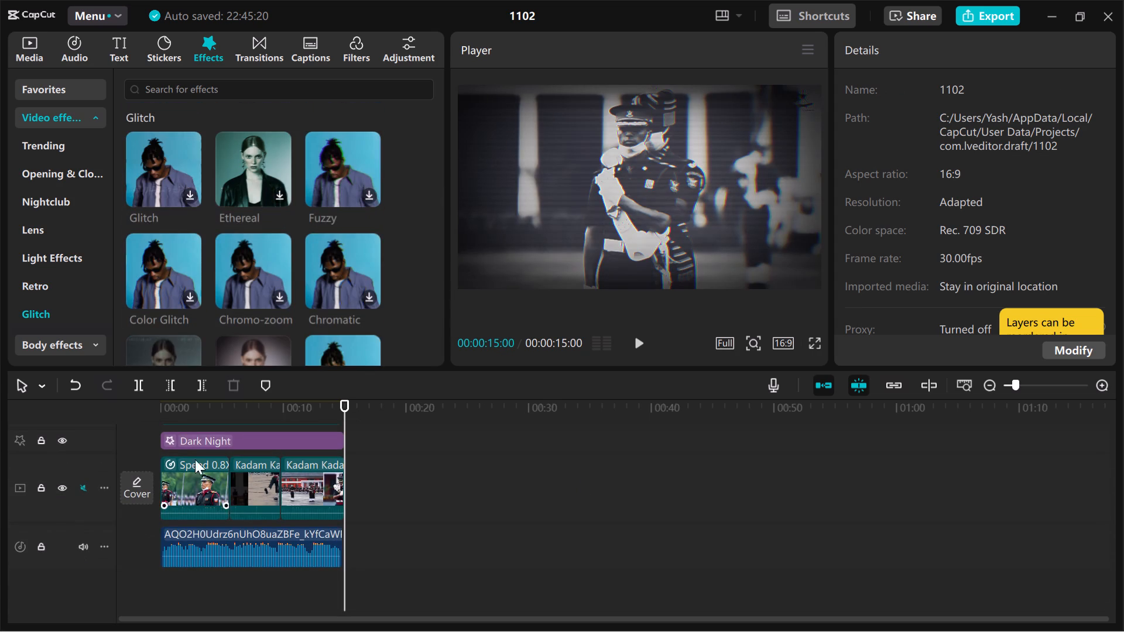
click(138, 436)
key(space)
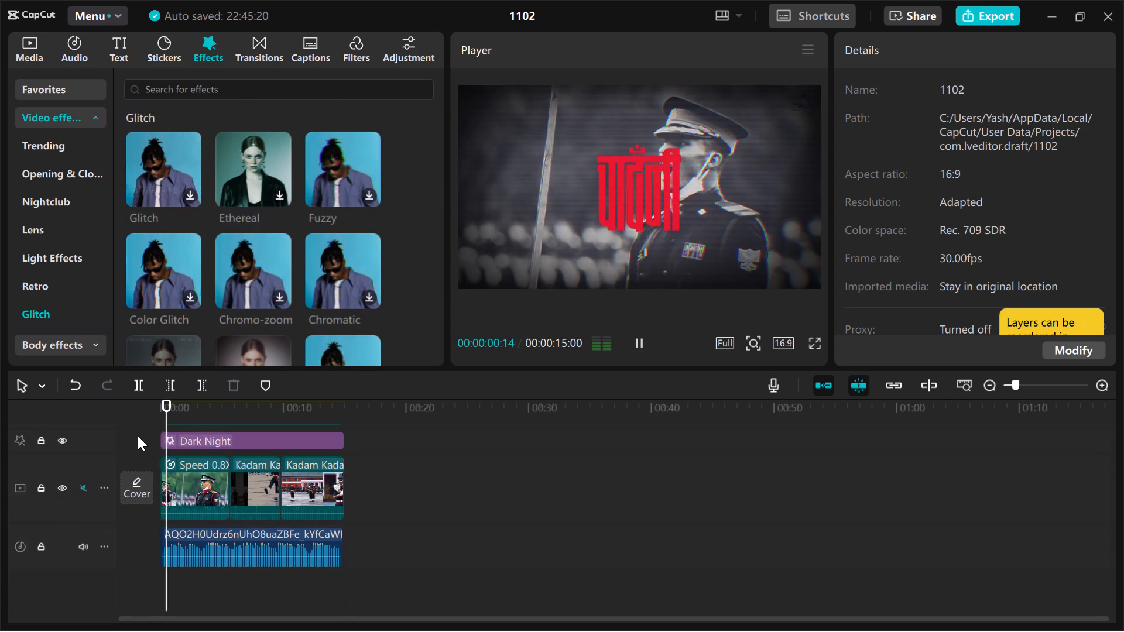
scroll(138, 436, up, 2)
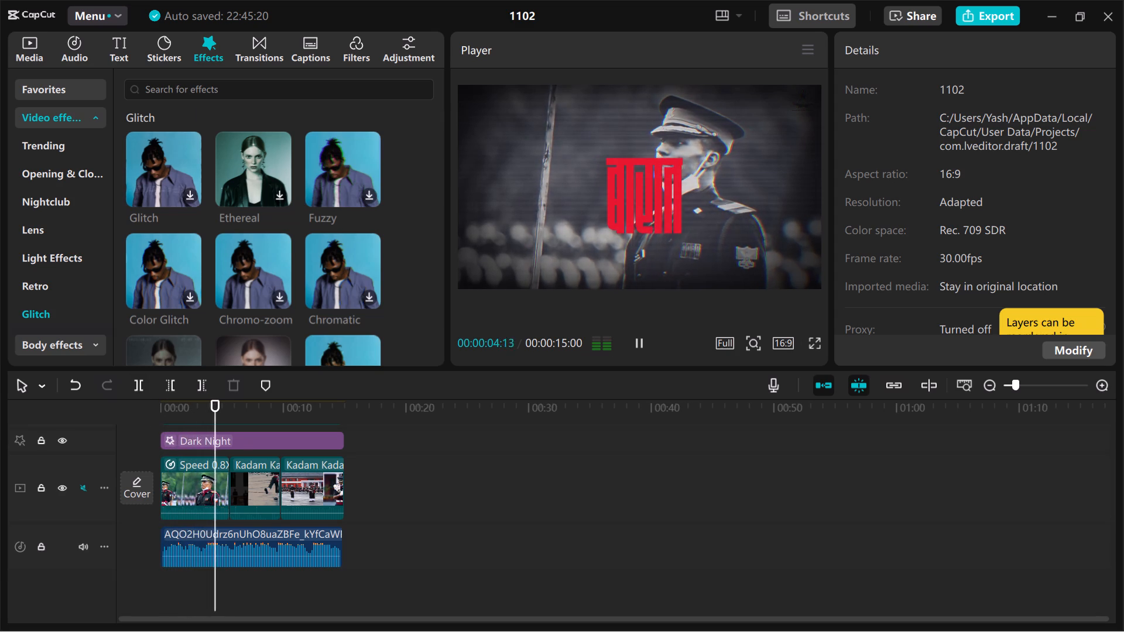
drag(235, 94, 136, 78)
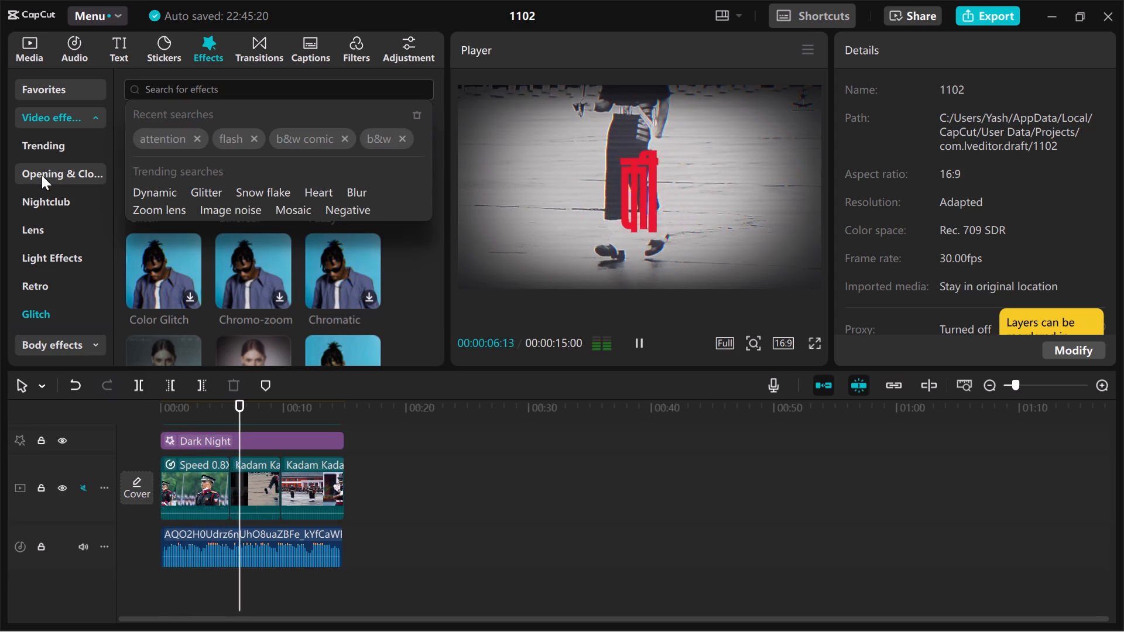
click(44, 149)
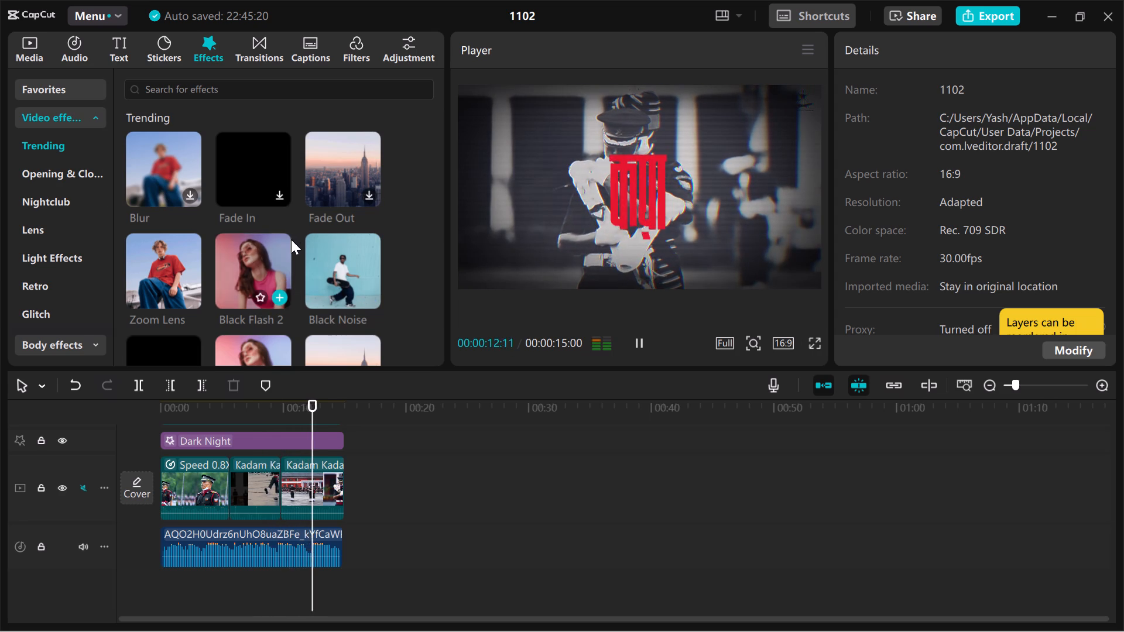
scroll(291, 239, down, 1)
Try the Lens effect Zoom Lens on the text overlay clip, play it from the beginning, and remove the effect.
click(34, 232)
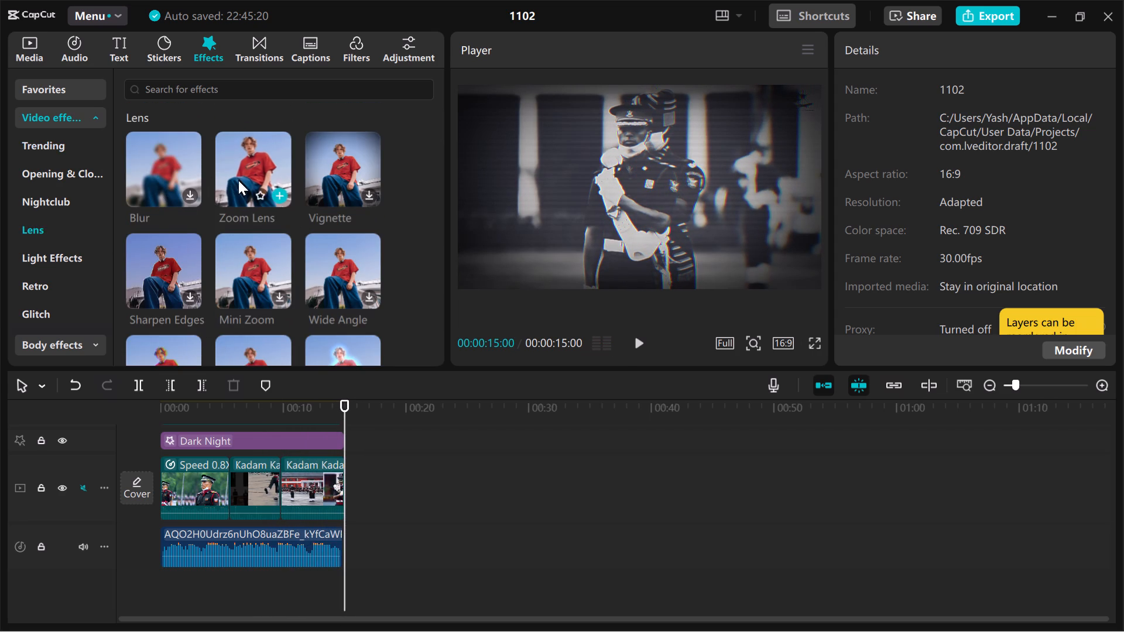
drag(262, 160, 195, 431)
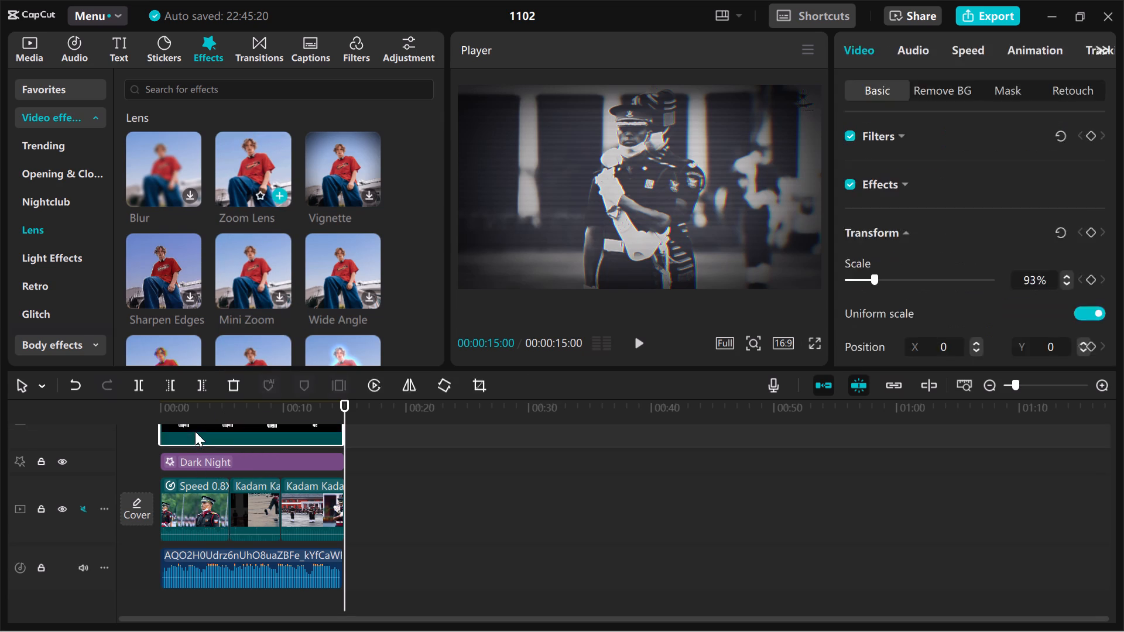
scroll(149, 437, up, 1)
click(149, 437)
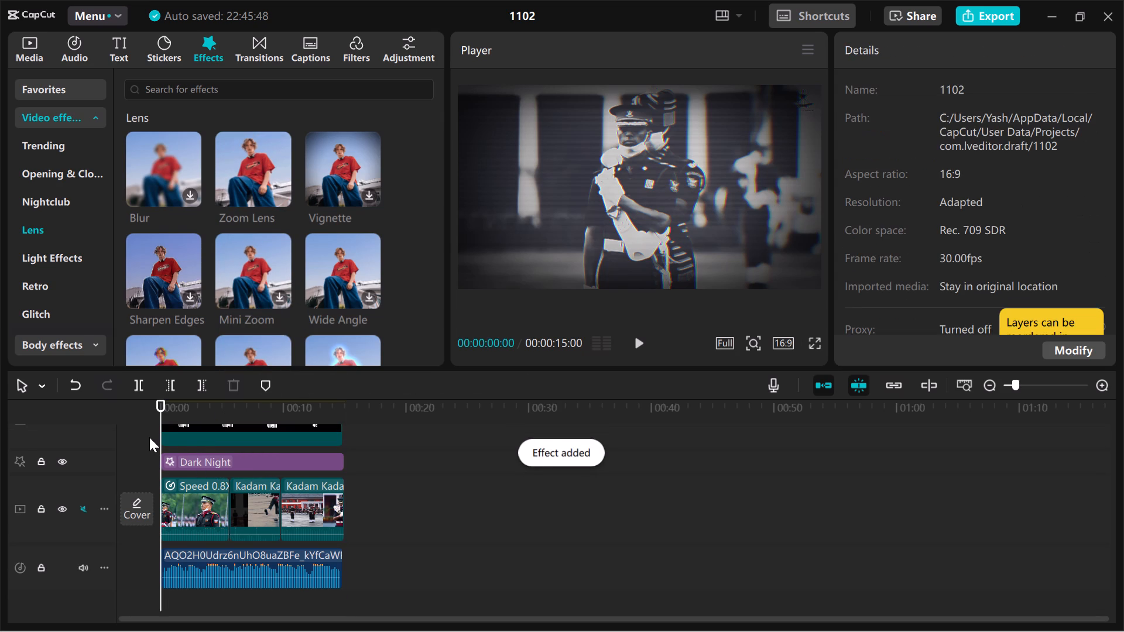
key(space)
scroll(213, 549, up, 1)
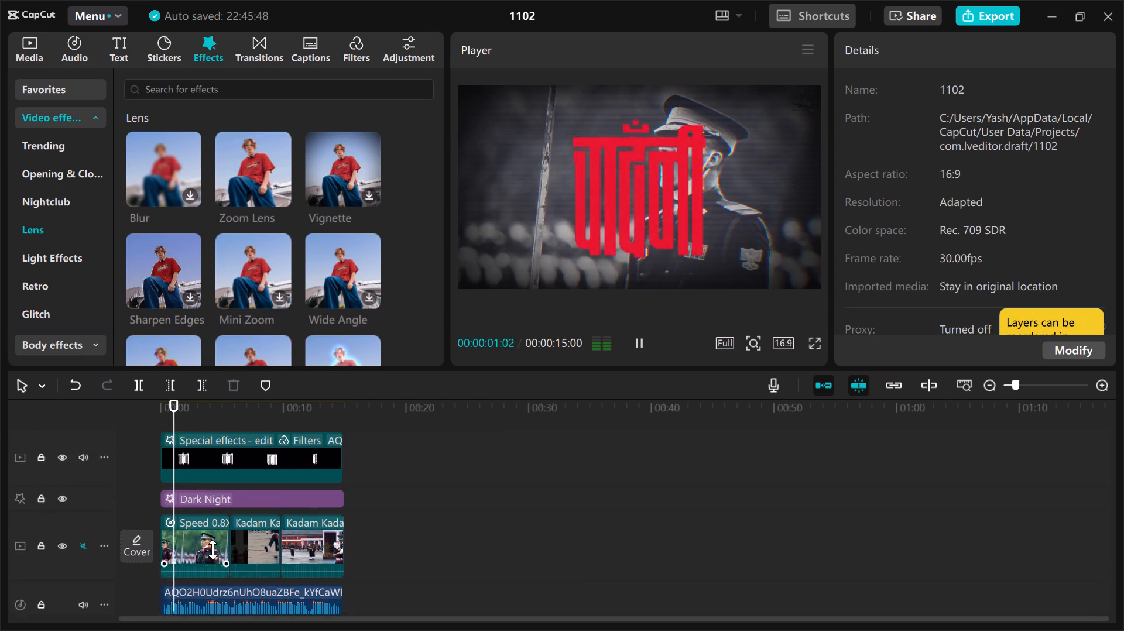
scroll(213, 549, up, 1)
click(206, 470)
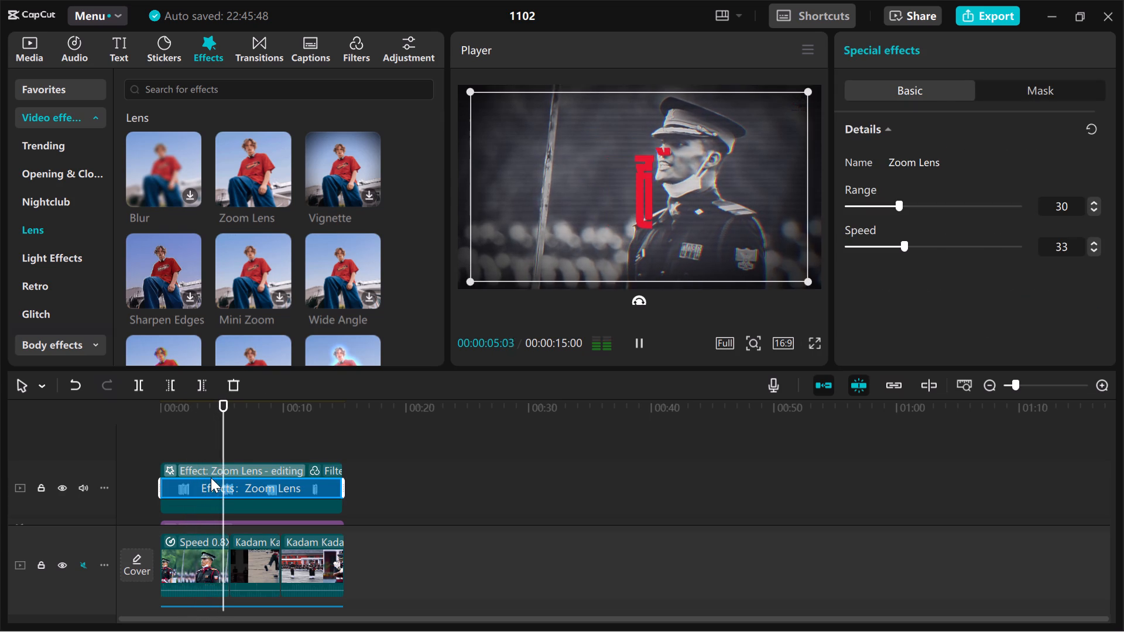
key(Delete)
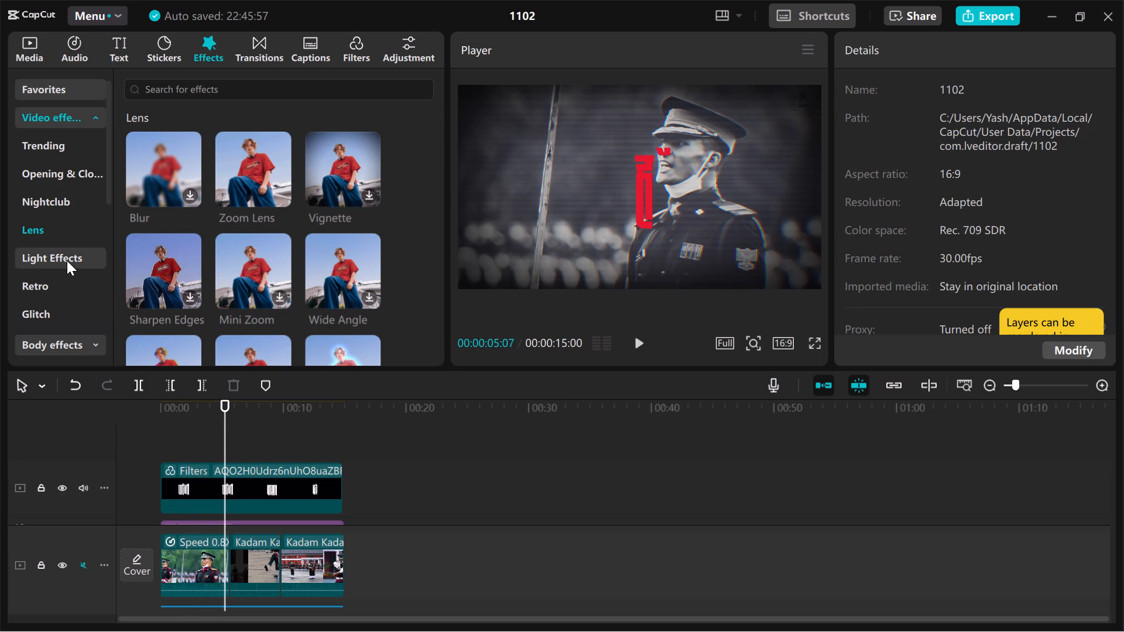
Apply the Light Effects effect Angel to the text overlay clip and play the edit from the beginning.
click(67, 260)
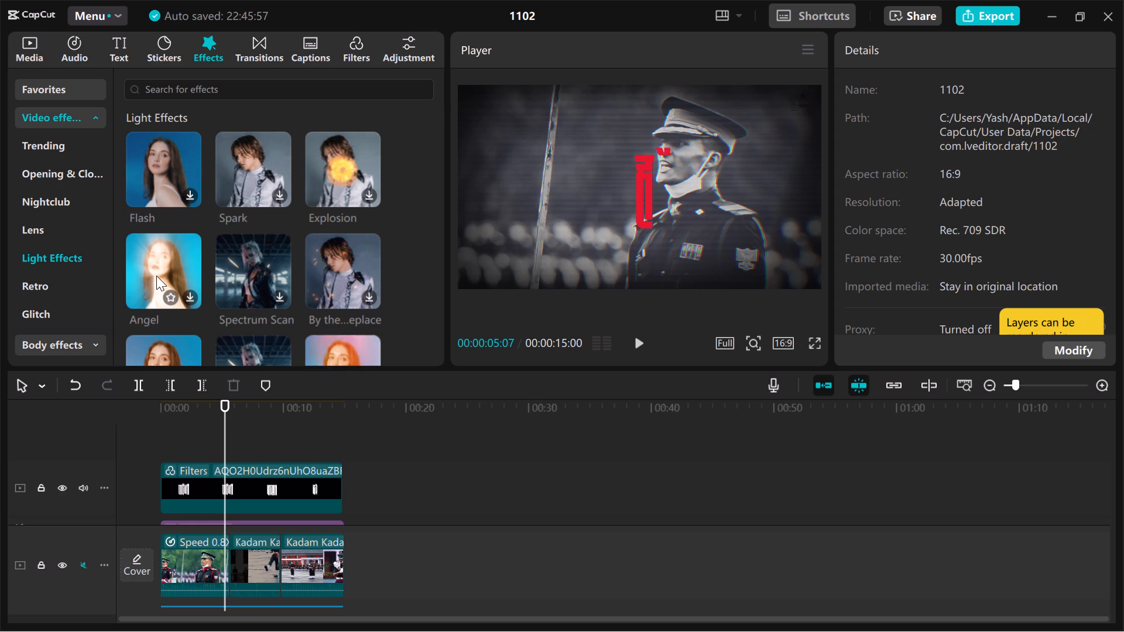
drag(156, 276, 193, 459)
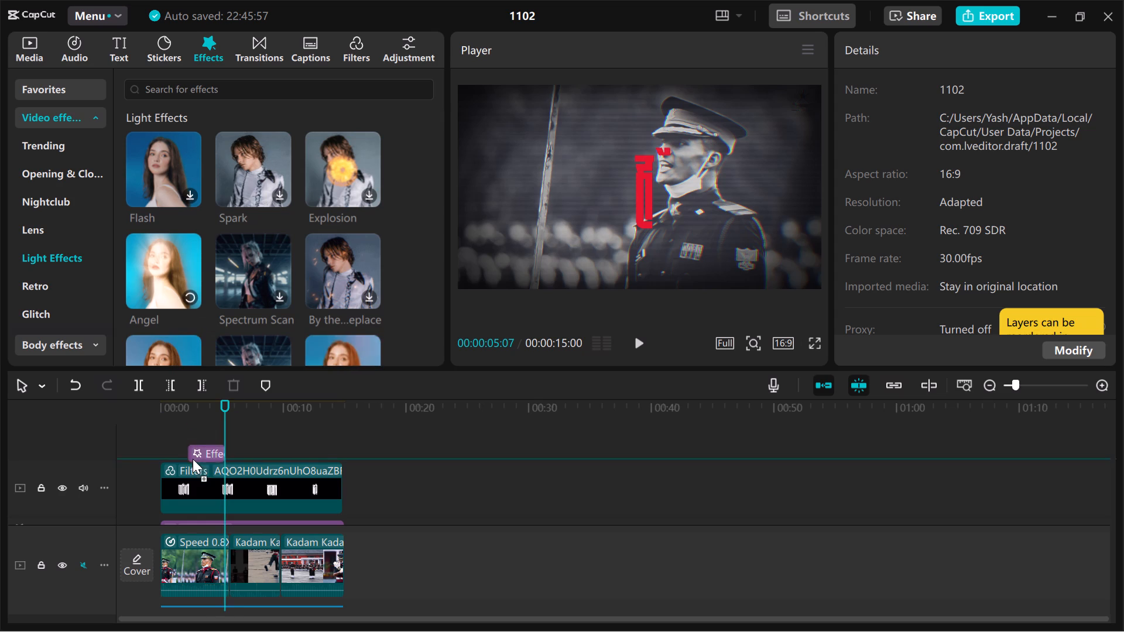
drag(193, 459, 194, 470)
click(133, 441)
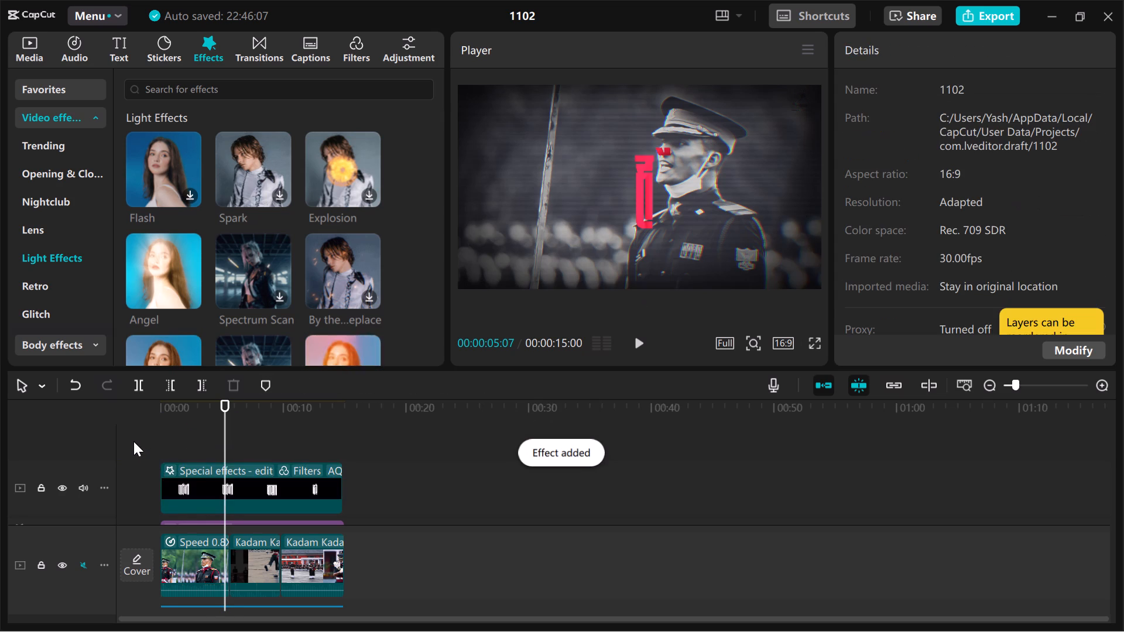
key(space)
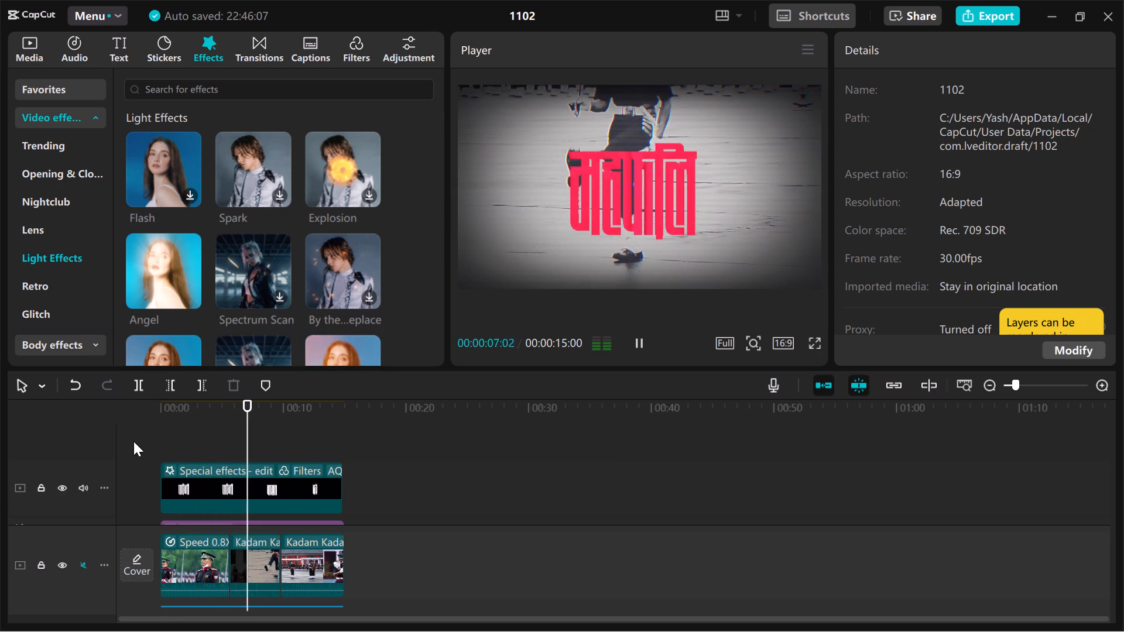
Examine the Light Effects, Glitch, Screen and Distortion video effects as options for the text overlay.
scroll(244, 309, down, 1)
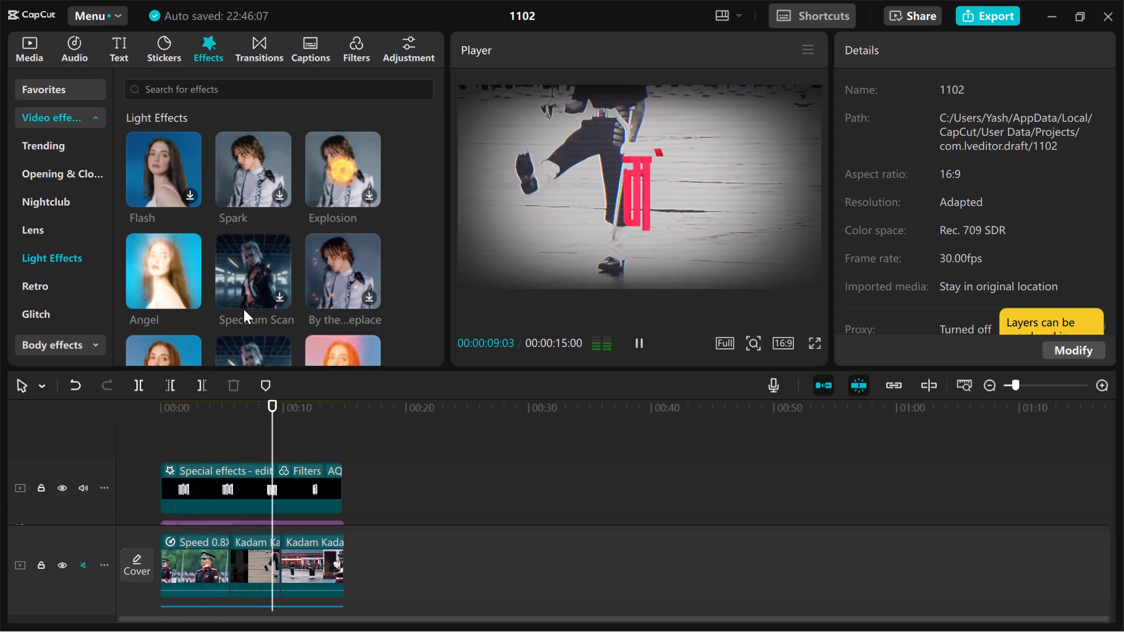
scroll(244, 309, down, 1)
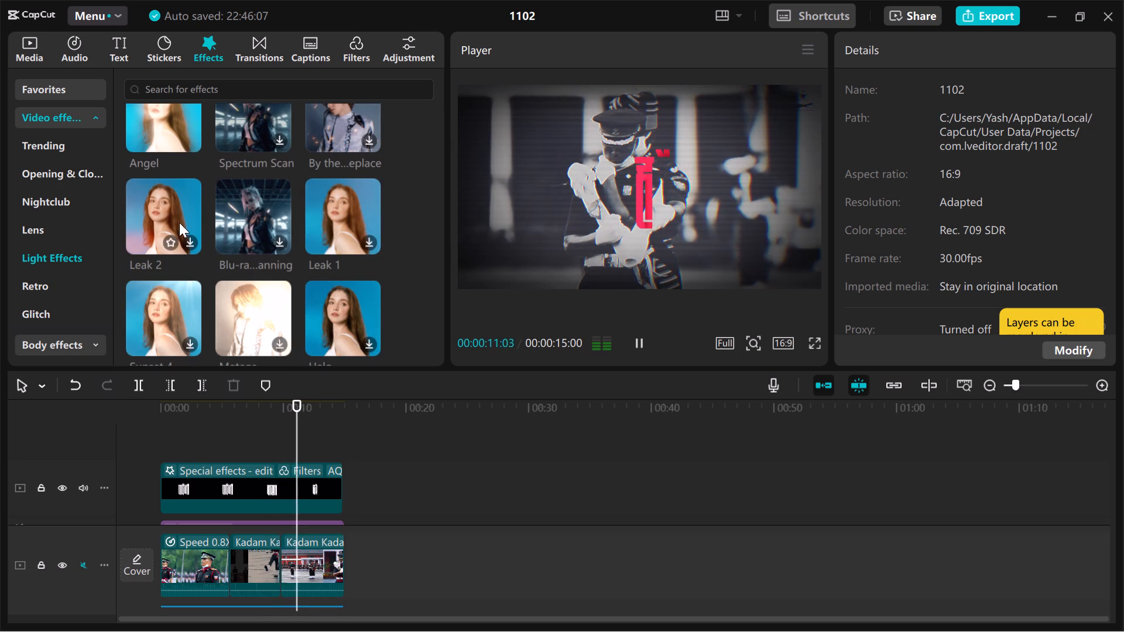
scroll(246, 309, down, 1)
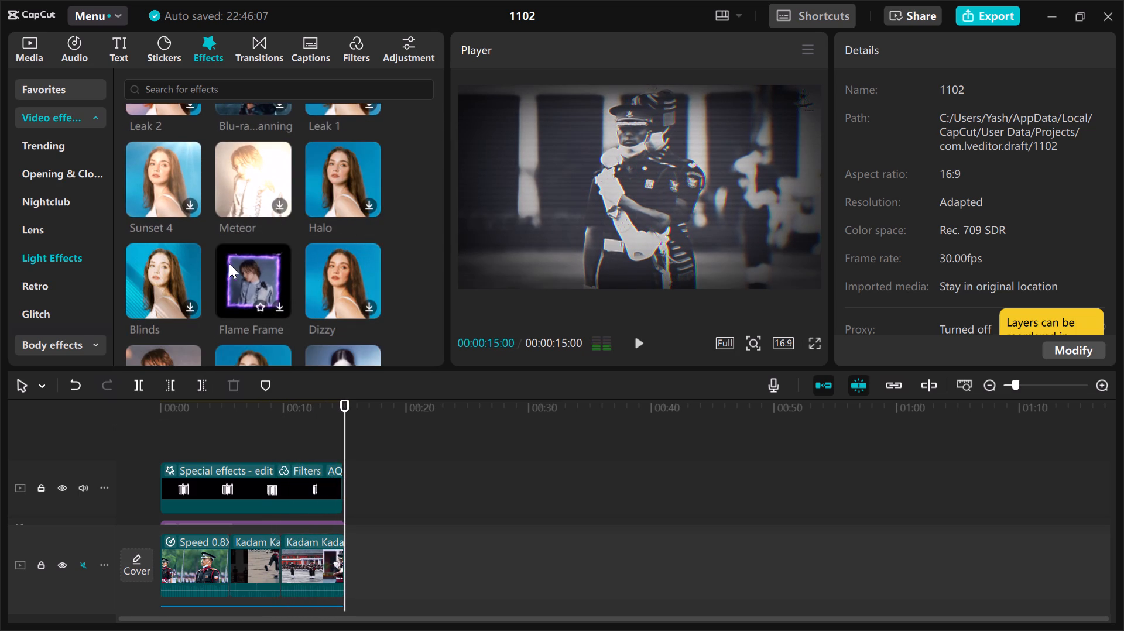
scroll(241, 293, down, 1)
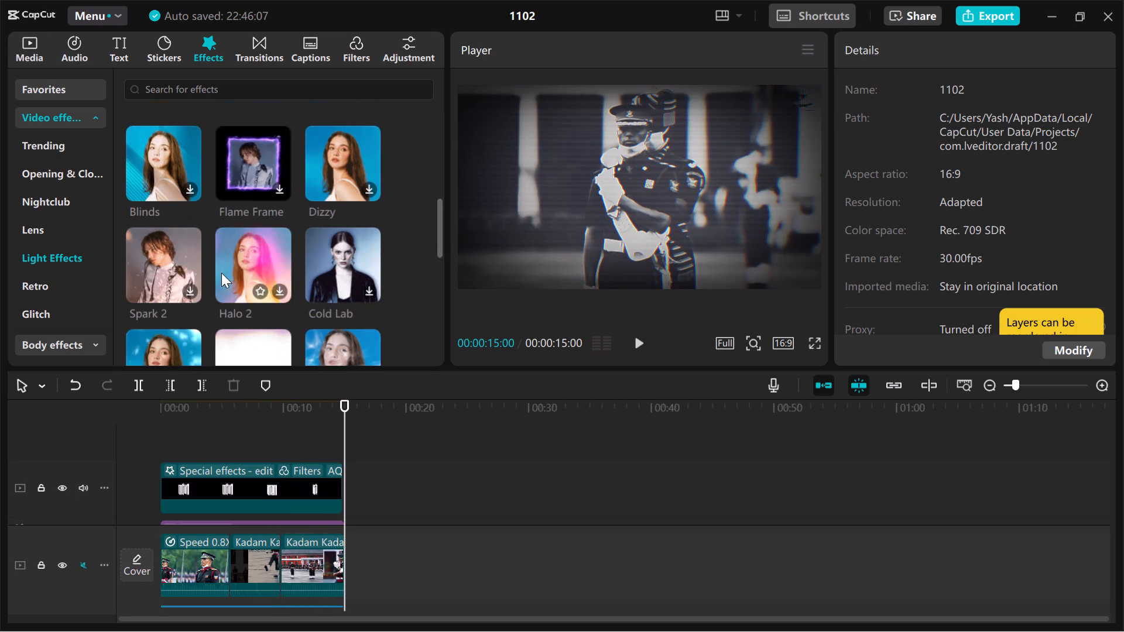
scroll(327, 257, down, 1)
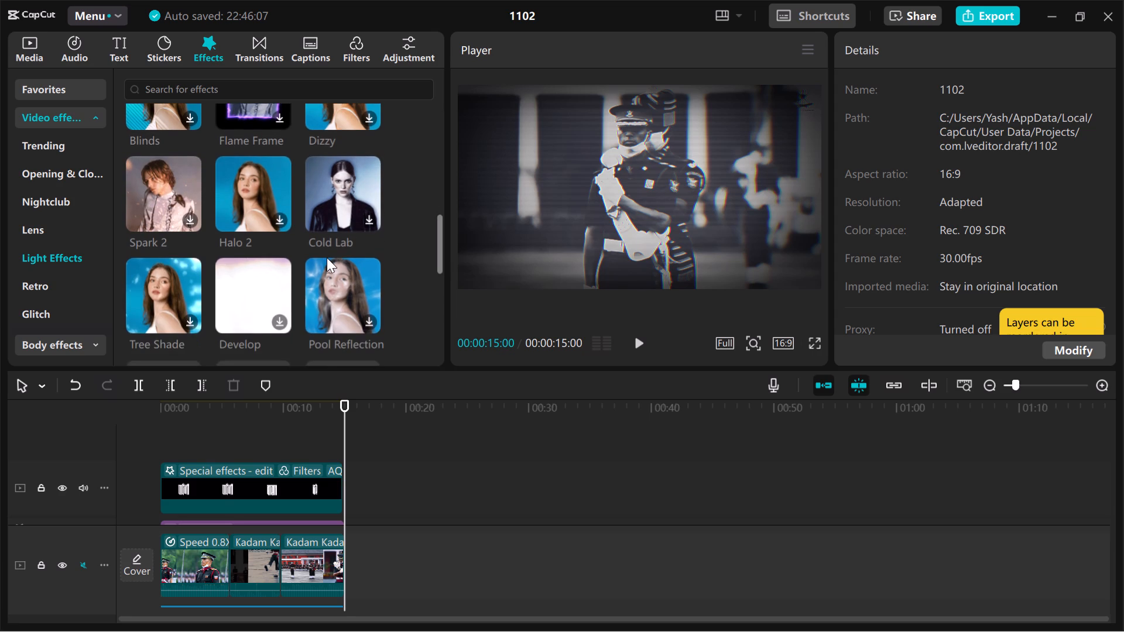
scroll(187, 283, down, 1)
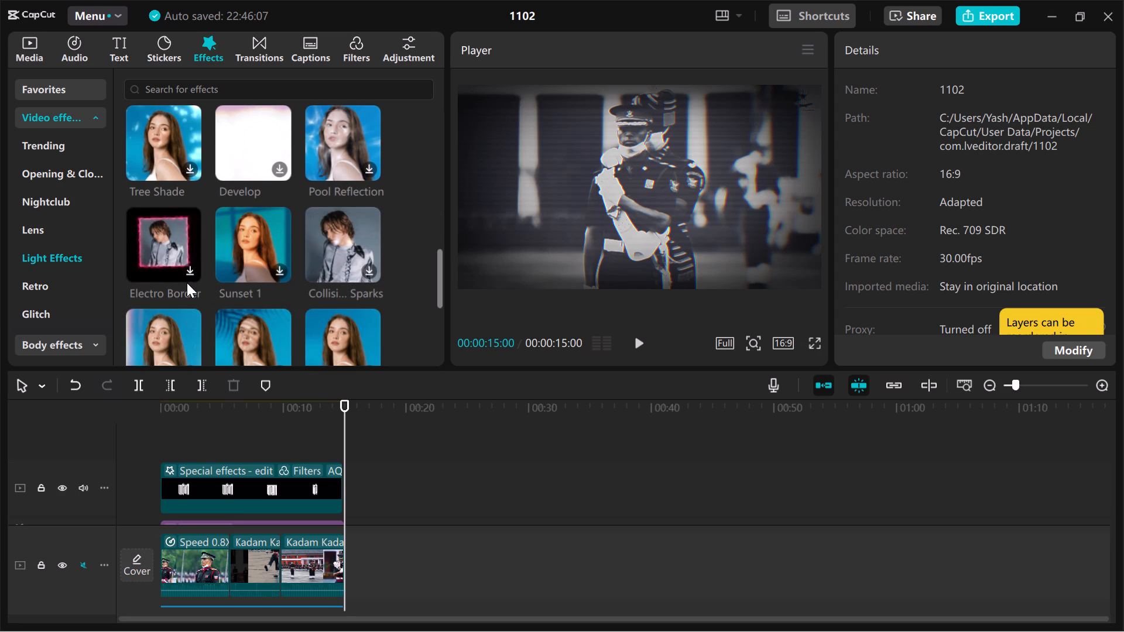
scroll(228, 283, down, 1)
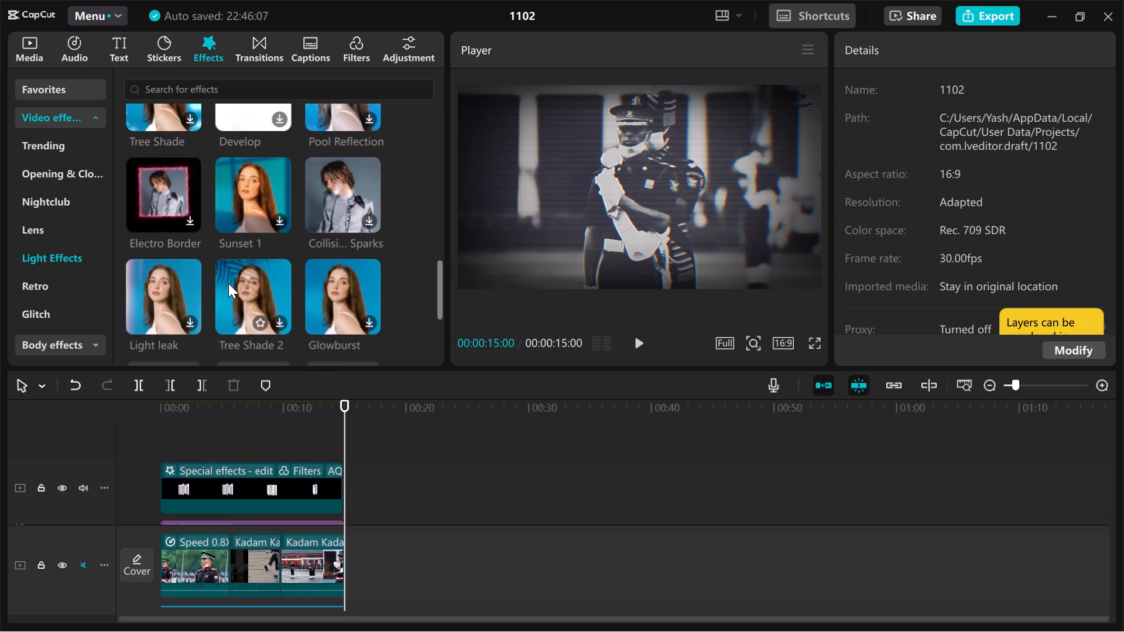
click(72, 317)
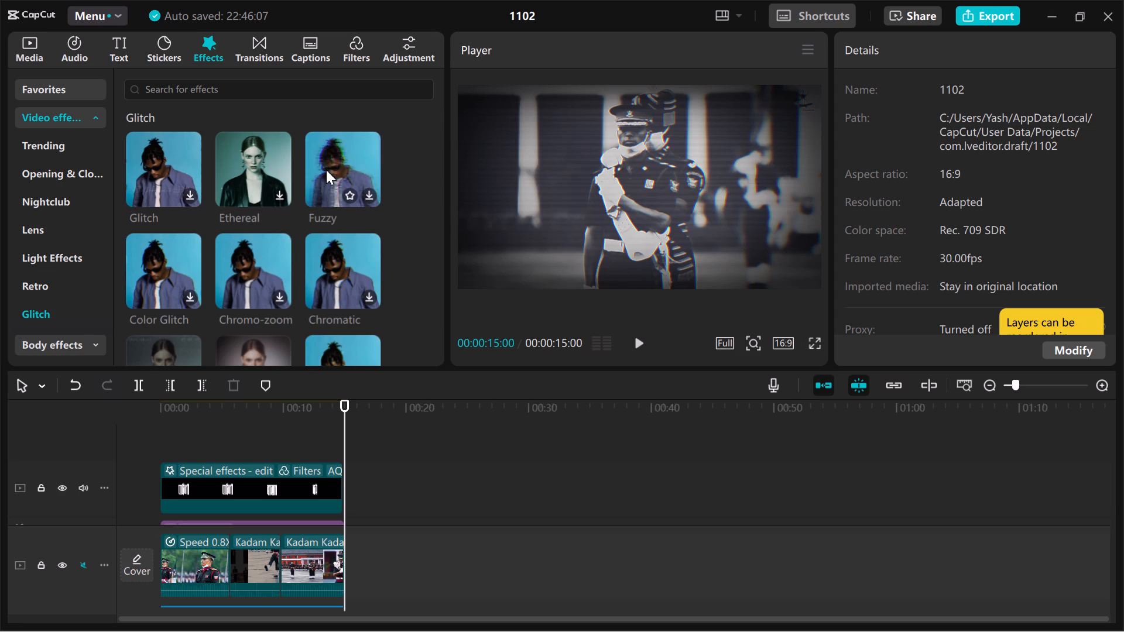
scroll(251, 242, down, 1)
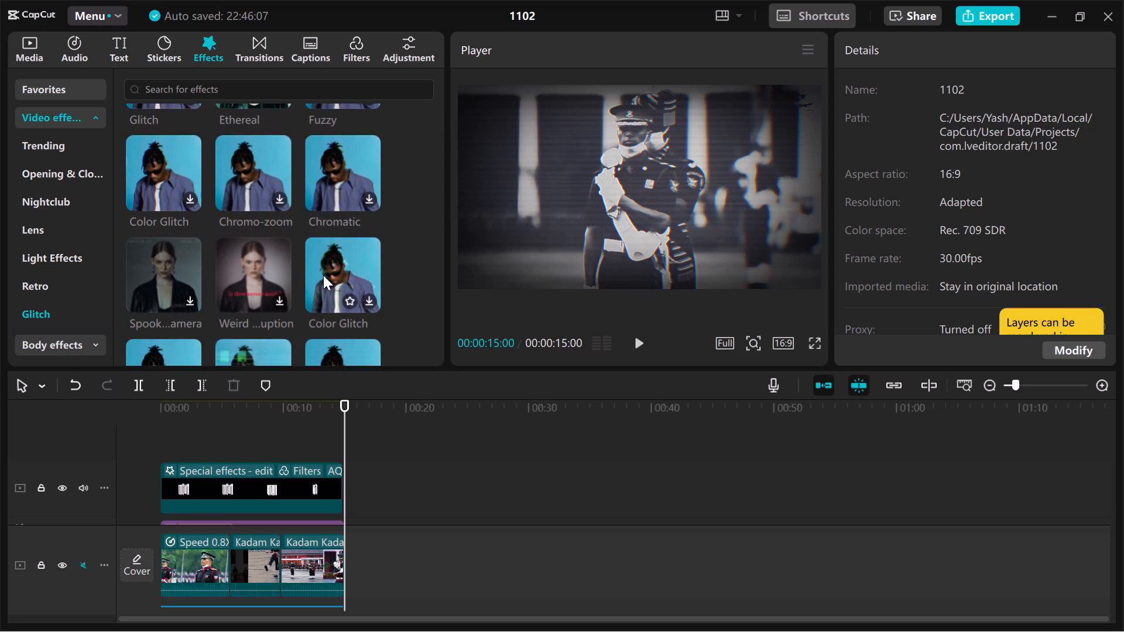
scroll(323, 275, down, 1)
scroll(224, 284, down, 1)
scroll(269, 309, down, 1)
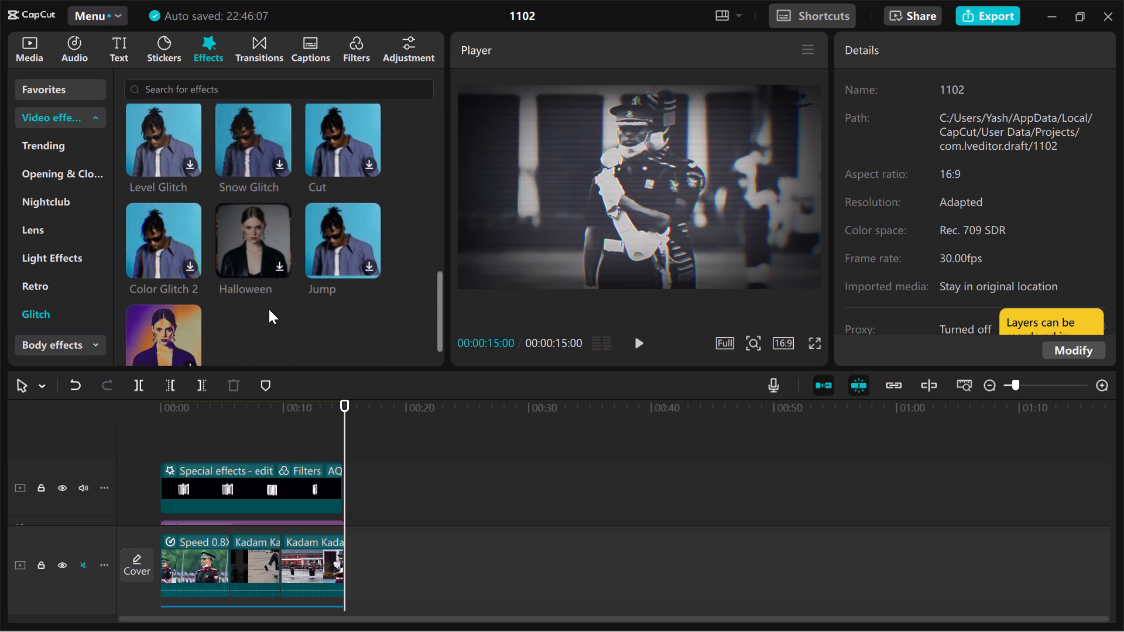
scroll(61, 253, down, 1)
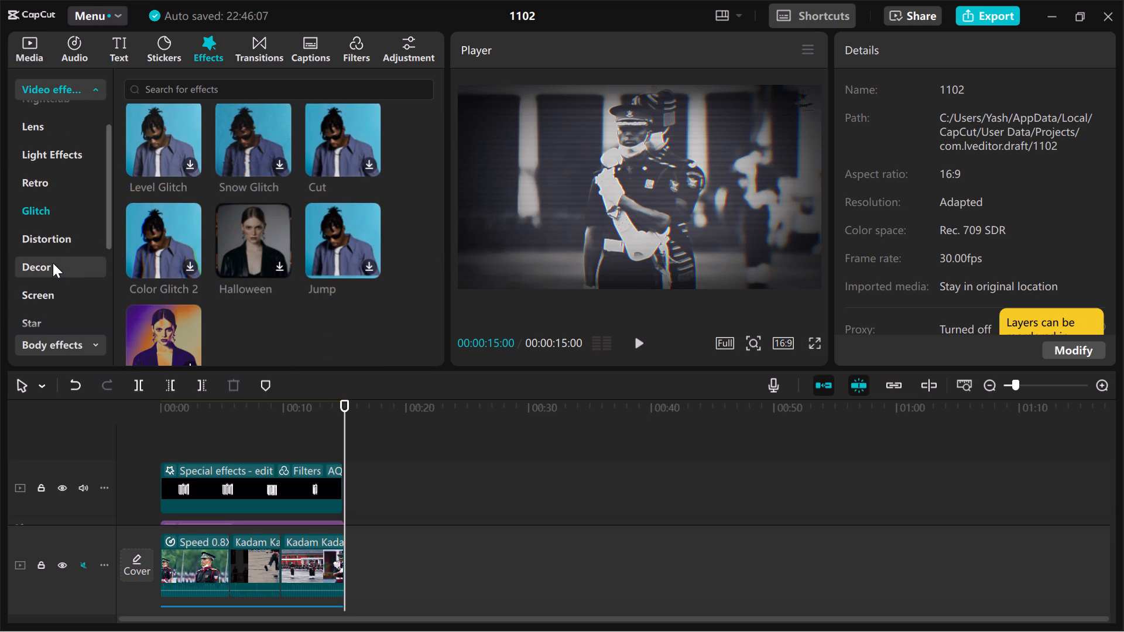
click(68, 288)
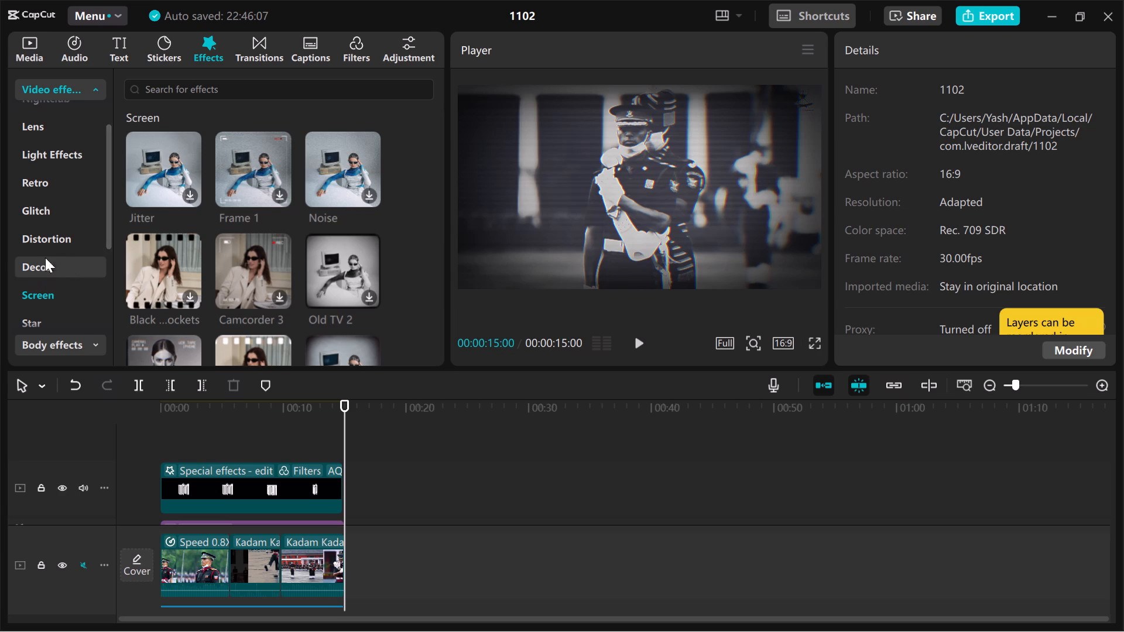
click(60, 235)
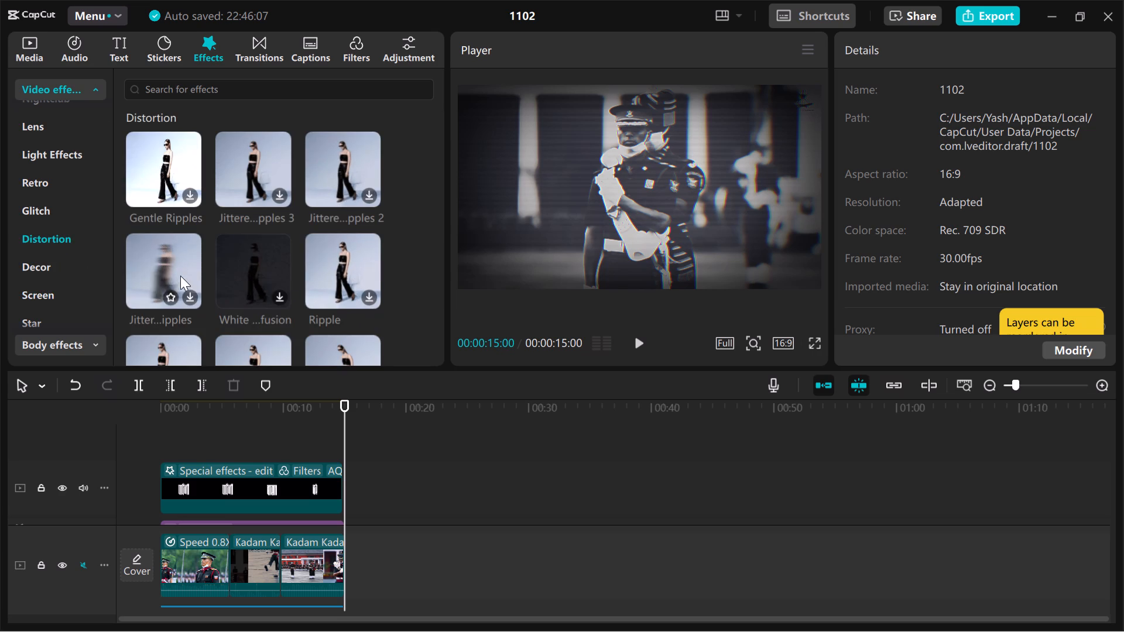
scroll(207, 288, down, 1)
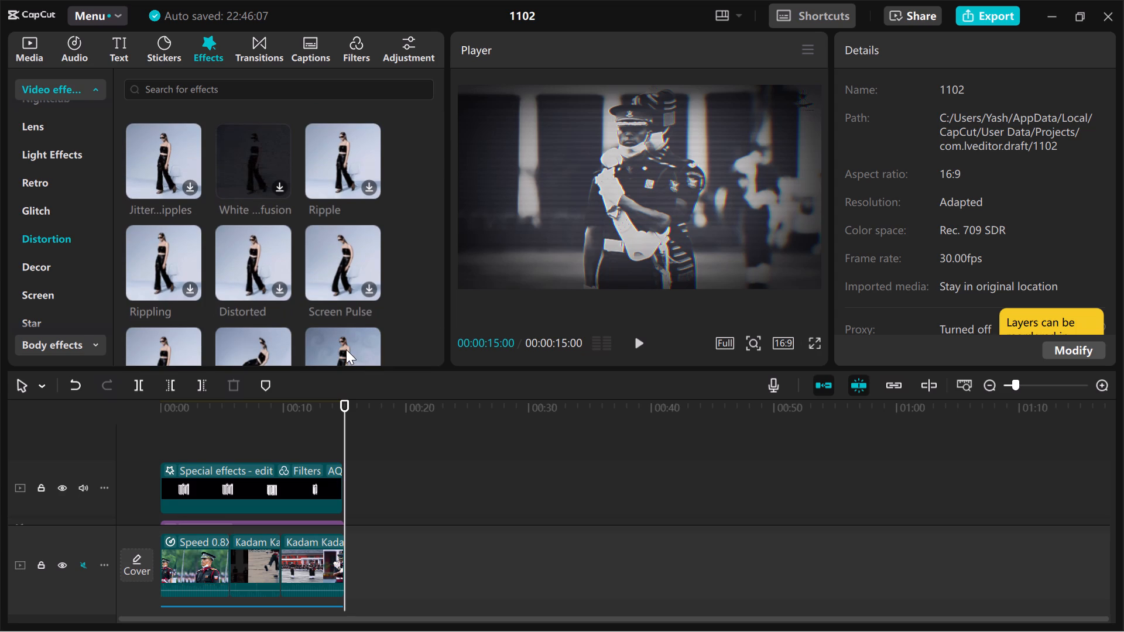
Play the edit in full screen from the beginning and return to the editing view.
click(157, 424)
click(136, 437)
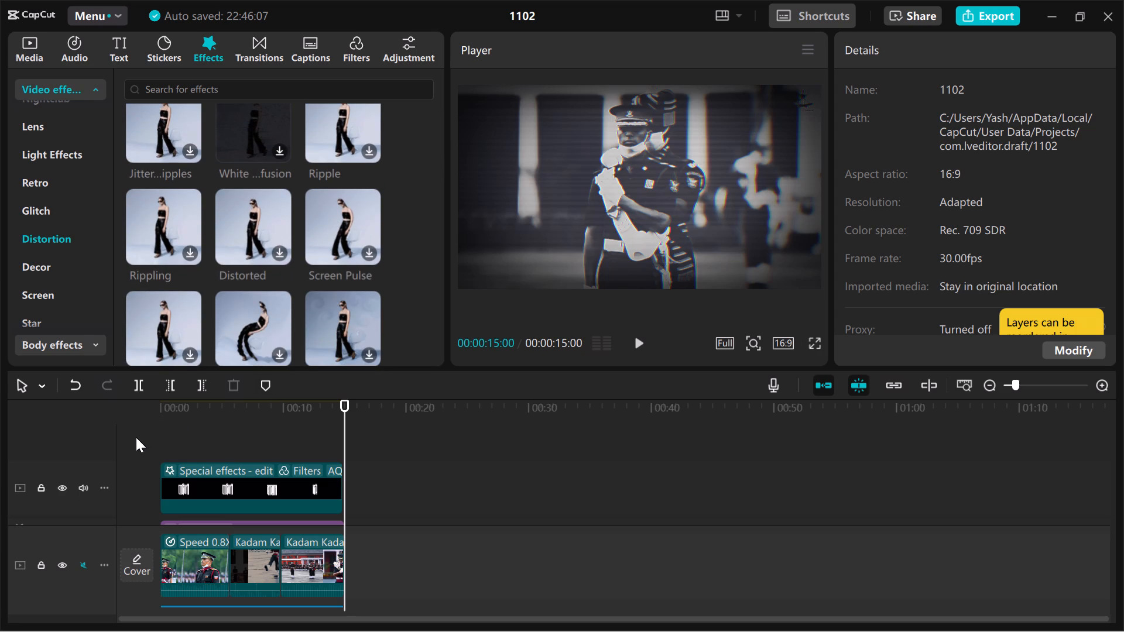
click(813, 347)
key(space)
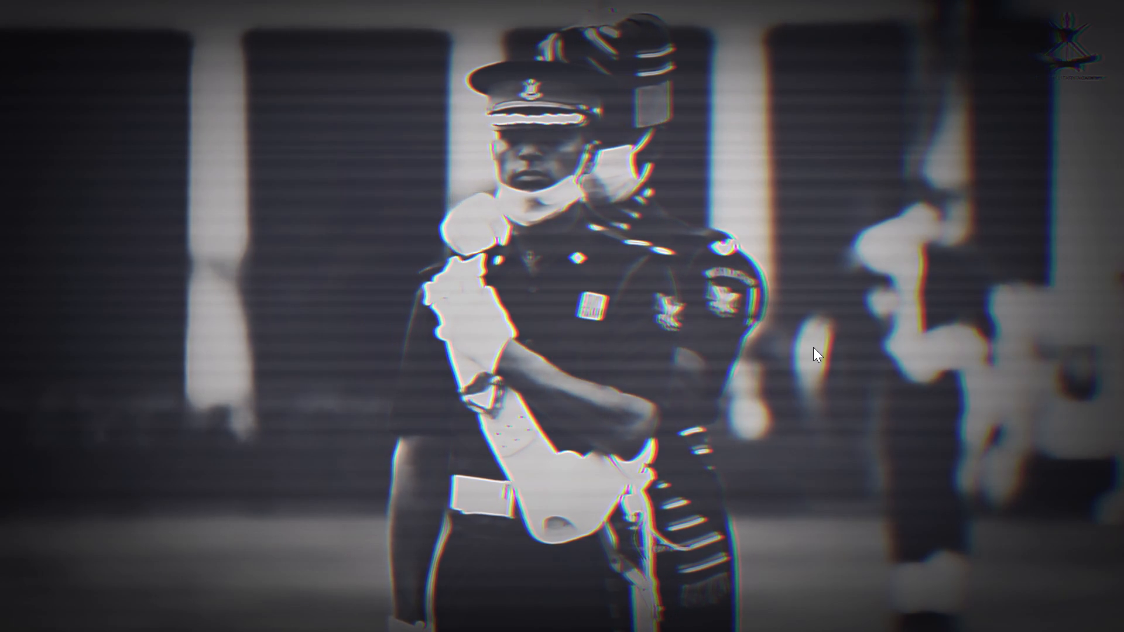
double_click(926, 280)
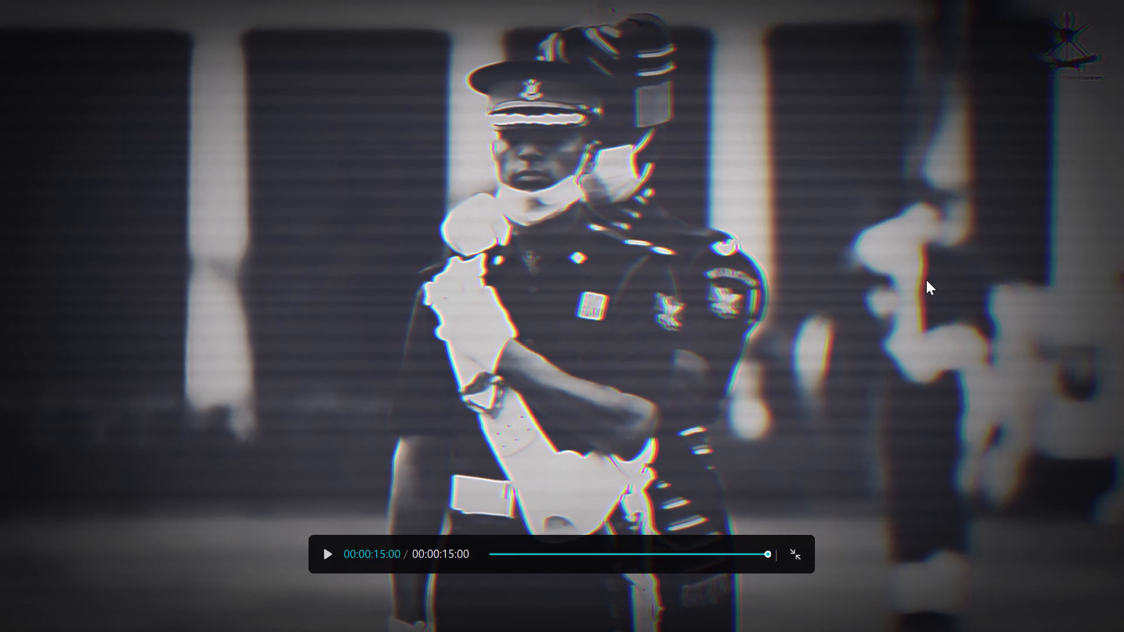
click(796, 553)
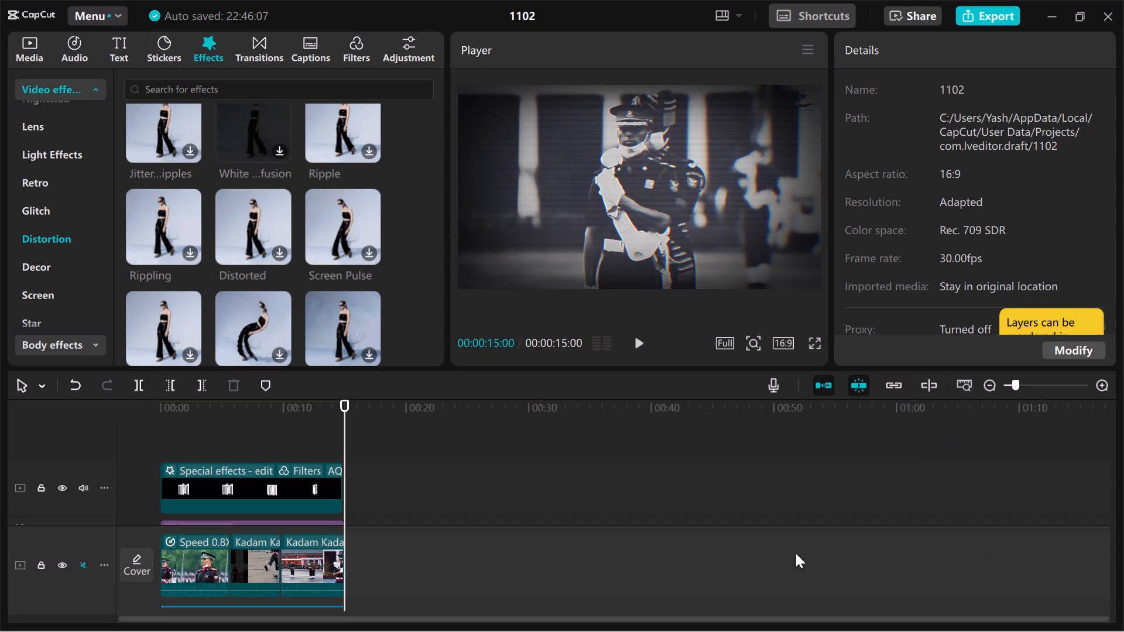
Add a default text clip at the start of the timeline, on a new track above the text overlay clip.
scroll(587, 489, down, 1)
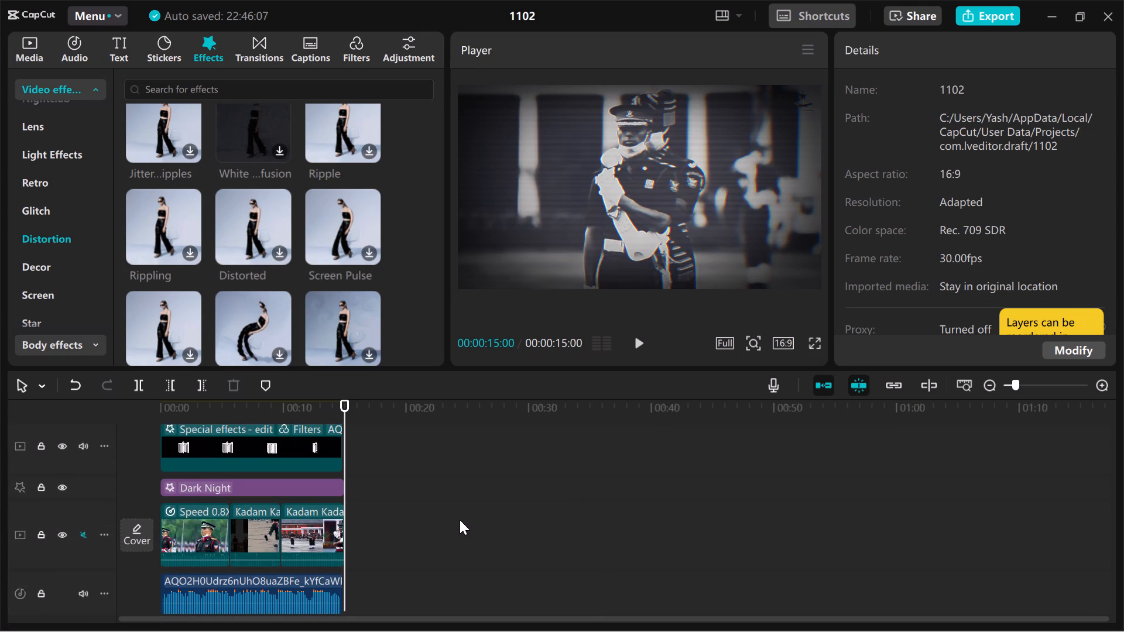
scroll(460, 520, up, 1)
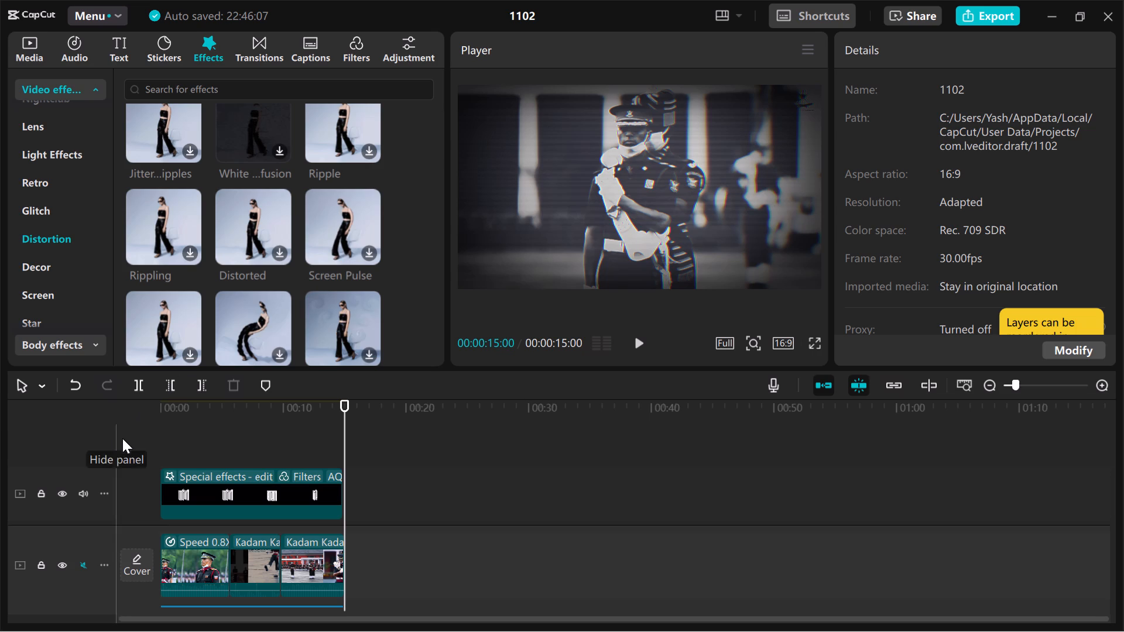
click(136, 443)
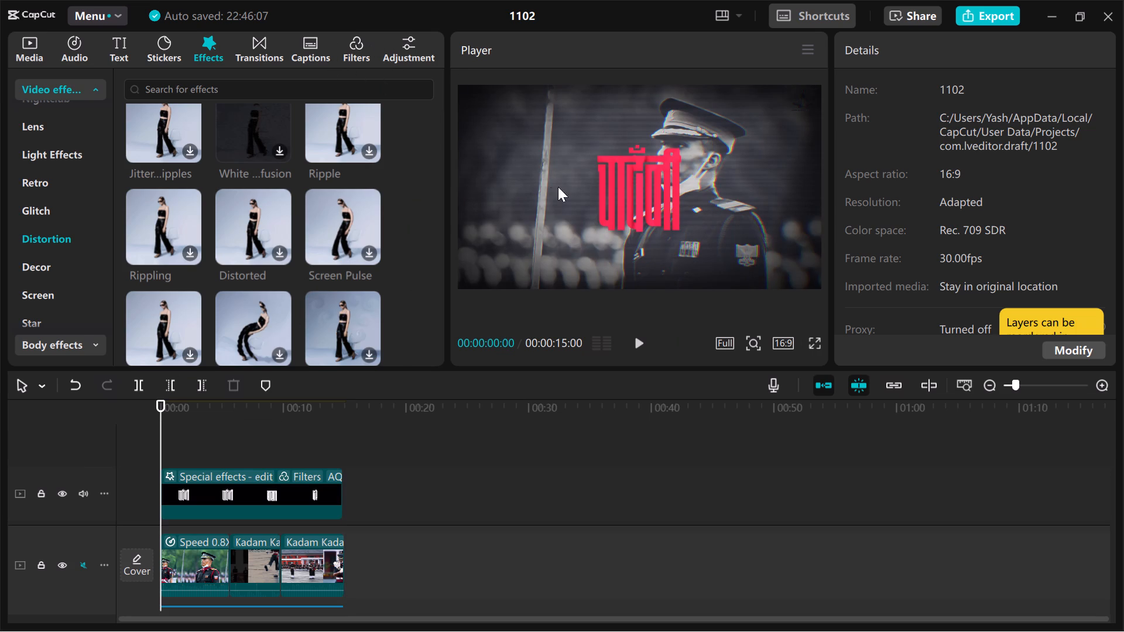
click(119, 47)
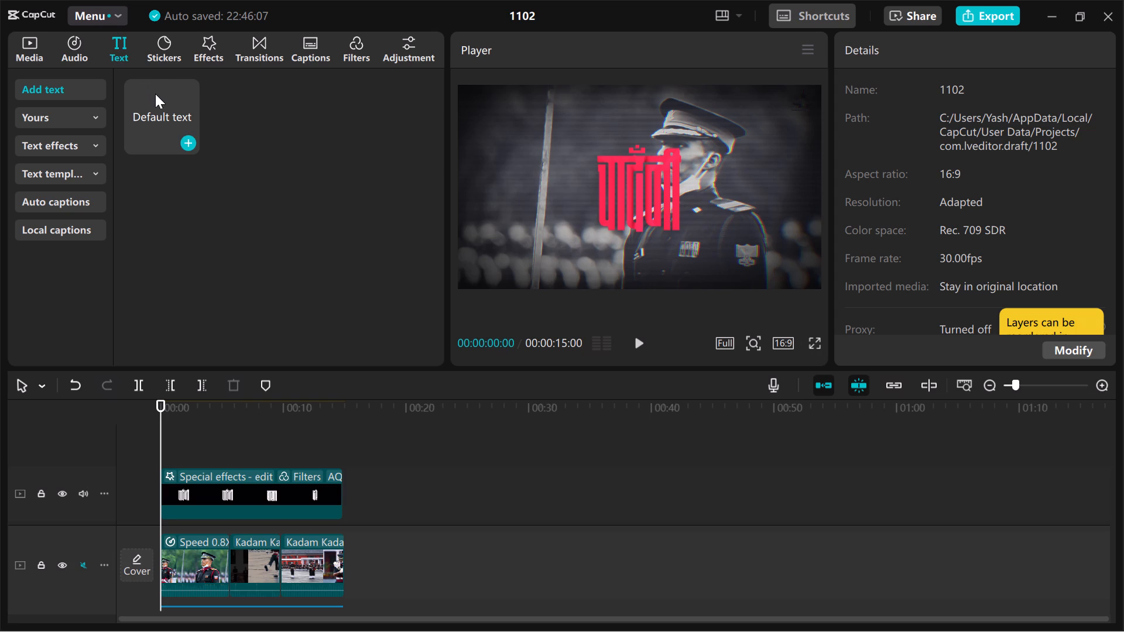
drag(154, 95, 168, 523)
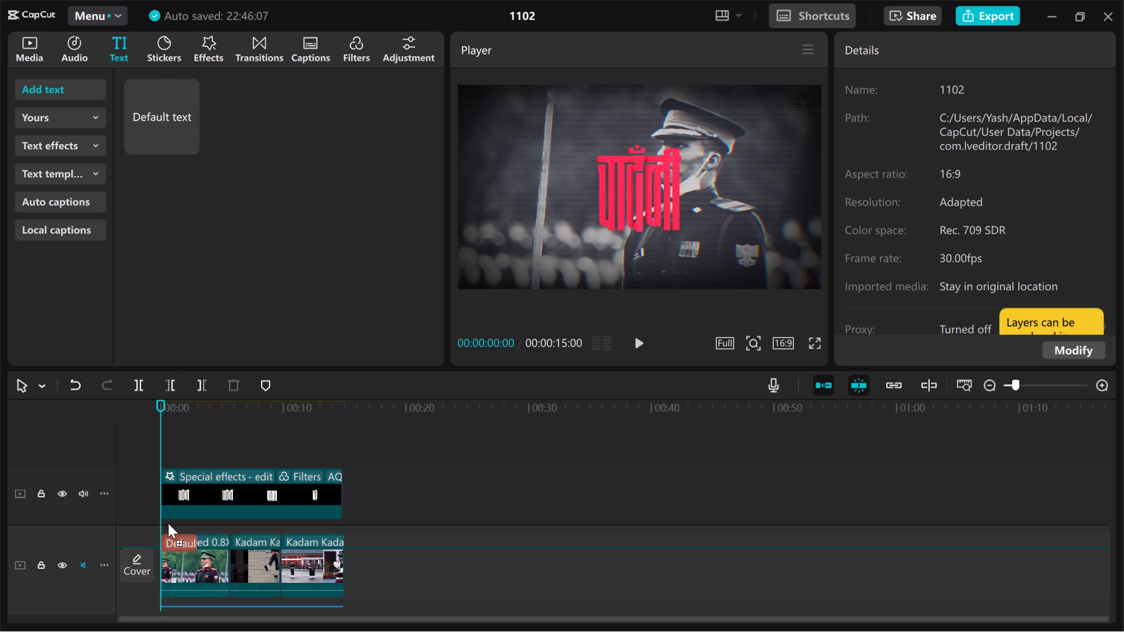
drag(168, 523, 160, 449)
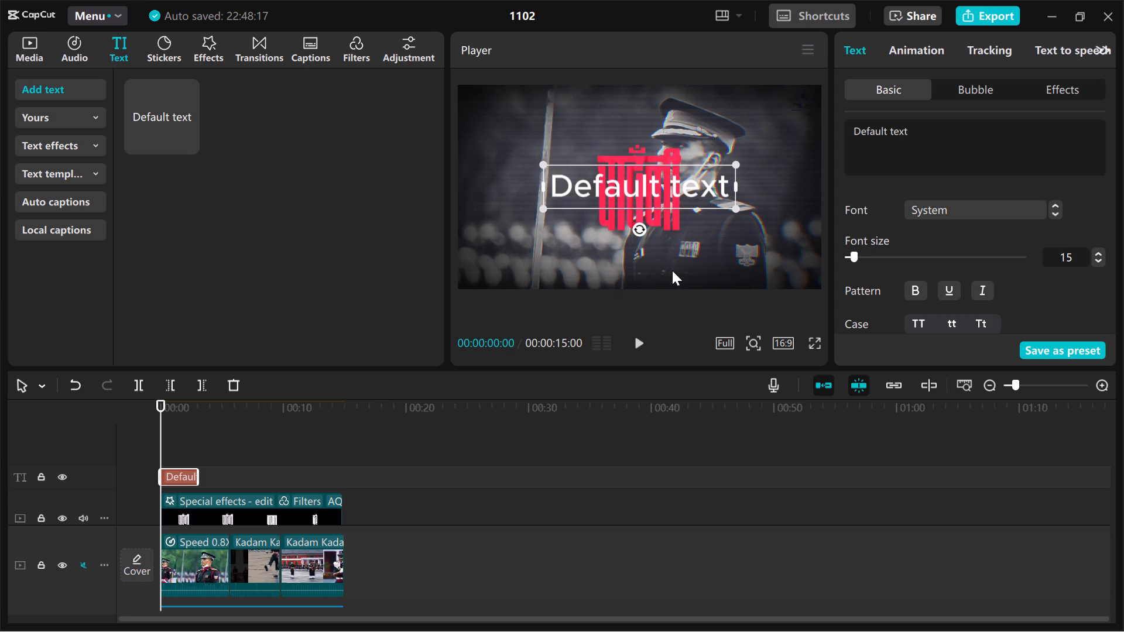
Replace the new text clip's default wording with P_P.
drag(917, 147, 854, 138)
drag(854, 138, 859, 133)
key(BackSpace)
key(BackSpace)
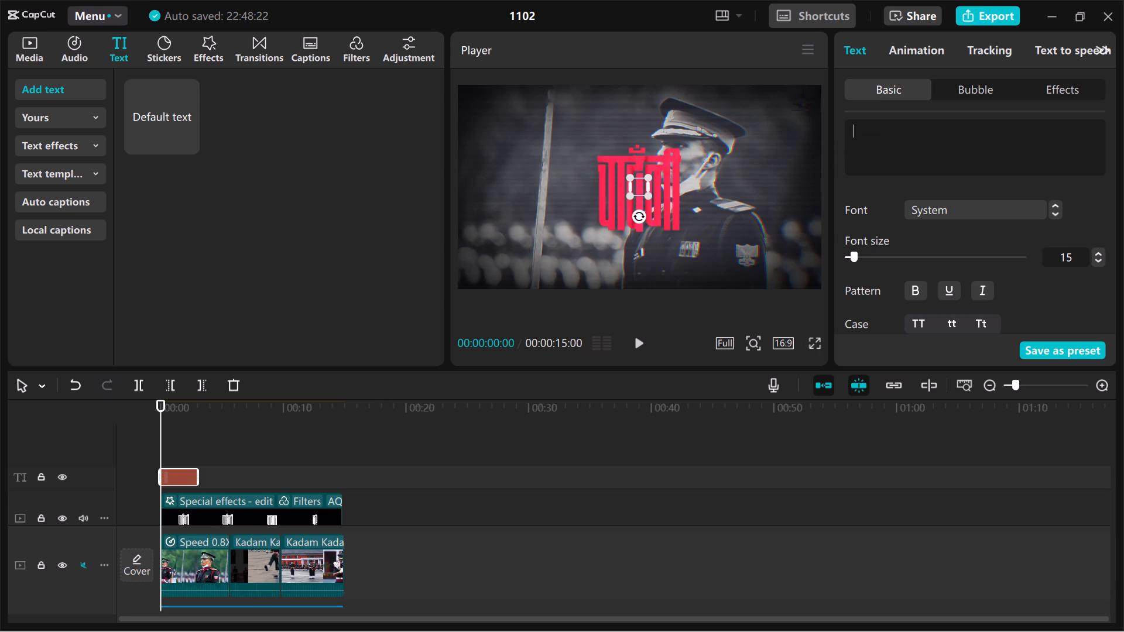
key(shift+p)
key(shift+underscore)
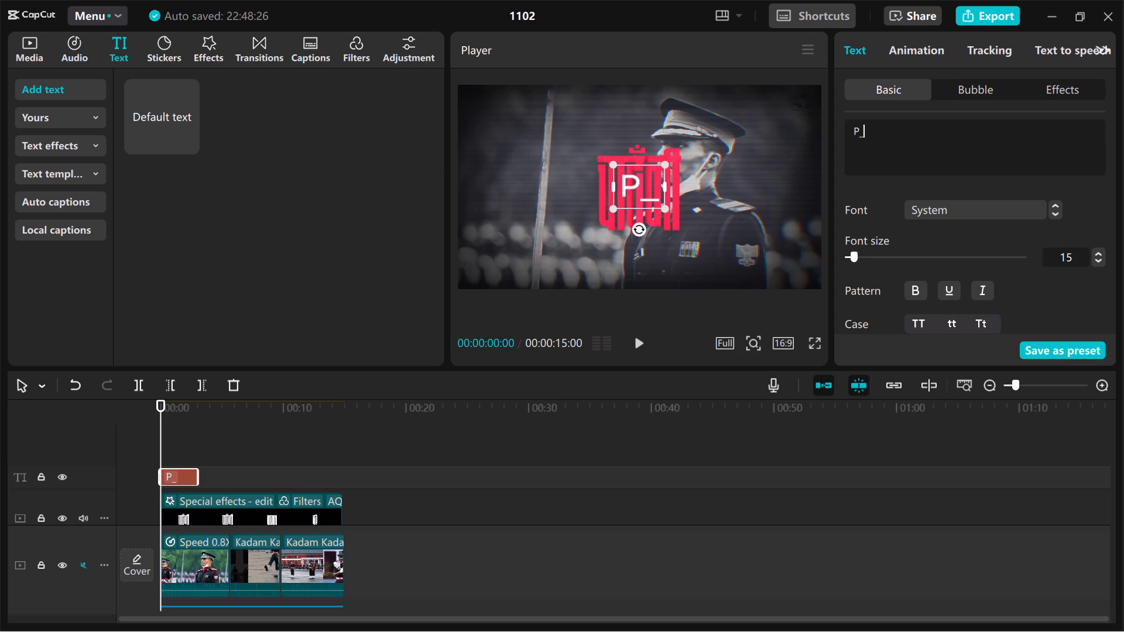
key(shift+underscore)
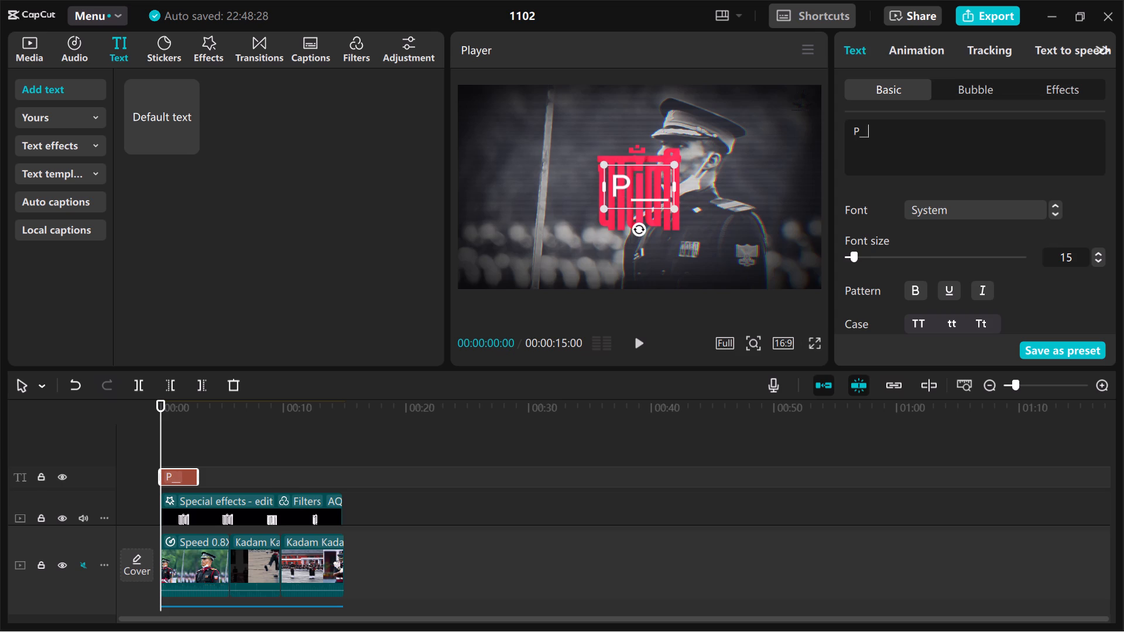
key(BackSpace)
key(shift+p)
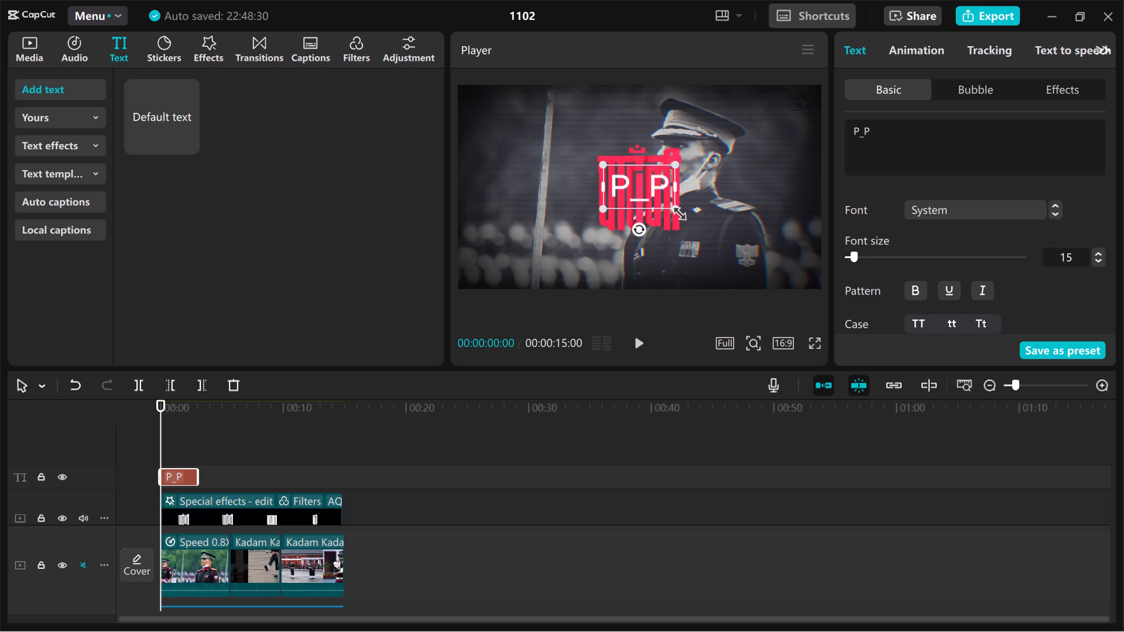
Scale the P_P text down to about half its size in the preview.
drag(676, 211, 653, 205)
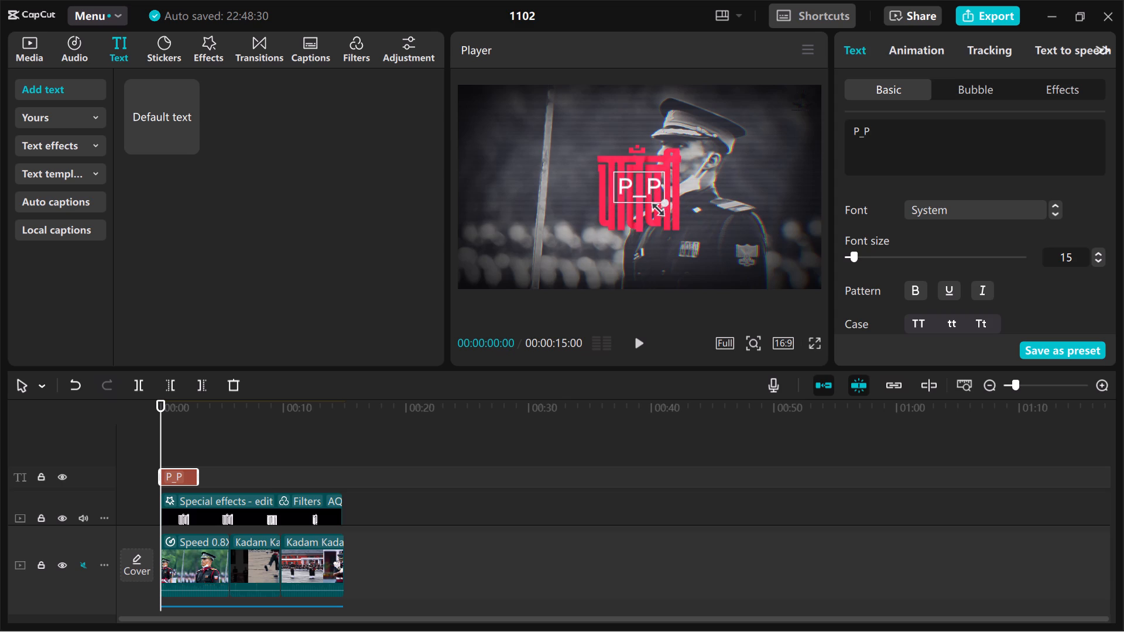
drag(653, 205, 639, 198)
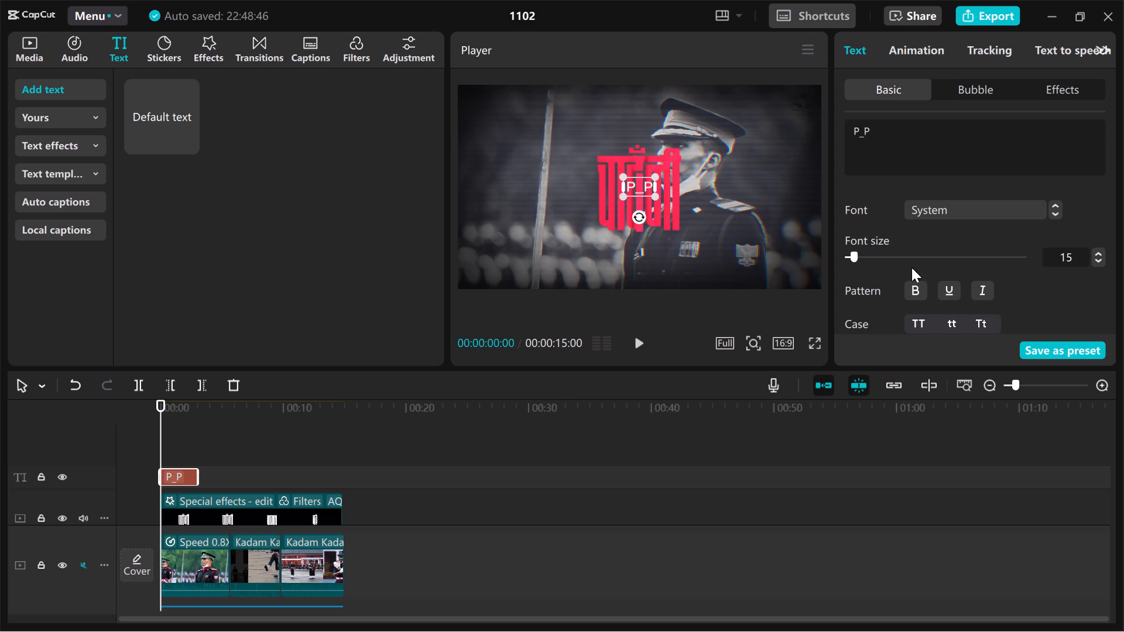
Set the P_P text colour to light grey C5BDBD.
scroll(911, 267, down, 1)
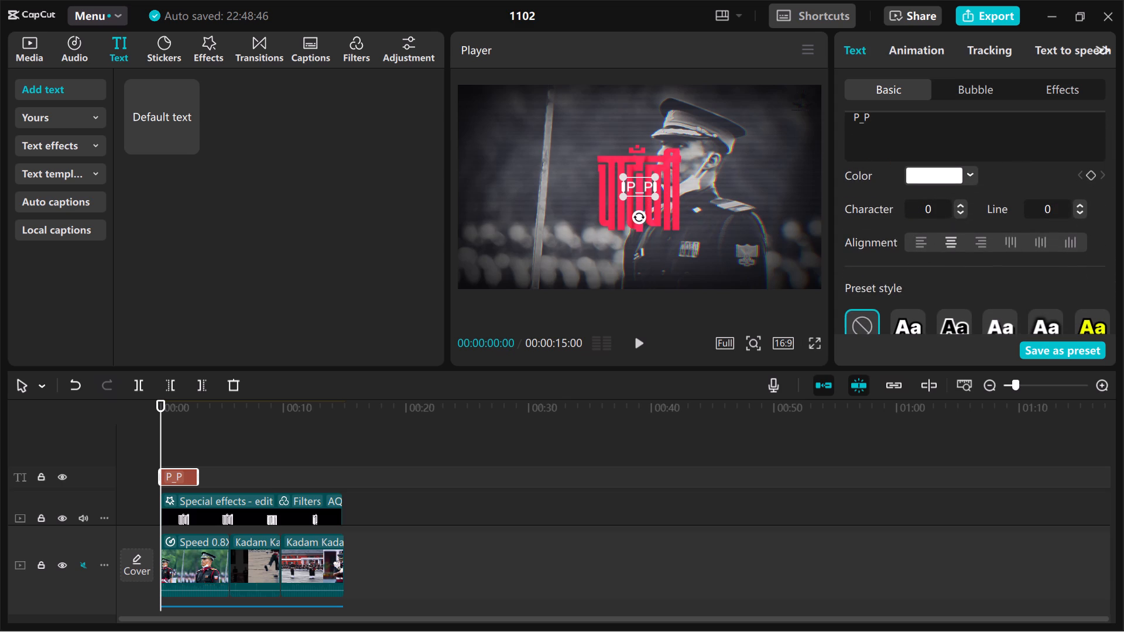
scroll(937, 277, down, 1)
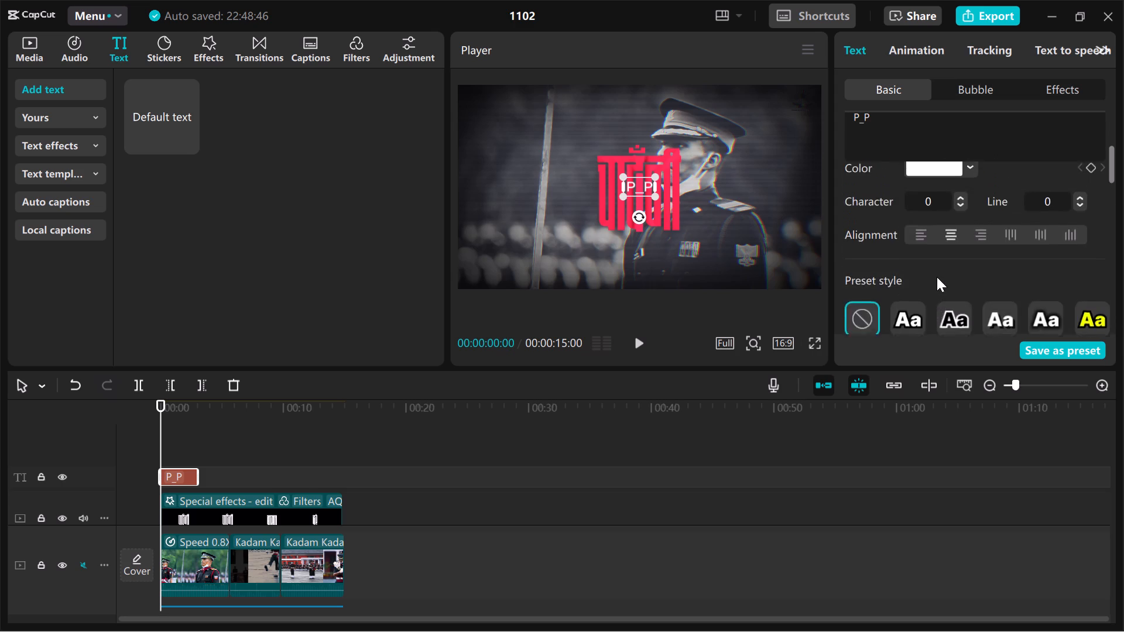
click(975, 256)
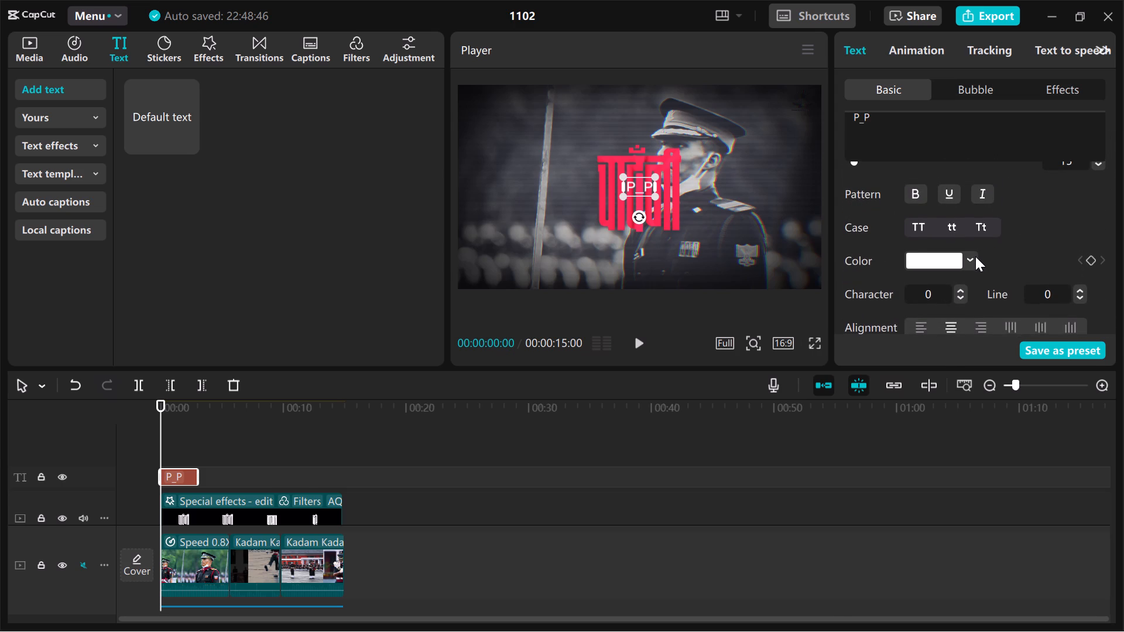
click(872, 308)
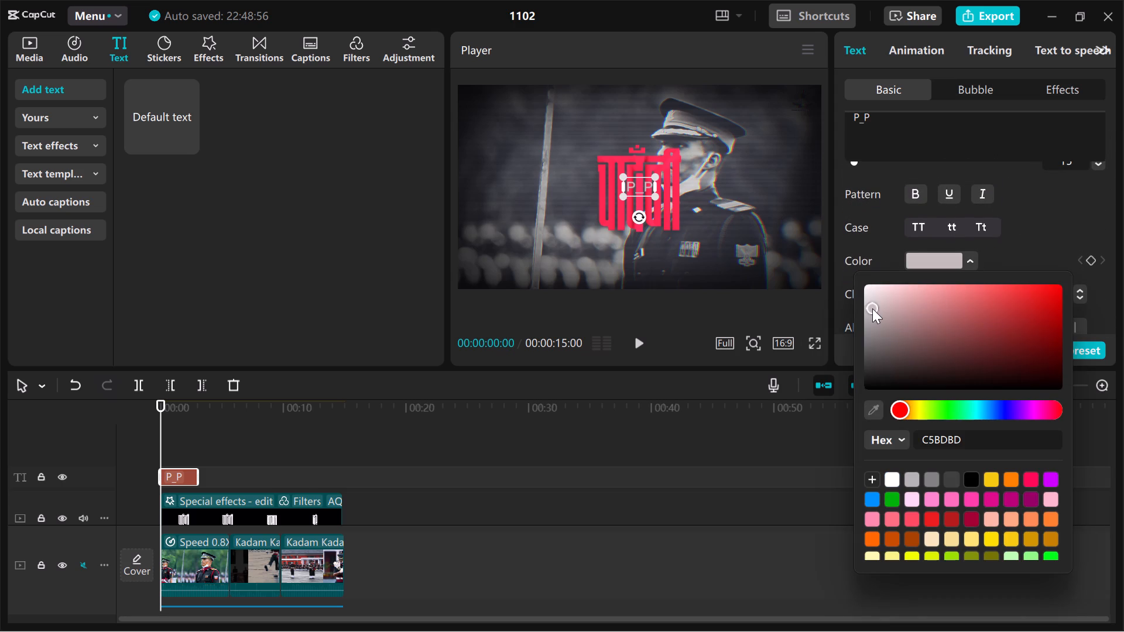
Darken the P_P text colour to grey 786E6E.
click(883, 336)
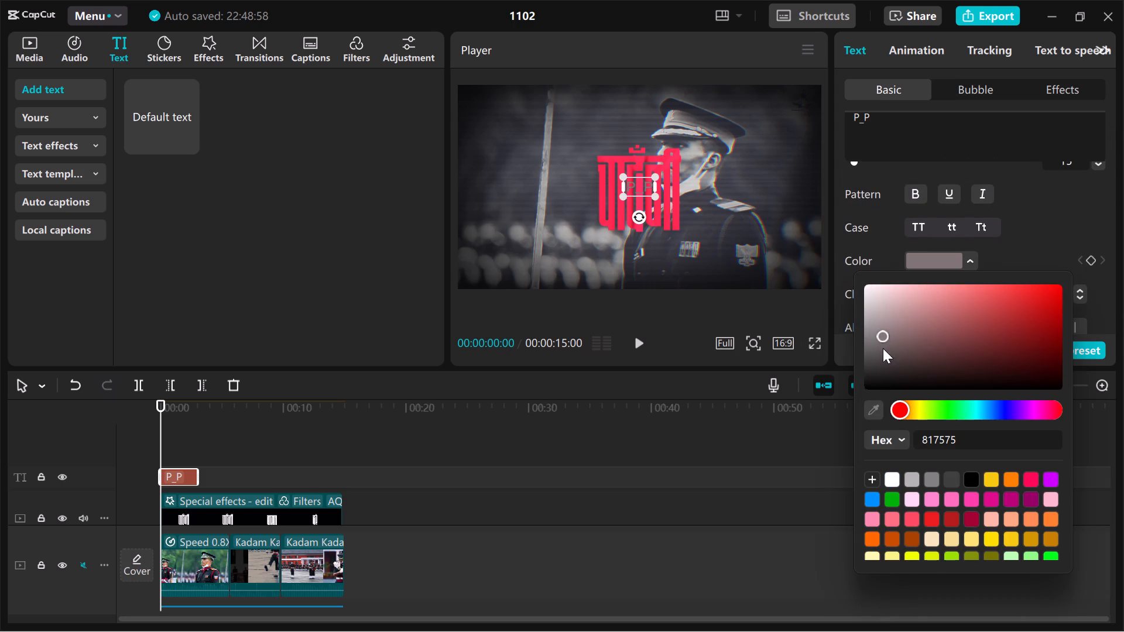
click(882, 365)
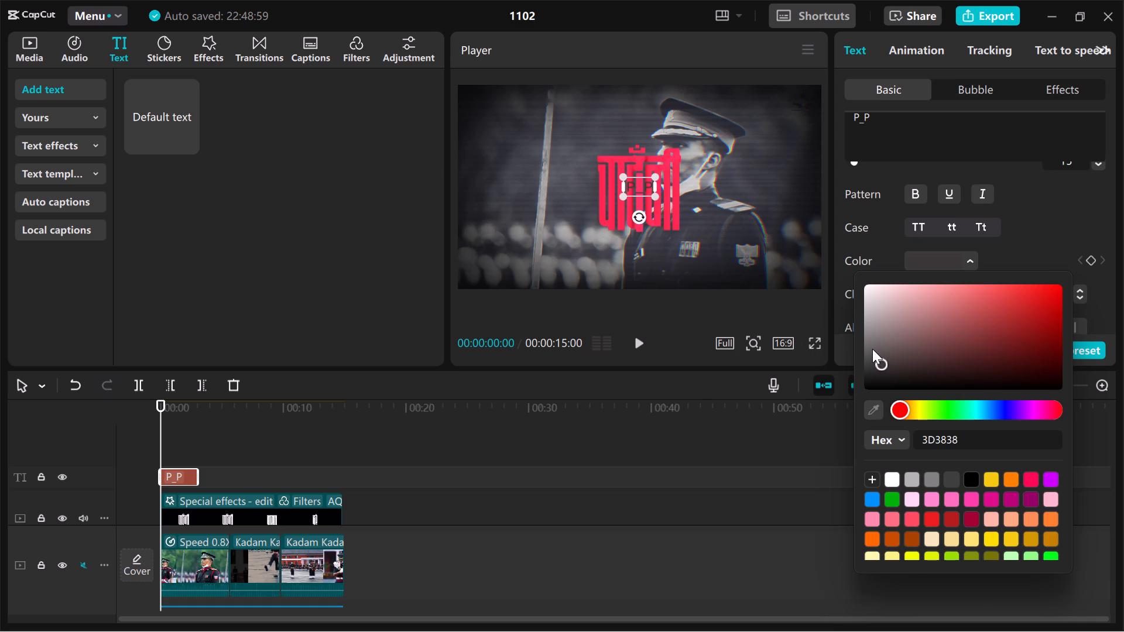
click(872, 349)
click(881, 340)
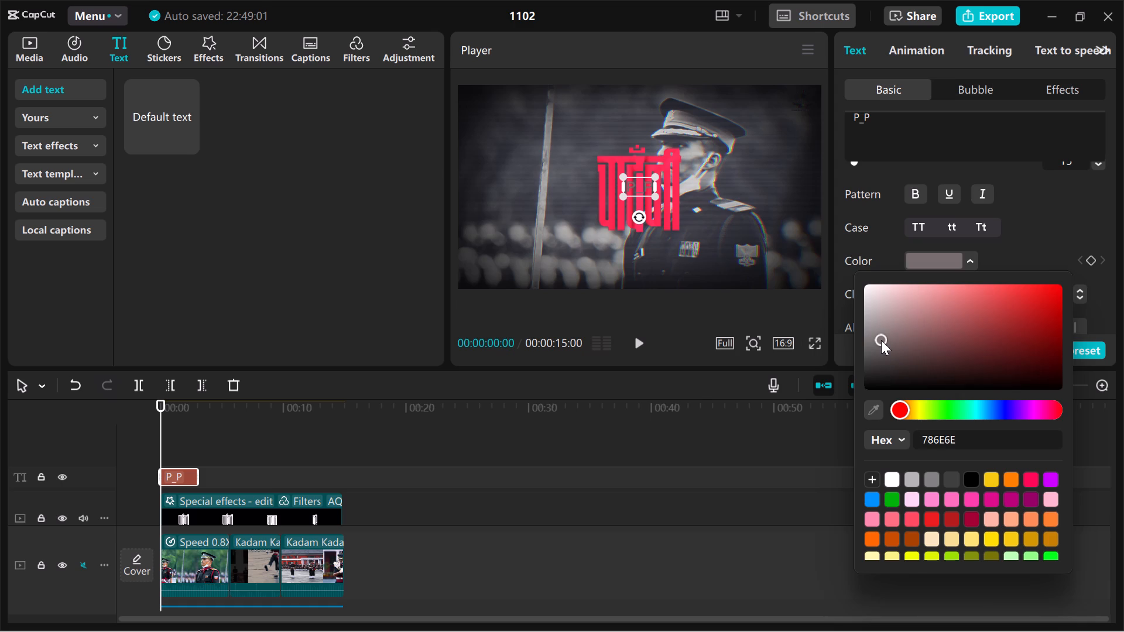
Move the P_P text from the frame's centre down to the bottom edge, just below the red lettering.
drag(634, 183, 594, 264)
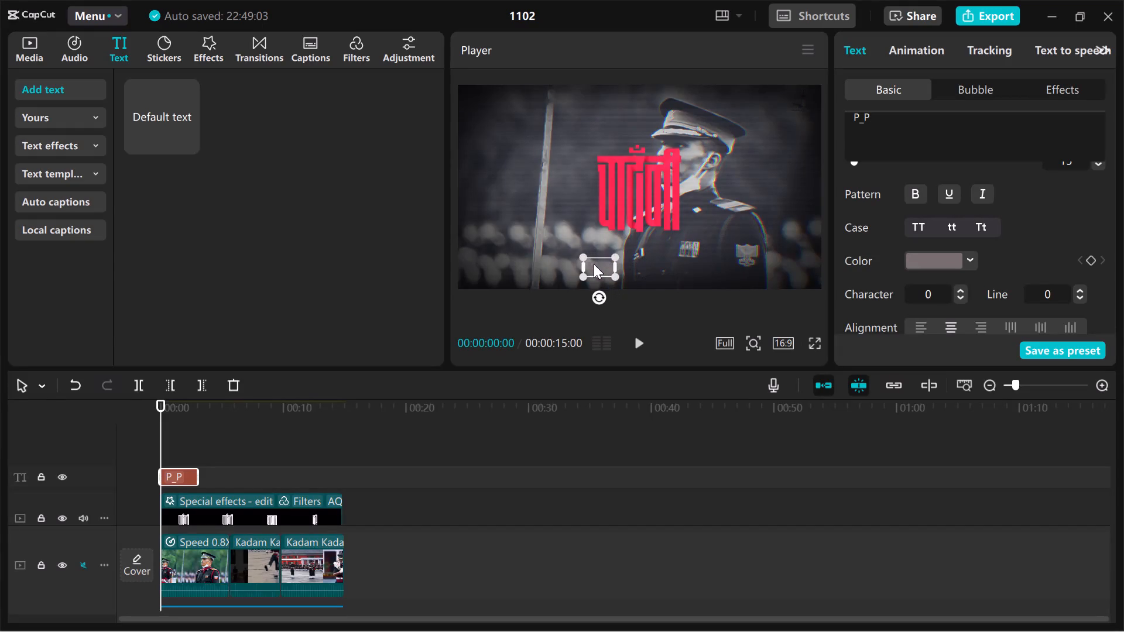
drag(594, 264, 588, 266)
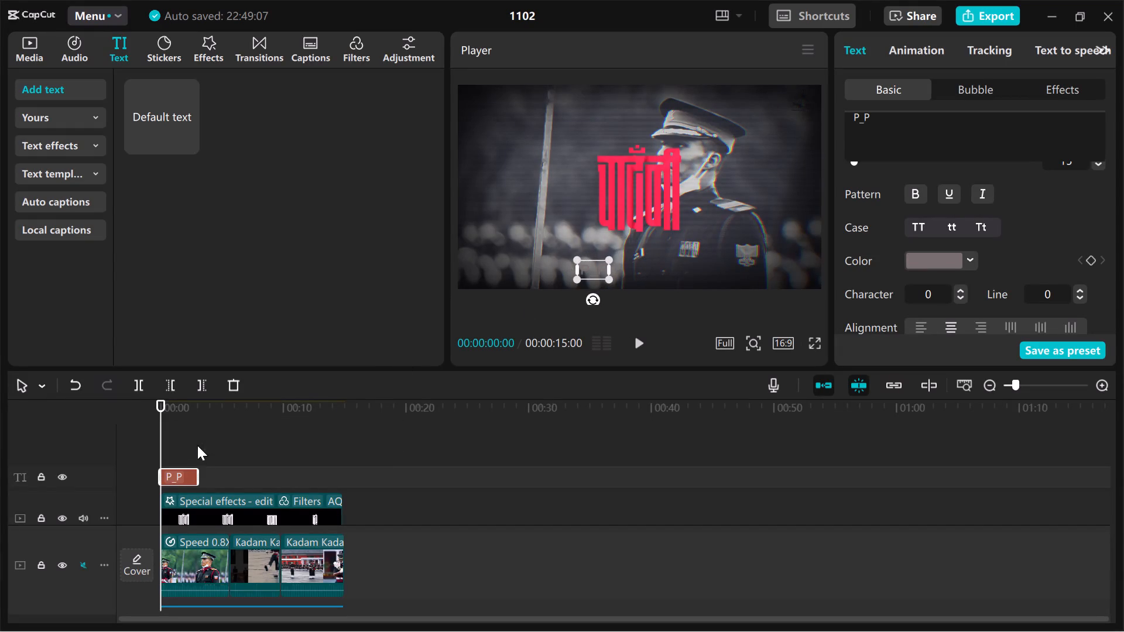
Extend the P_P clip's duration to match the text overlay clip below it, up to about 15 seconds.
drag(201, 478, 312, 487)
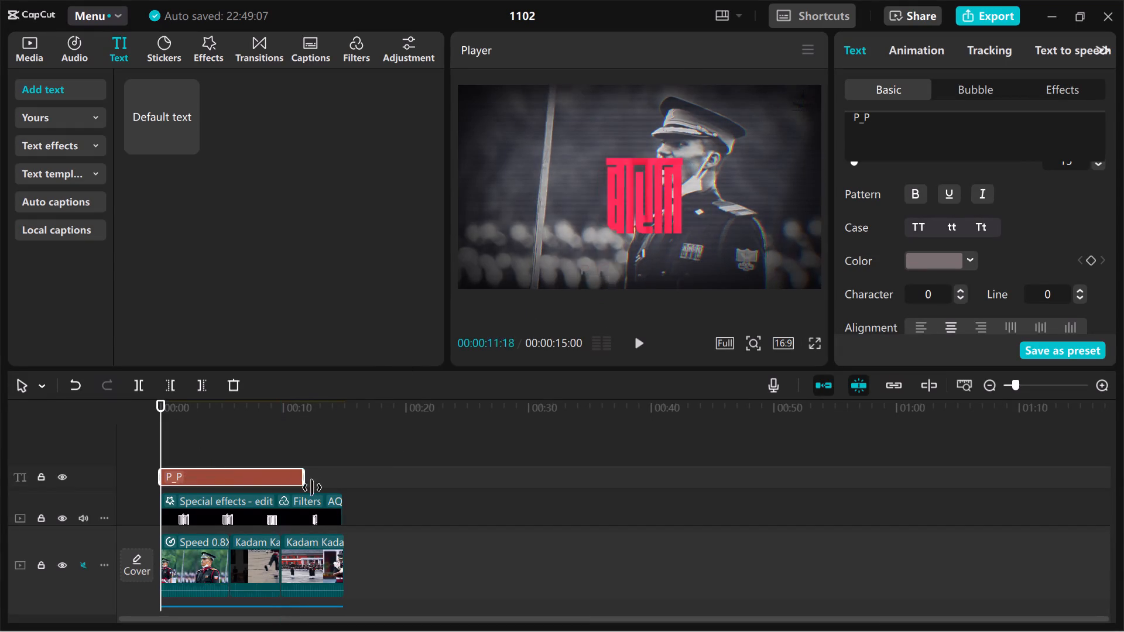
drag(312, 487, 338, 489)
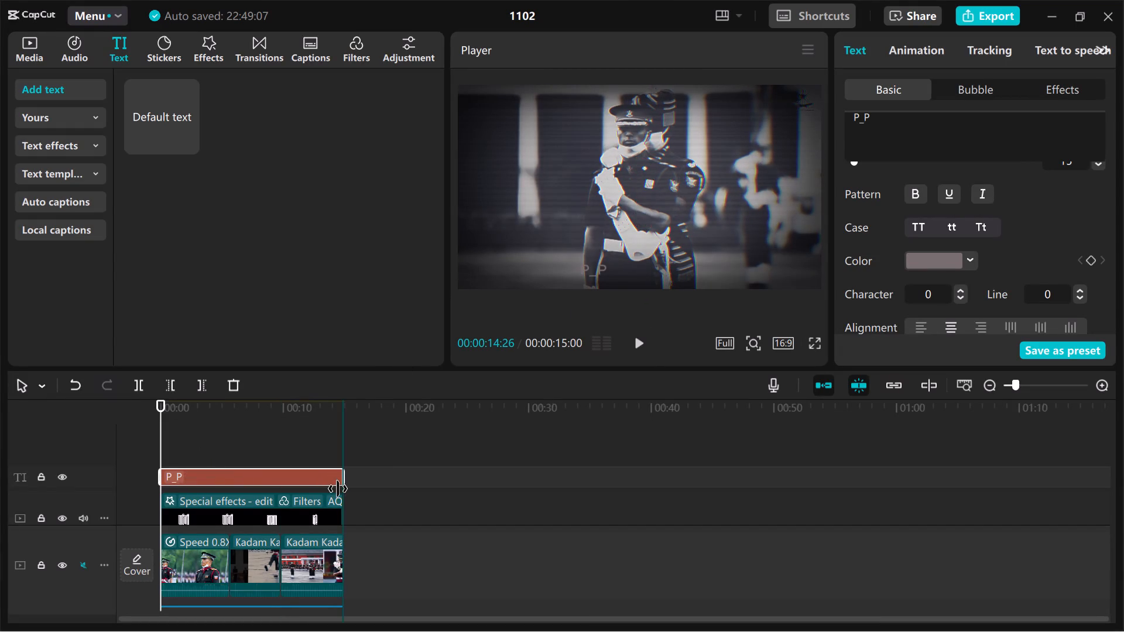
drag(338, 489, 338, 488)
Play the video from the start and review it in full-screen preview.
click(147, 452)
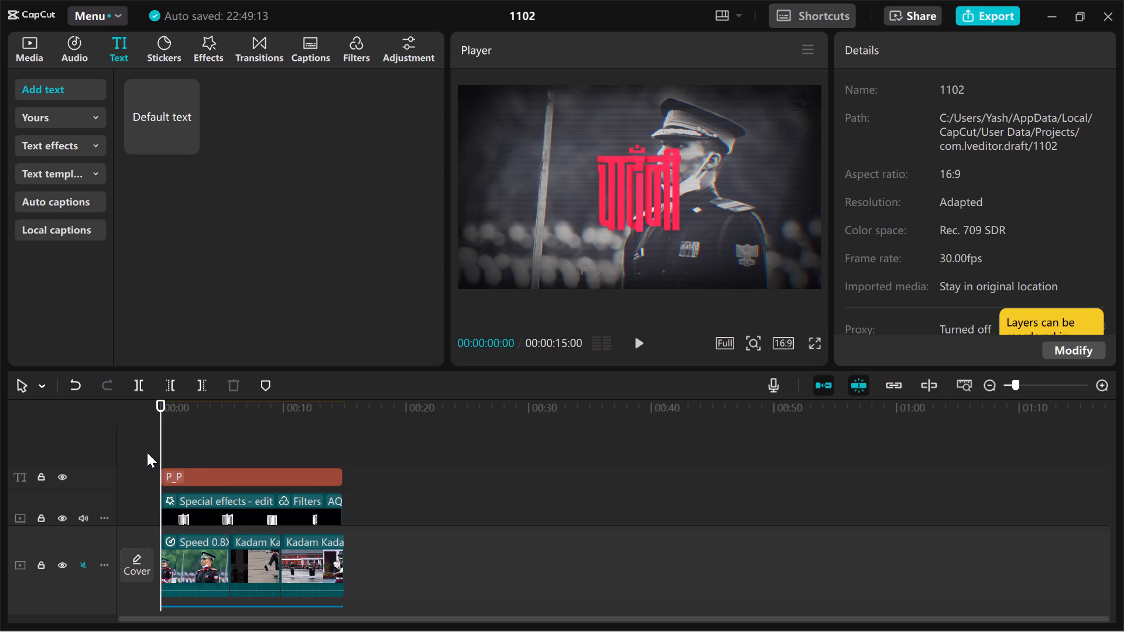
key(space)
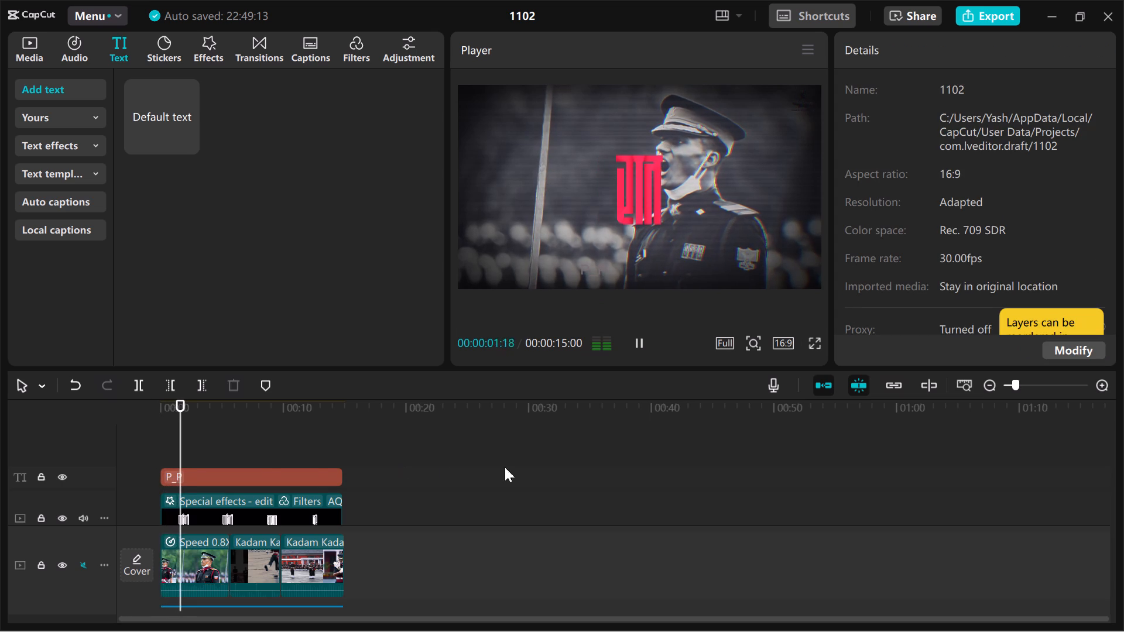
click(817, 344)
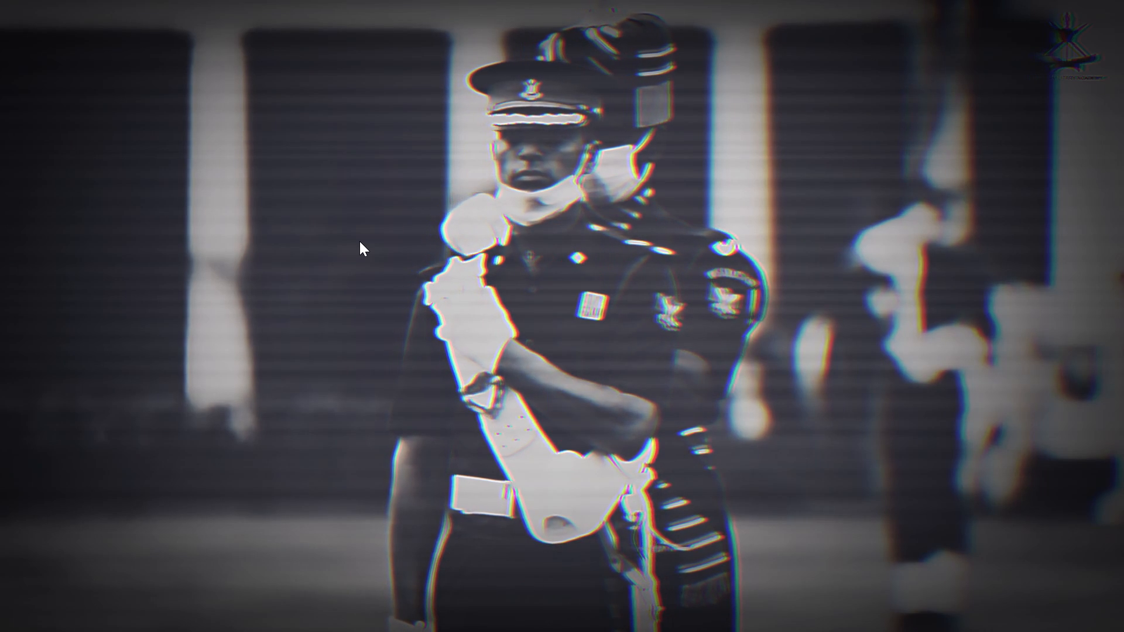
double_click(745, 211)
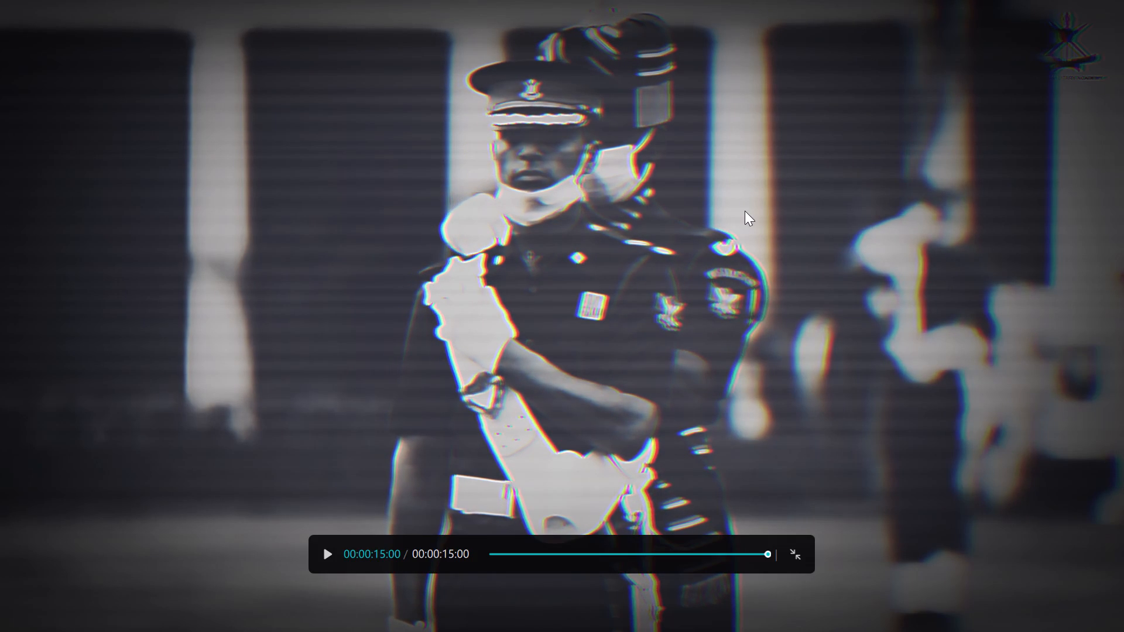
click(796, 557)
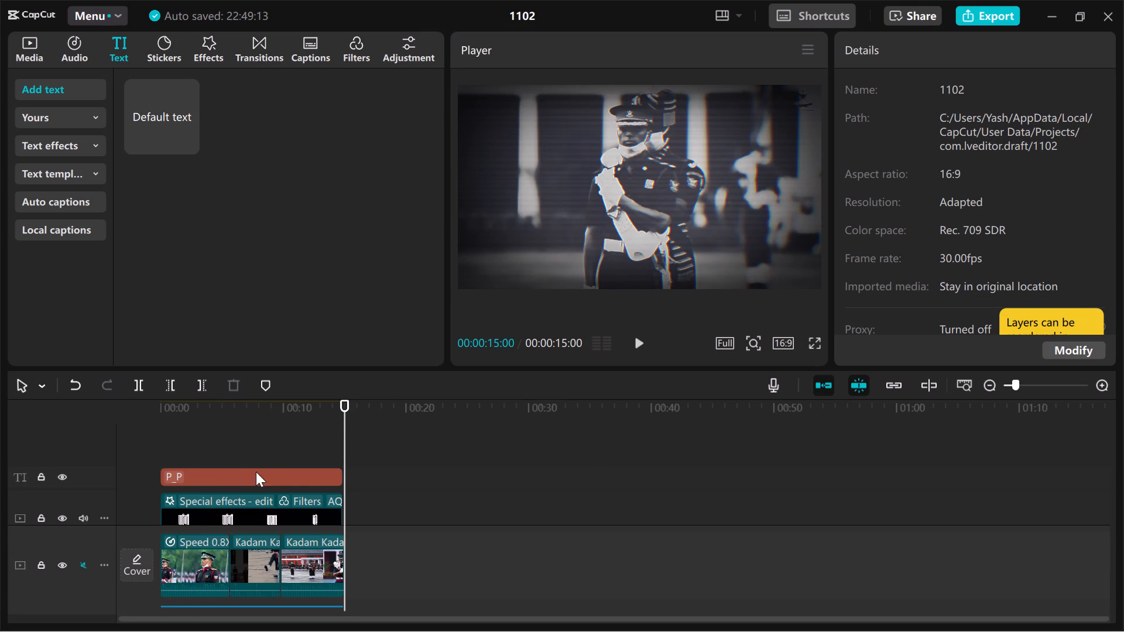
Extend the end of the P_P clip to the very end of the video at 00:00:15:00.
click(318, 473)
click(342, 478)
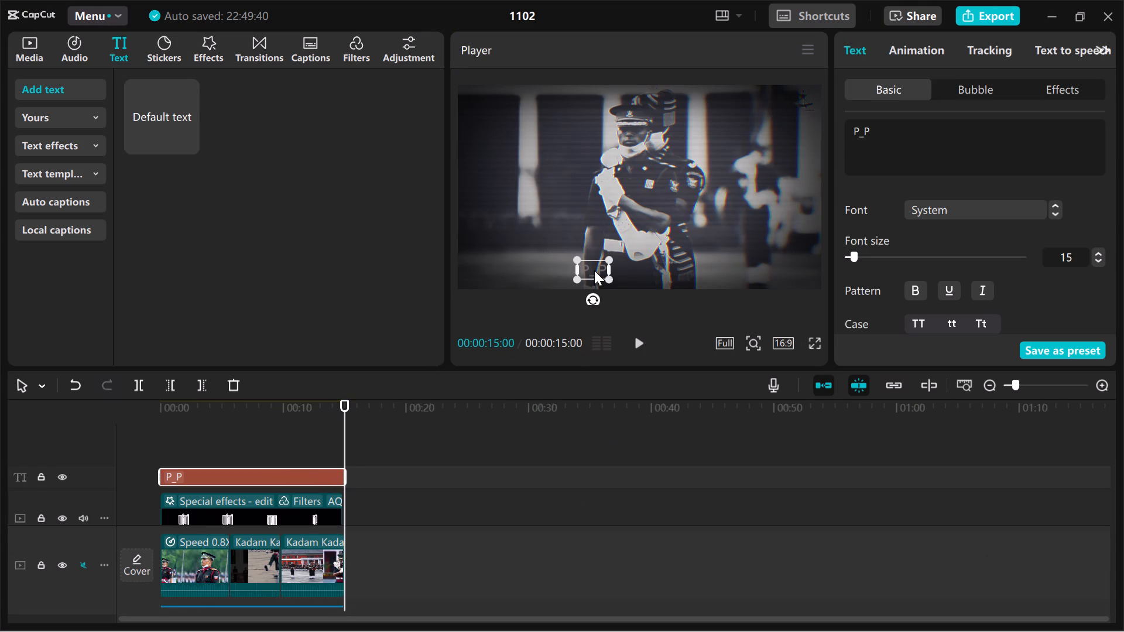
Shrink the P_P text slightly and place it in the lower-left corner of the video frame.
drag(594, 270, 511, 267)
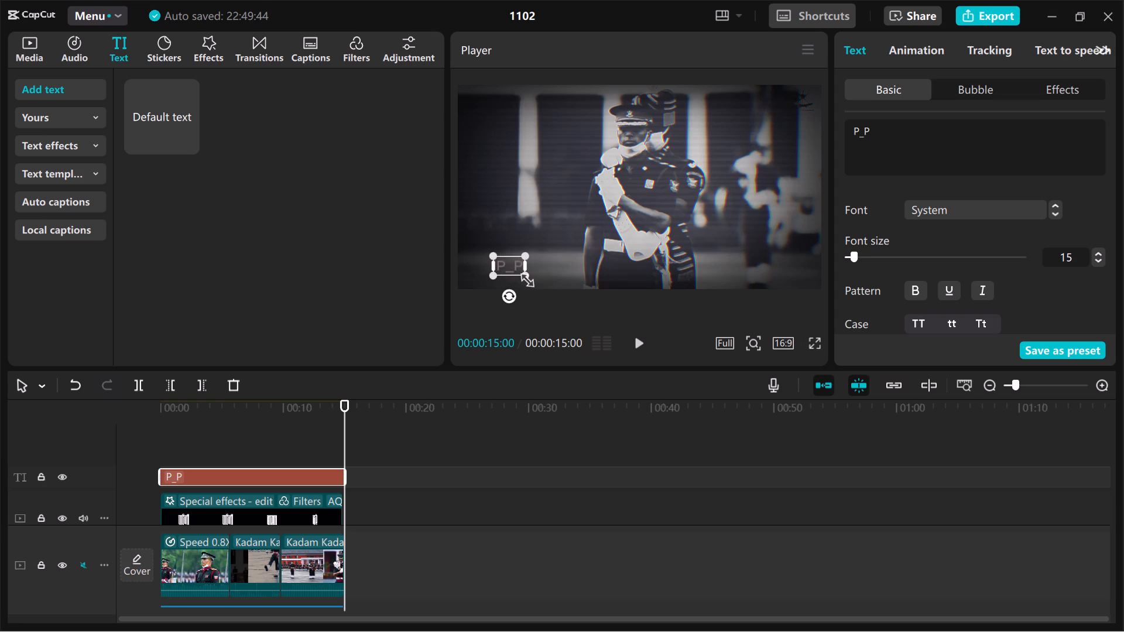
drag(523, 272, 517, 270)
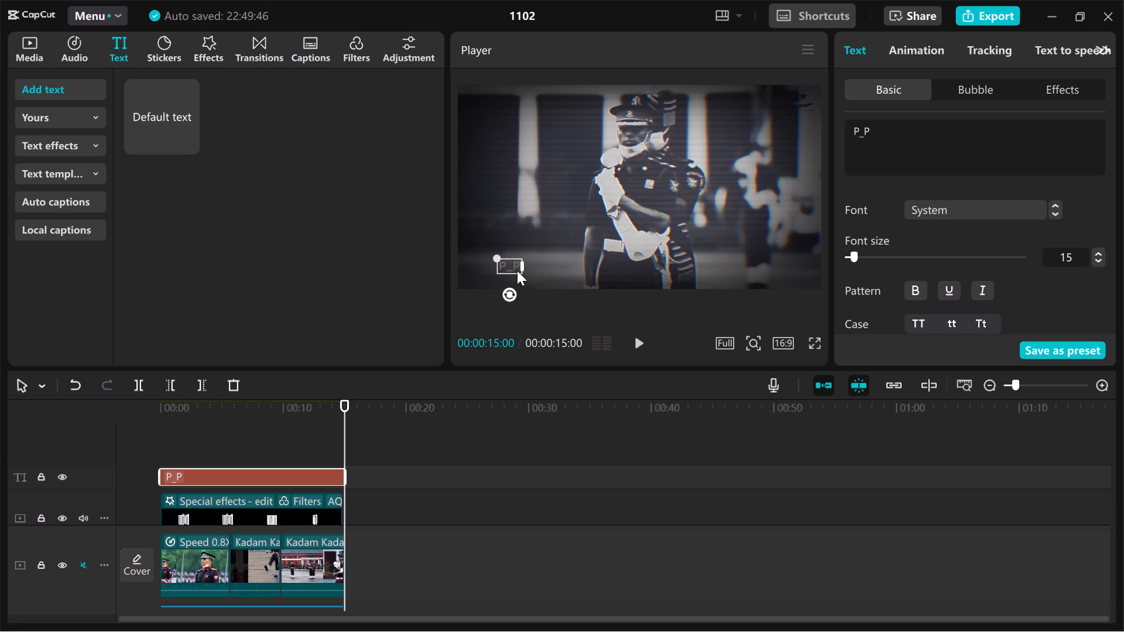
click(512, 265)
drag(512, 265, 512, 279)
drag(512, 279, 502, 279)
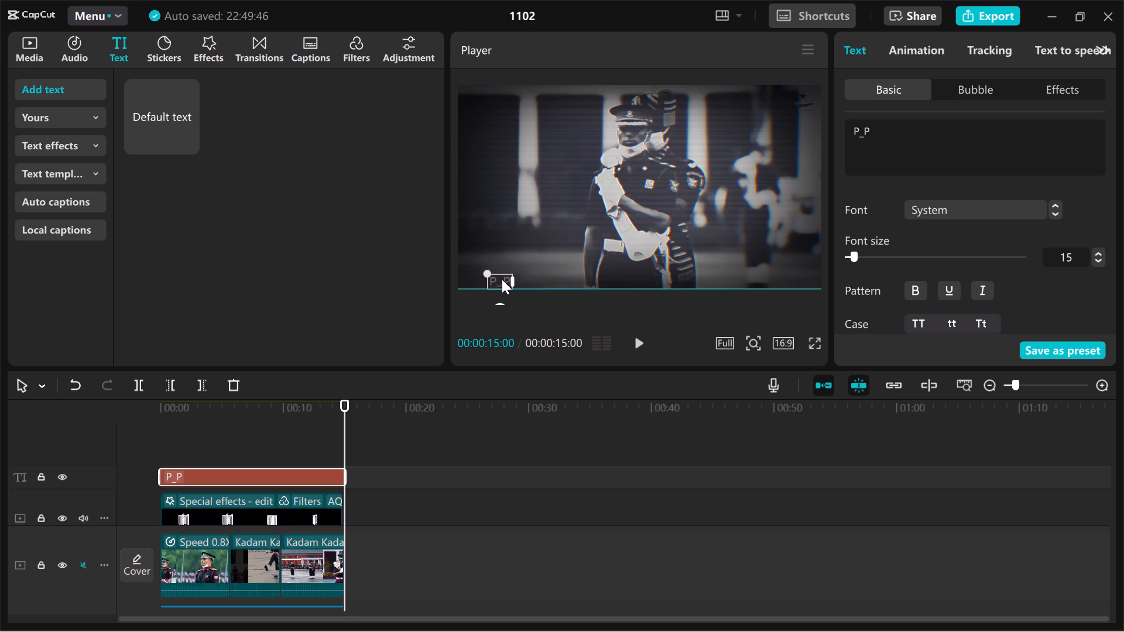
drag(502, 279, 506, 272)
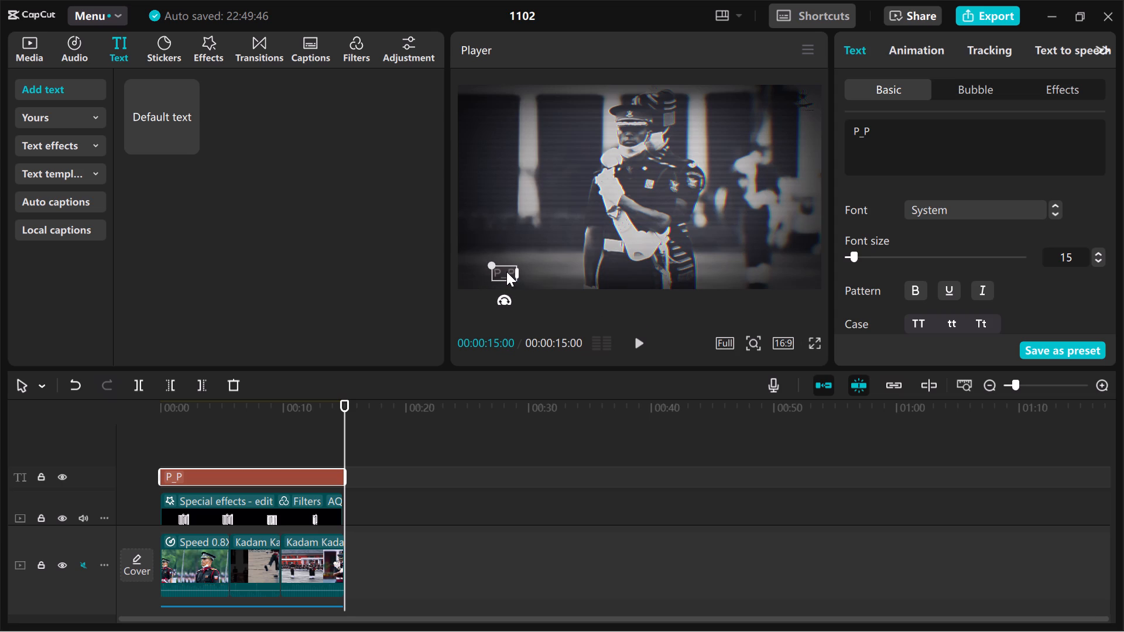
Play the video from the start in full-screen preview to check how the P_P text looks over the shots.
click(152, 466)
click(152, 466)
click(138, 445)
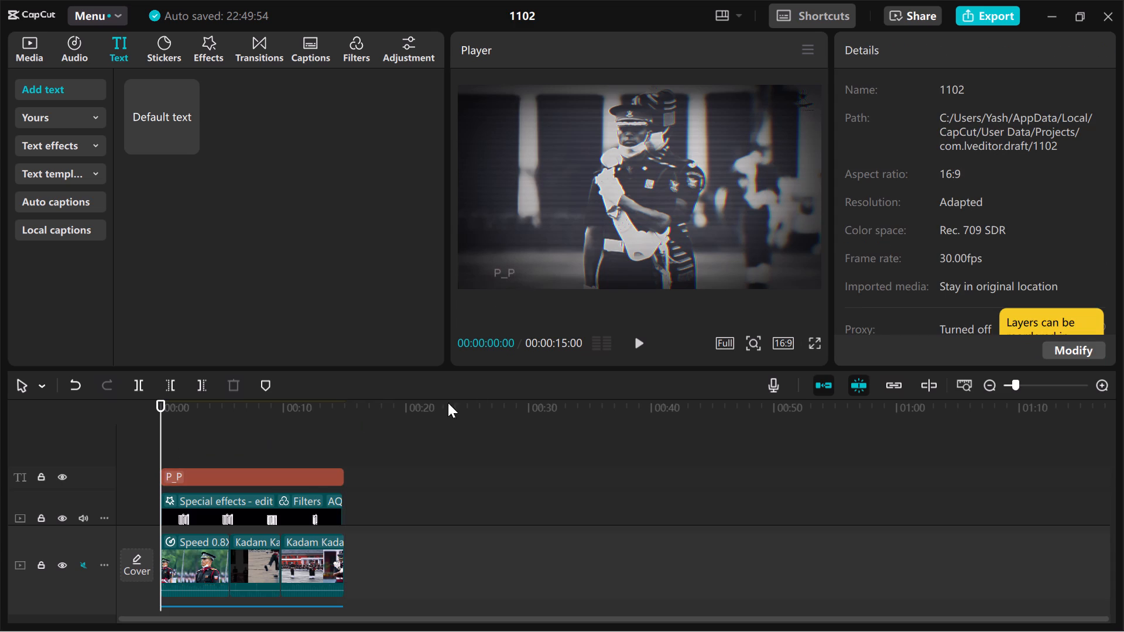
click(816, 344)
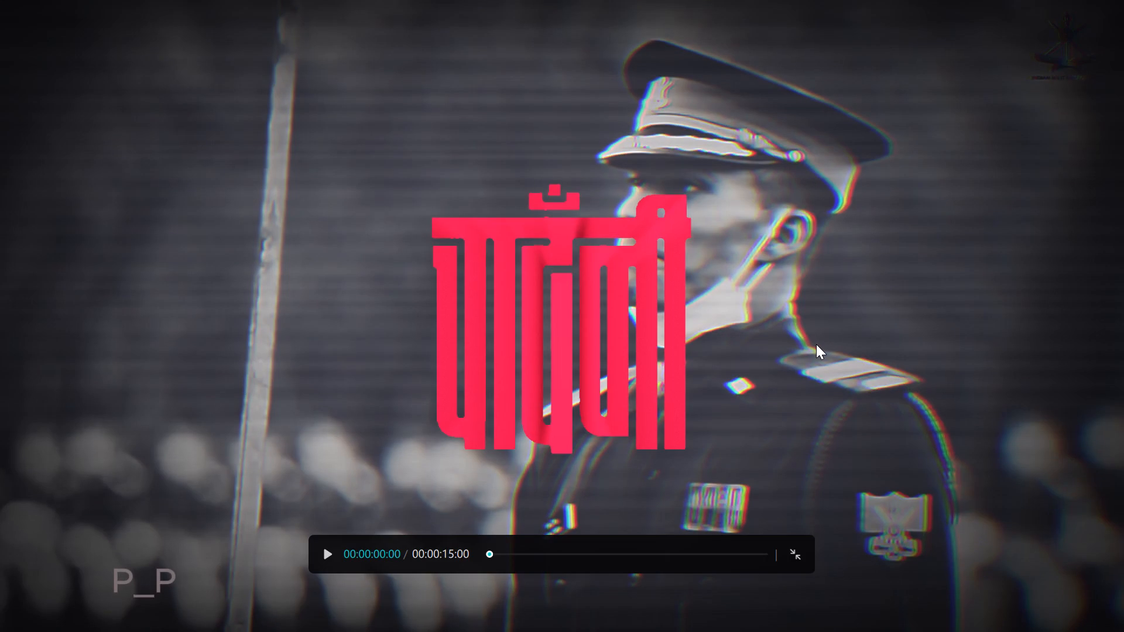
key(space)
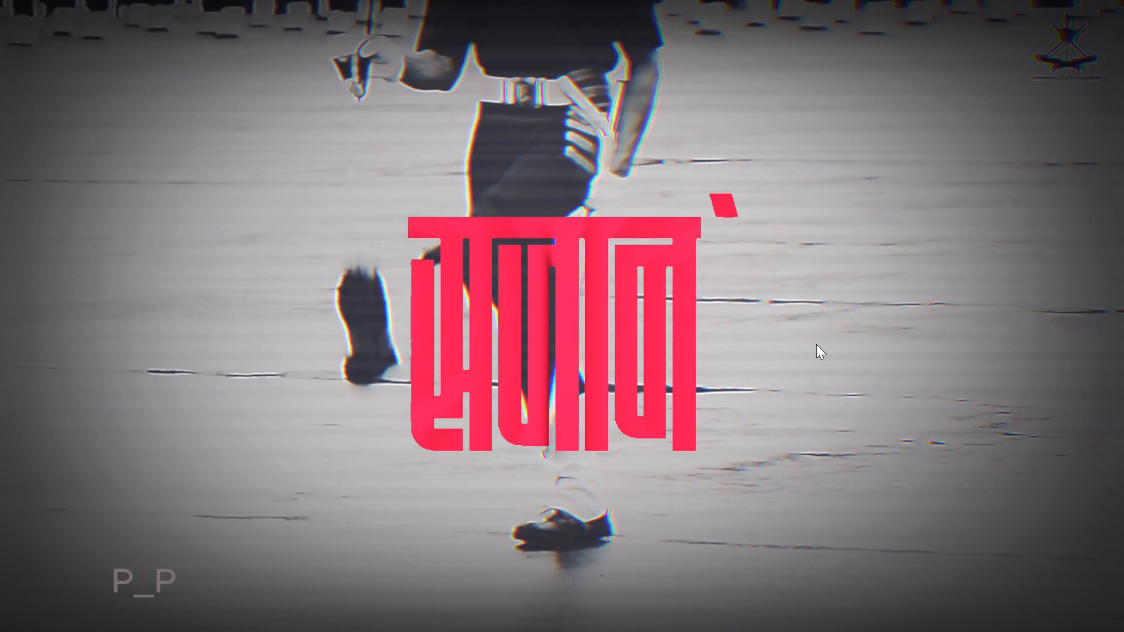
key(space)
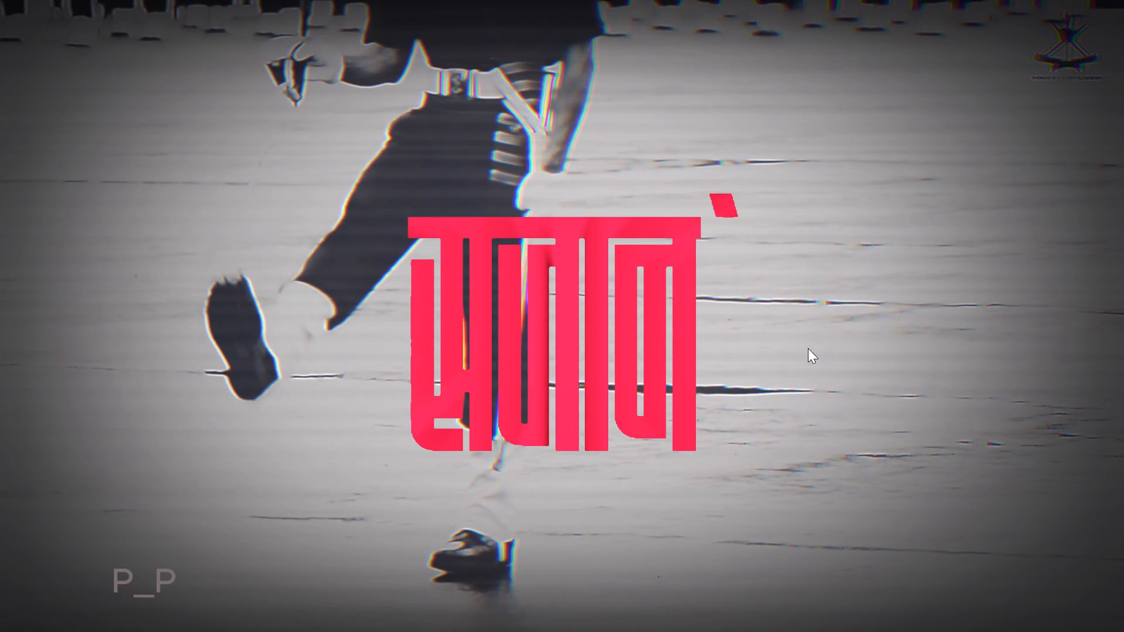
click(146, 584)
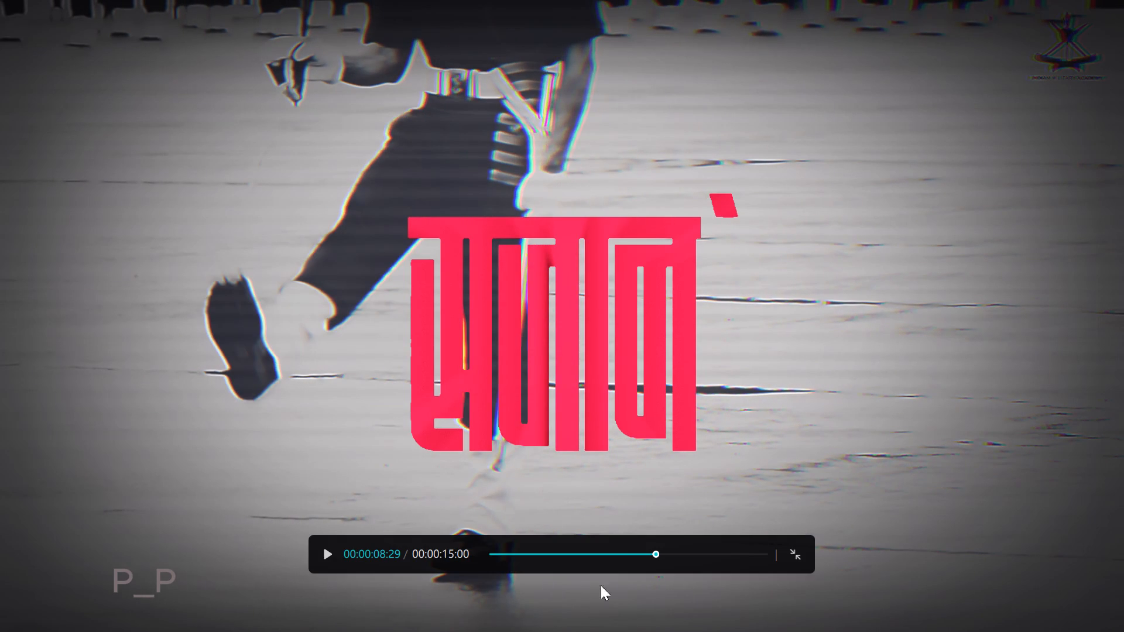
click(798, 550)
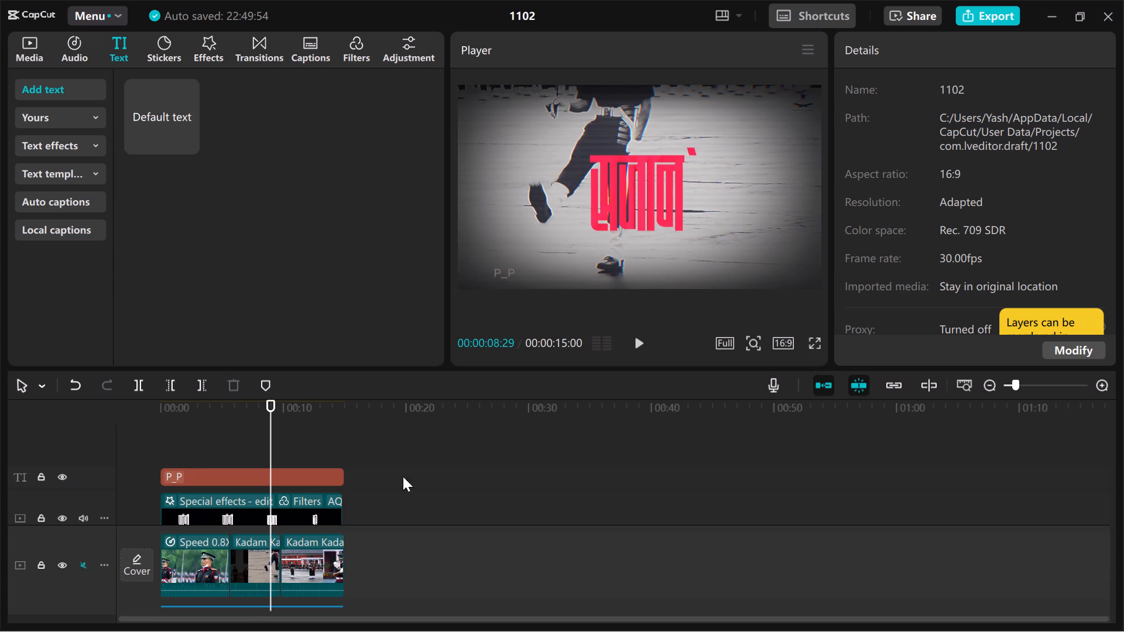
Remove the underscore from the P_P text so it reads PP.
click(217, 475)
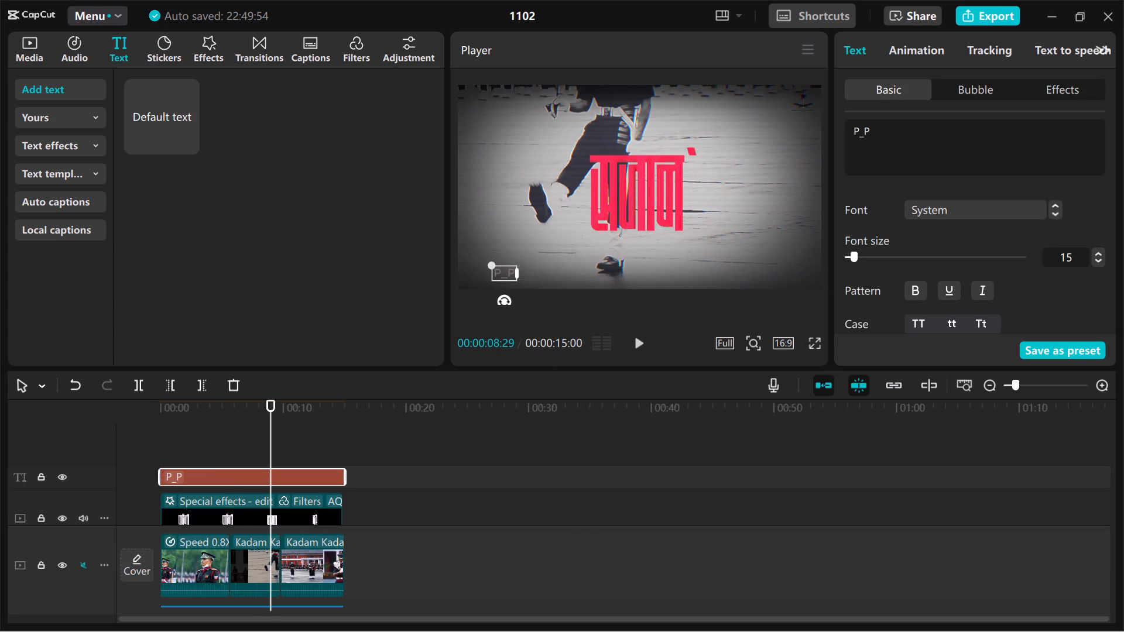
click(862, 131)
key(BackSpace)
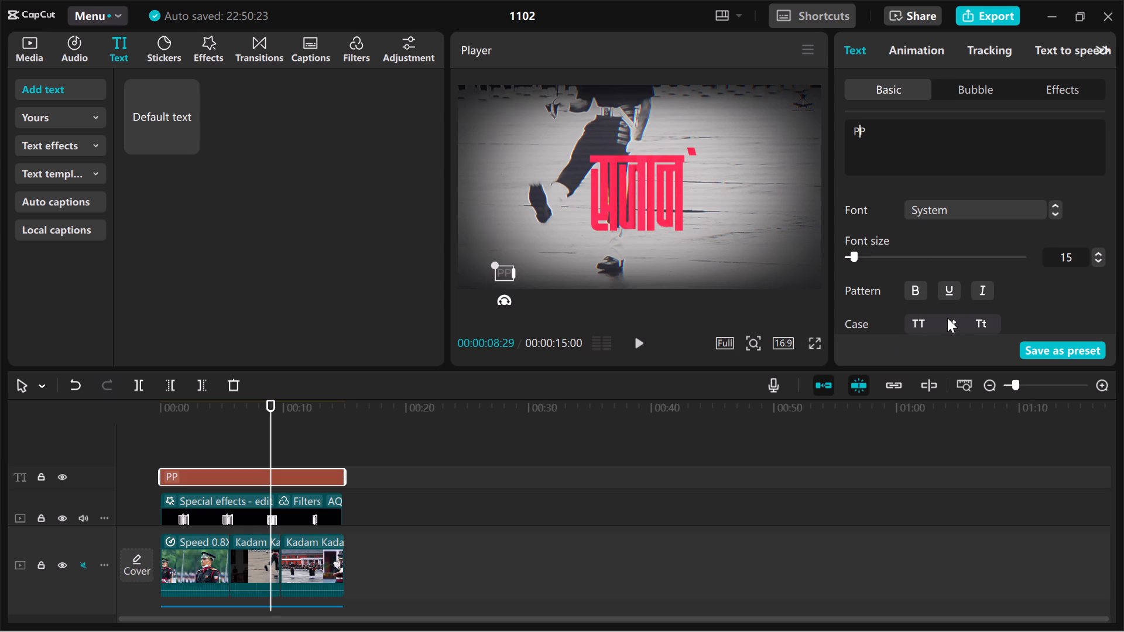
Set the PP text colour to dark grey 555252.
scroll(927, 296, down, 1)
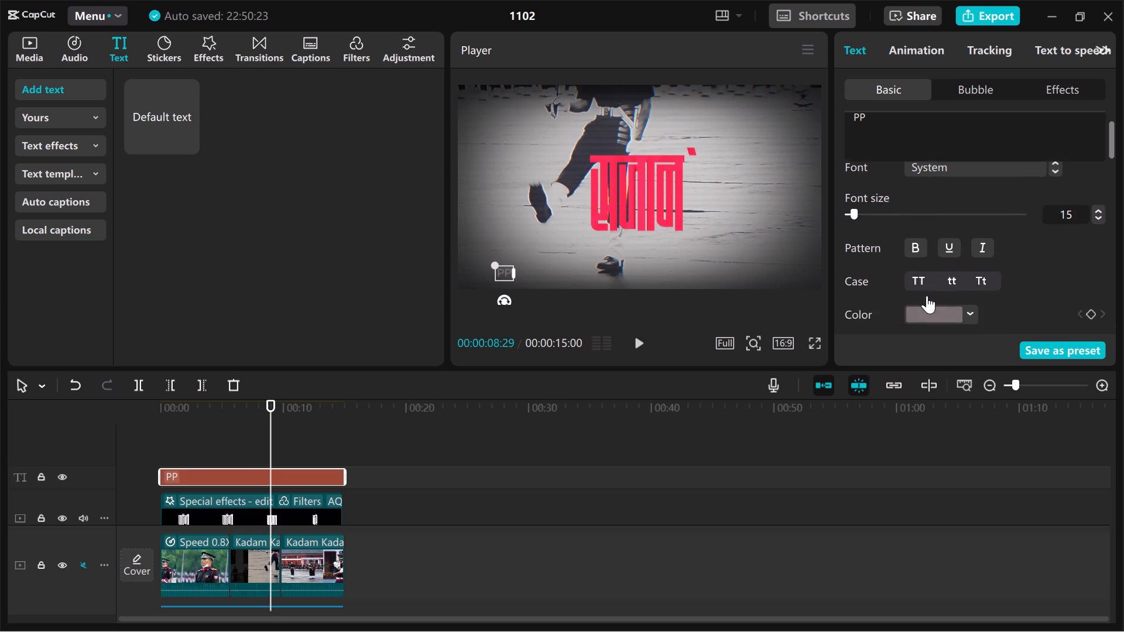
scroll(927, 296, down, 1)
click(927, 296)
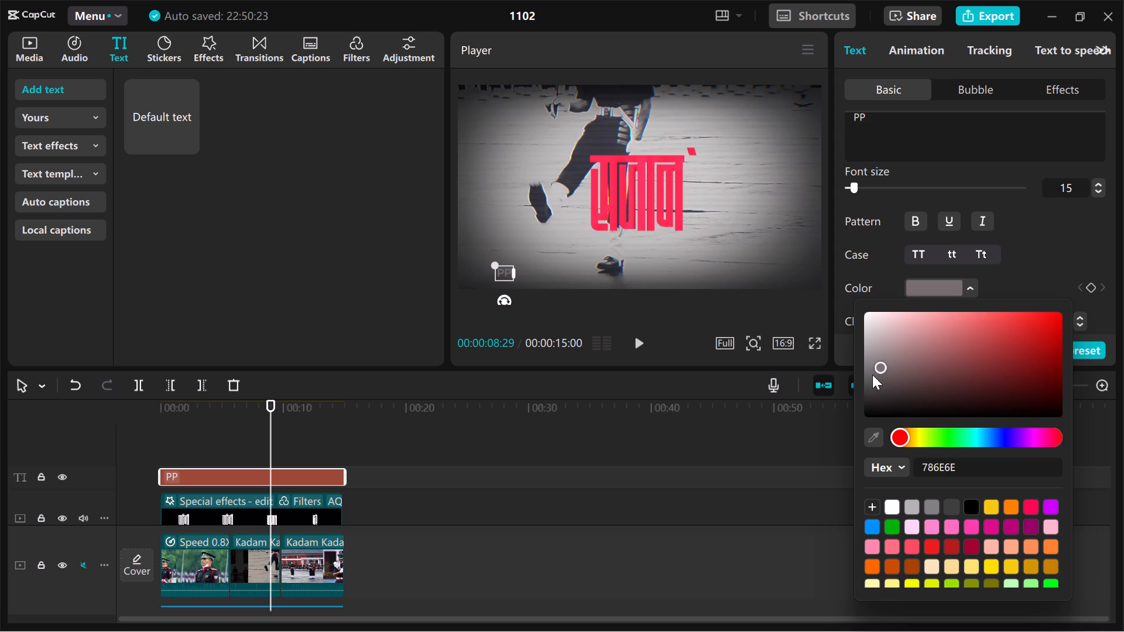
click(870, 382)
click(870, 396)
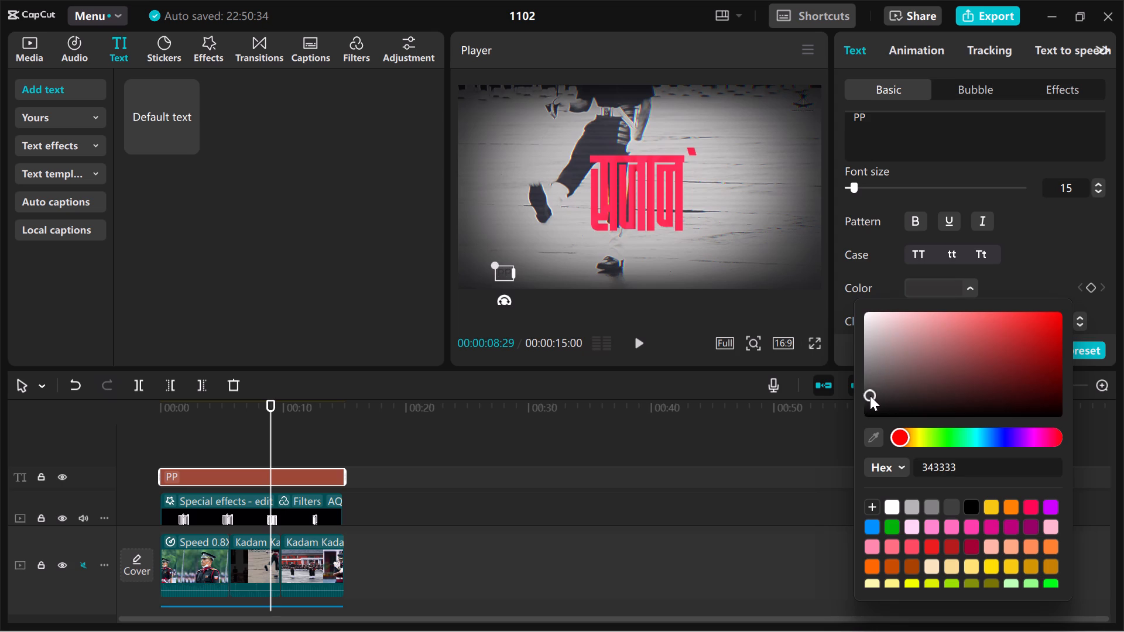
click(870, 382)
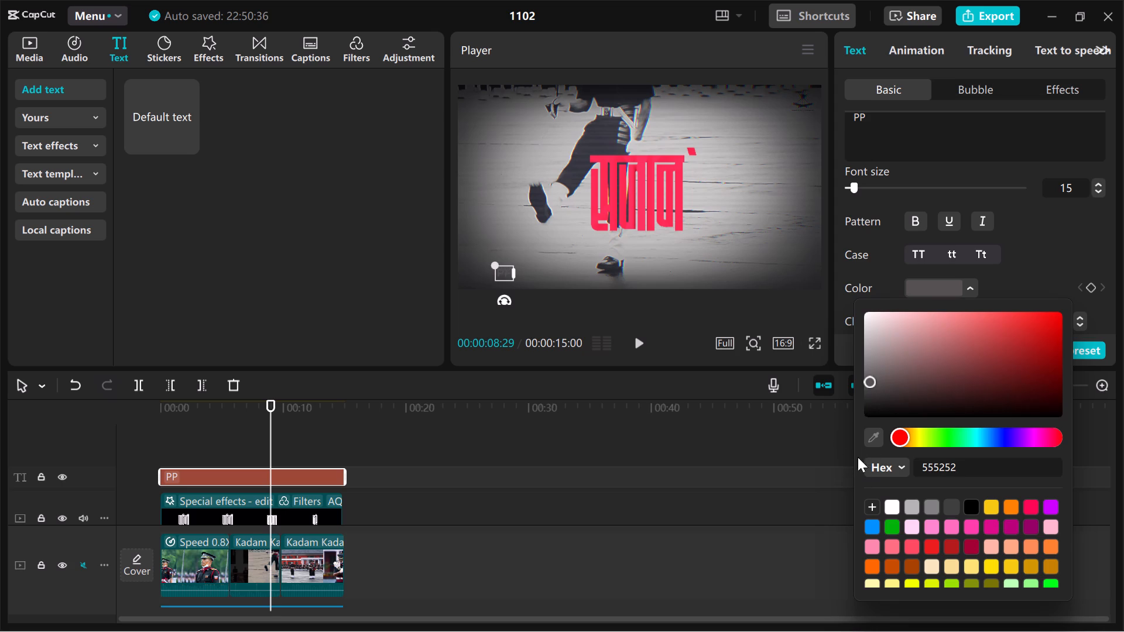
click(797, 451)
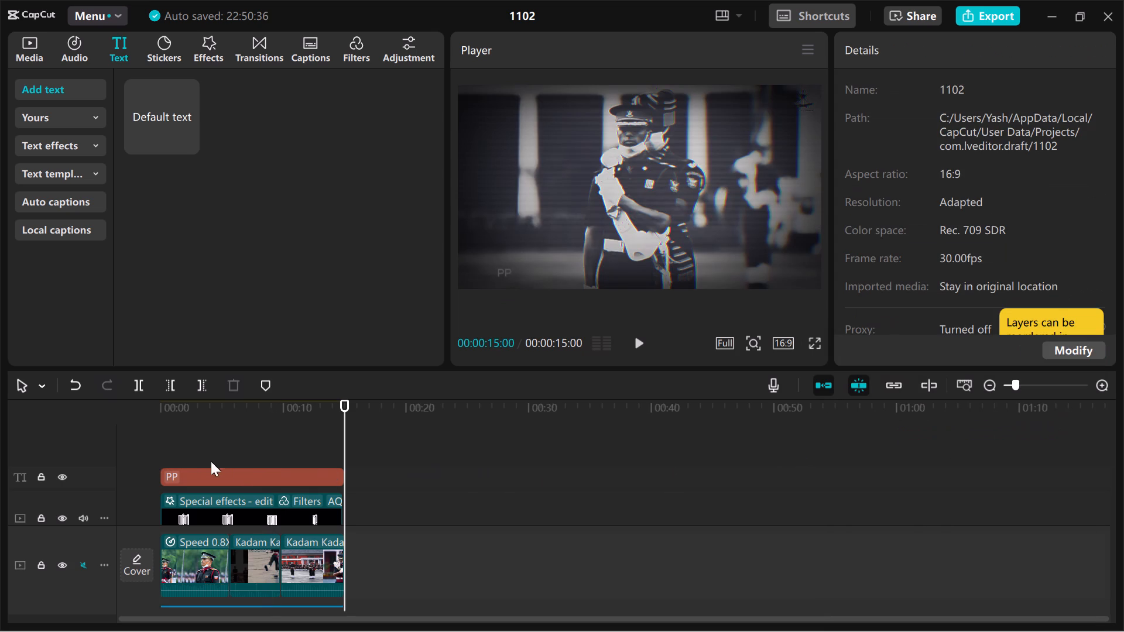
Play the video from the start to check the PP text.
click(151, 446)
key(space)
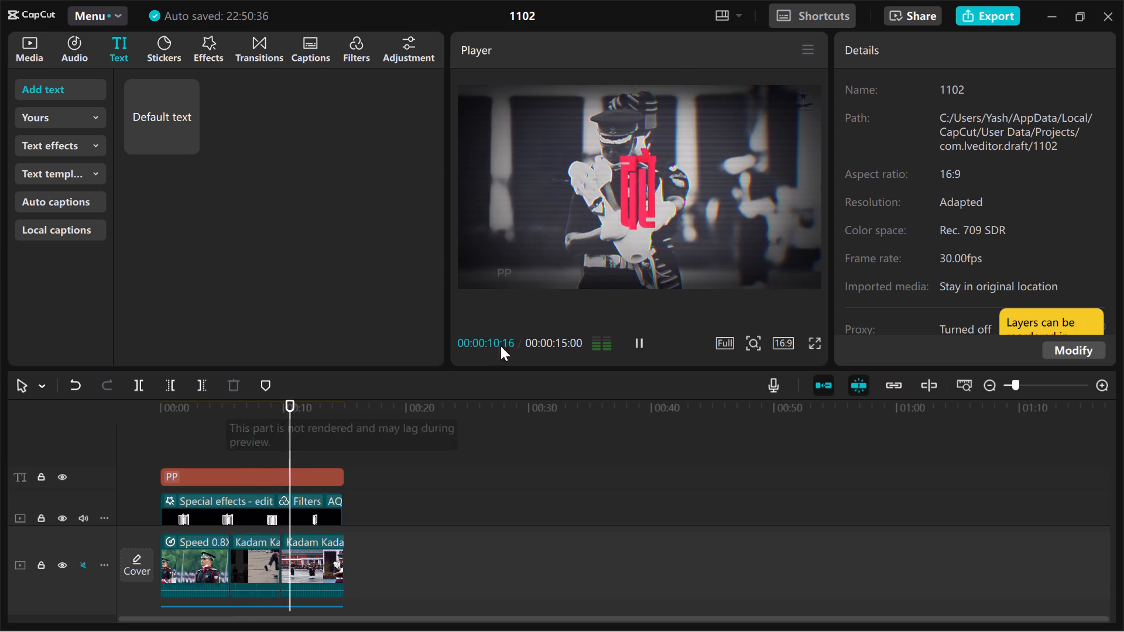
Move the PP text to the bottom centre of the frame and scale it down slightly.
drag(503, 272, 530, 272)
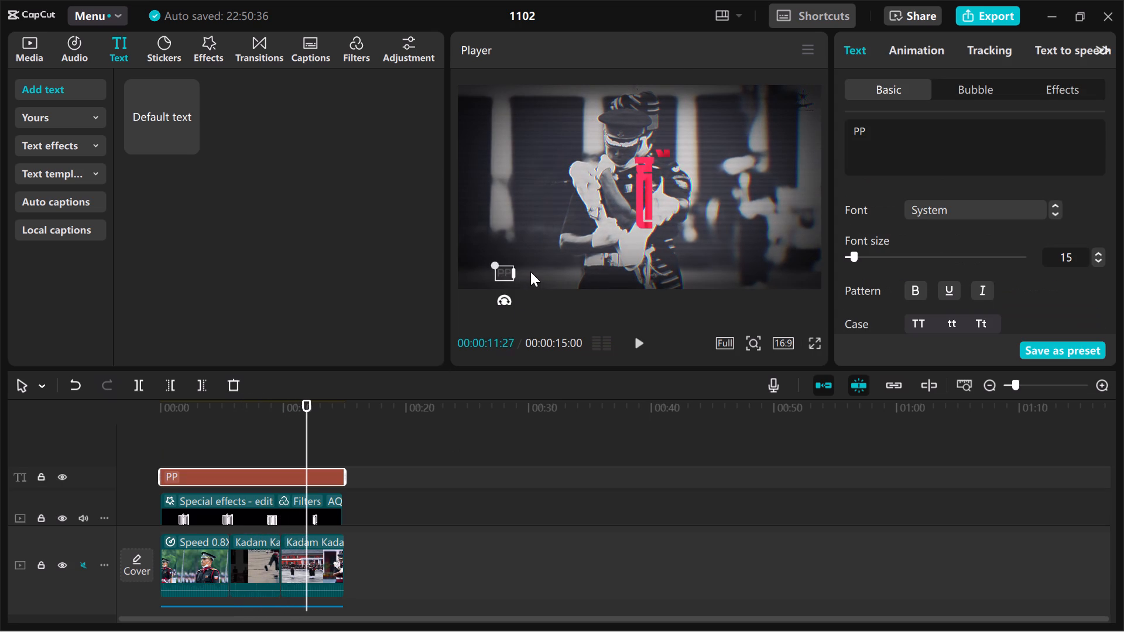
drag(530, 272, 532, 273)
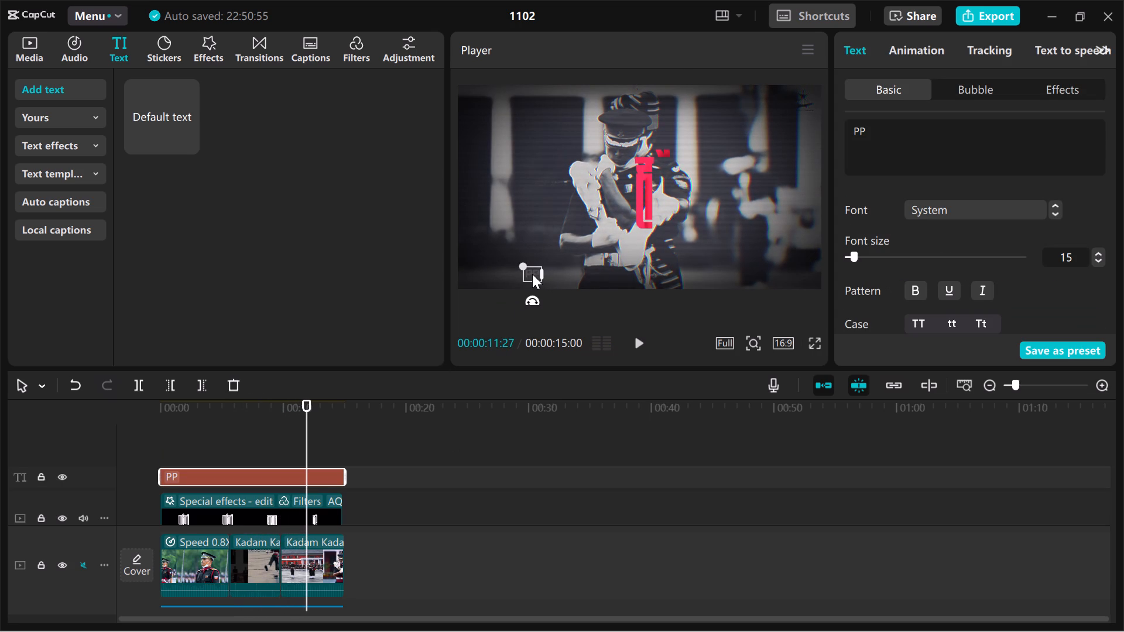
drag(532, 273, 633, 272)
drag(633, 272, 633, 277)
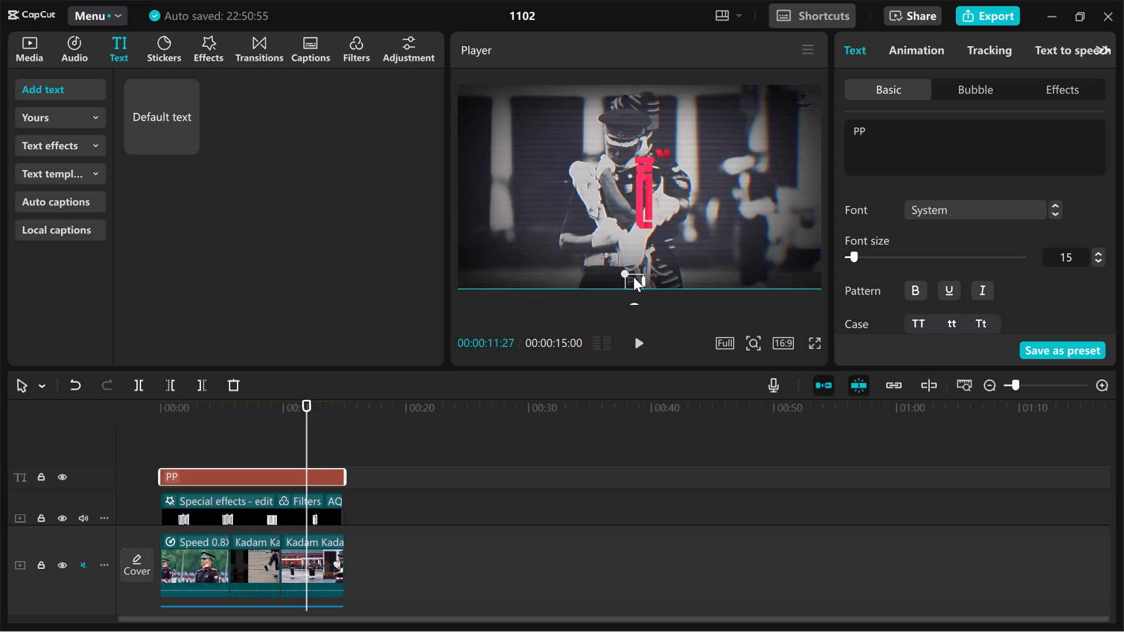
drag(633, 277, 639, 276)
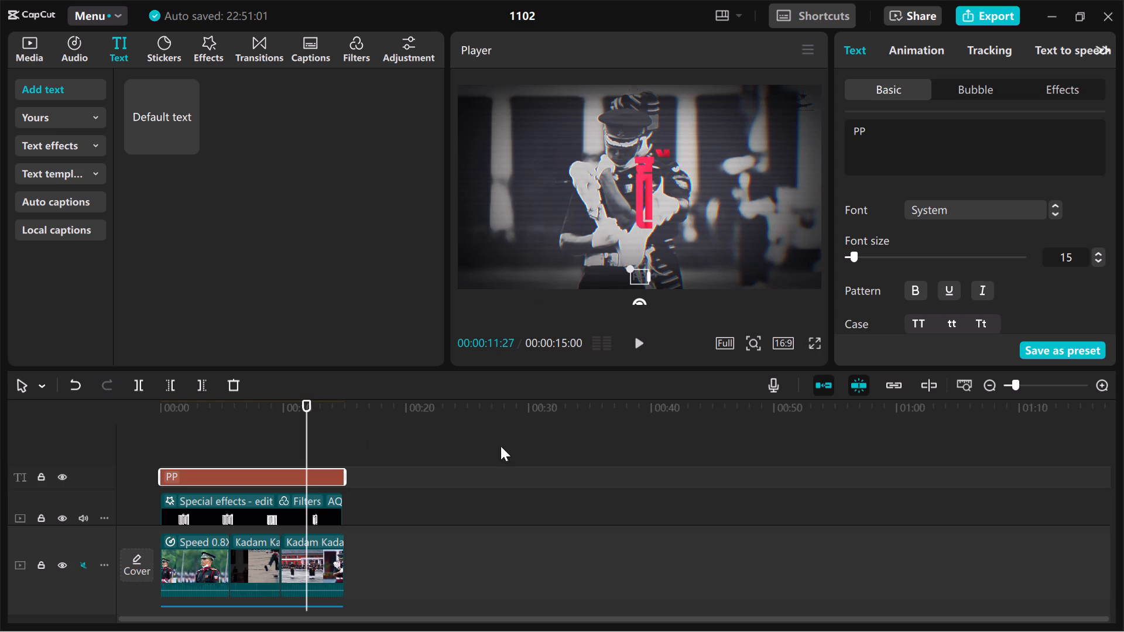
click(629, 269)
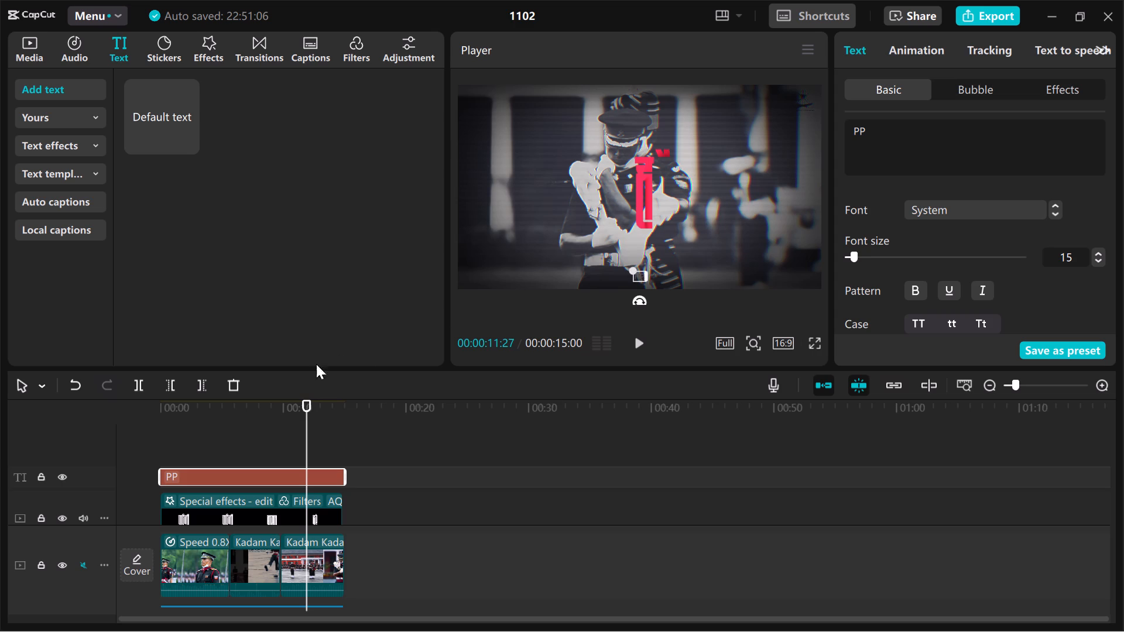
Play the video from the start to check the repositioned PP text, then return the playhead to the start.
click(141, 437)
key(space)
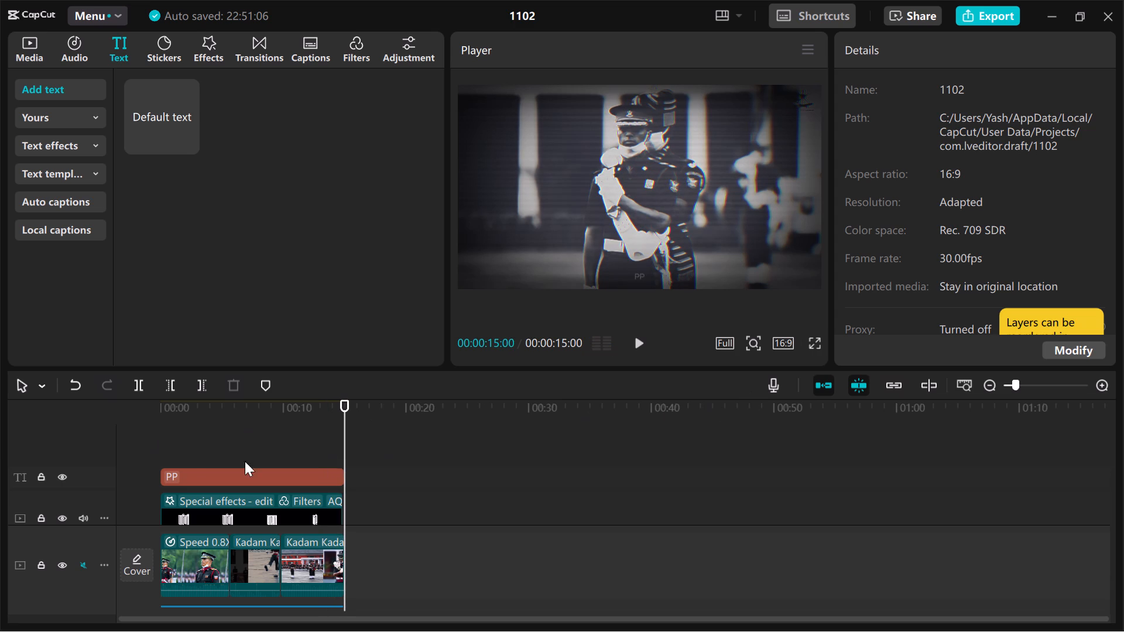
click(128, 449)
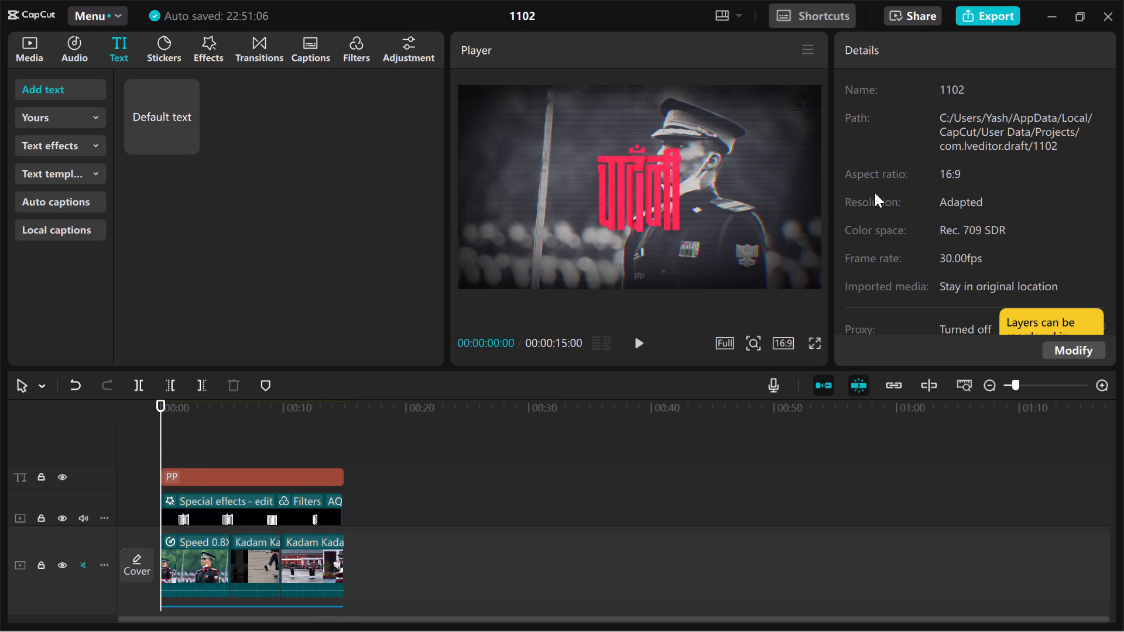
Set the font of the PP text to Anton.
click(226, 476)
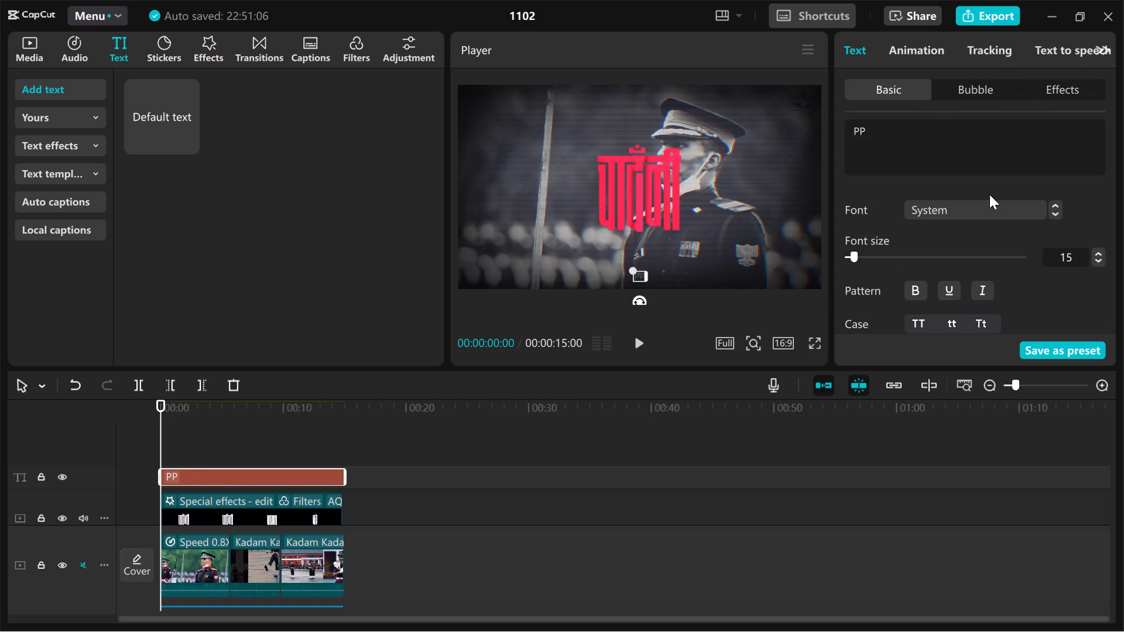
scroll(989, 194, down, 1)
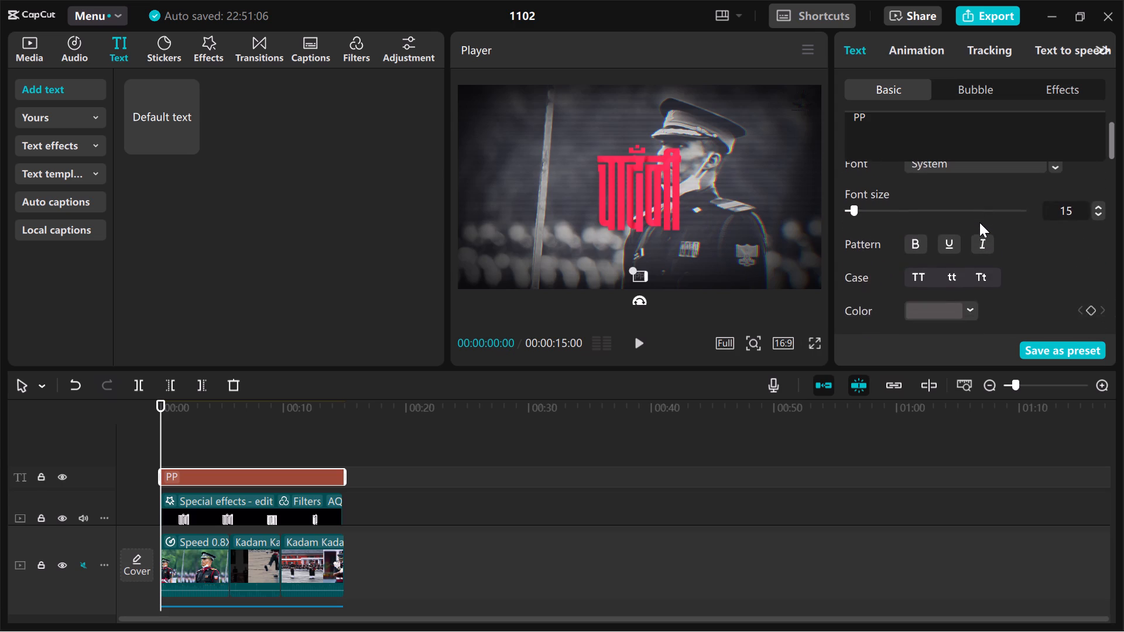
click(1022, 178)
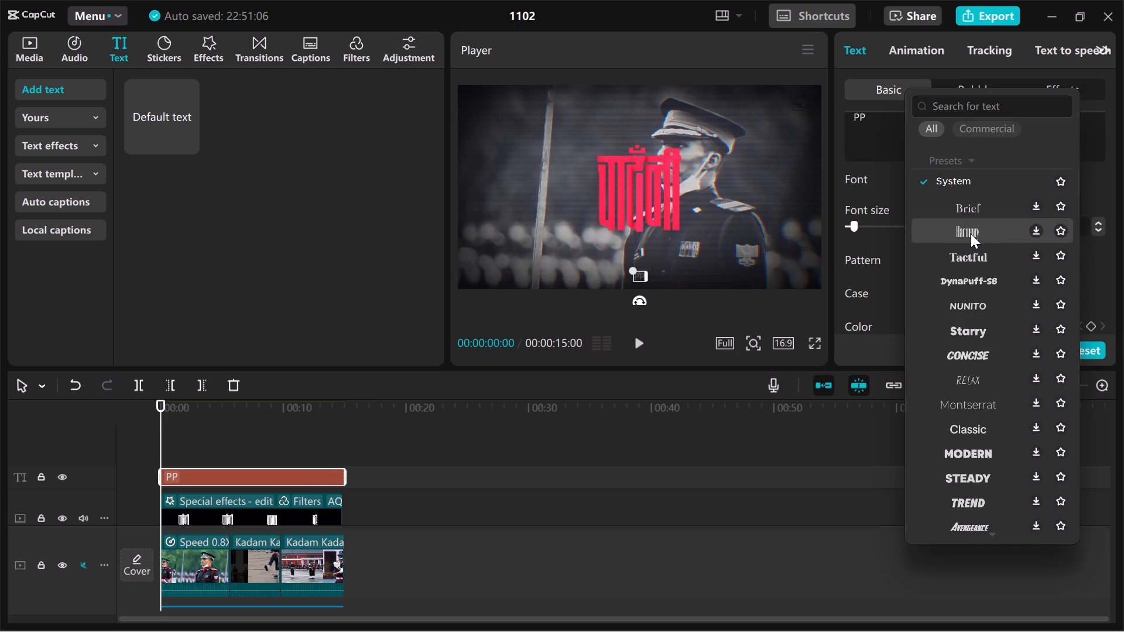
scroll(974, 387, down, 1)
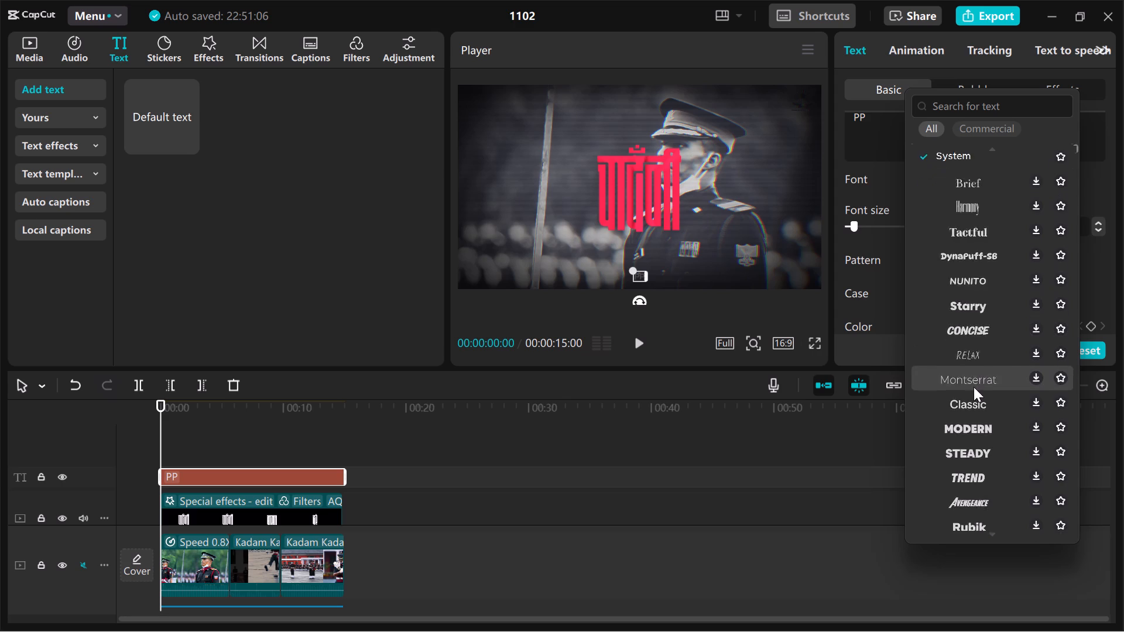
scroll(974, 387, down, 1)
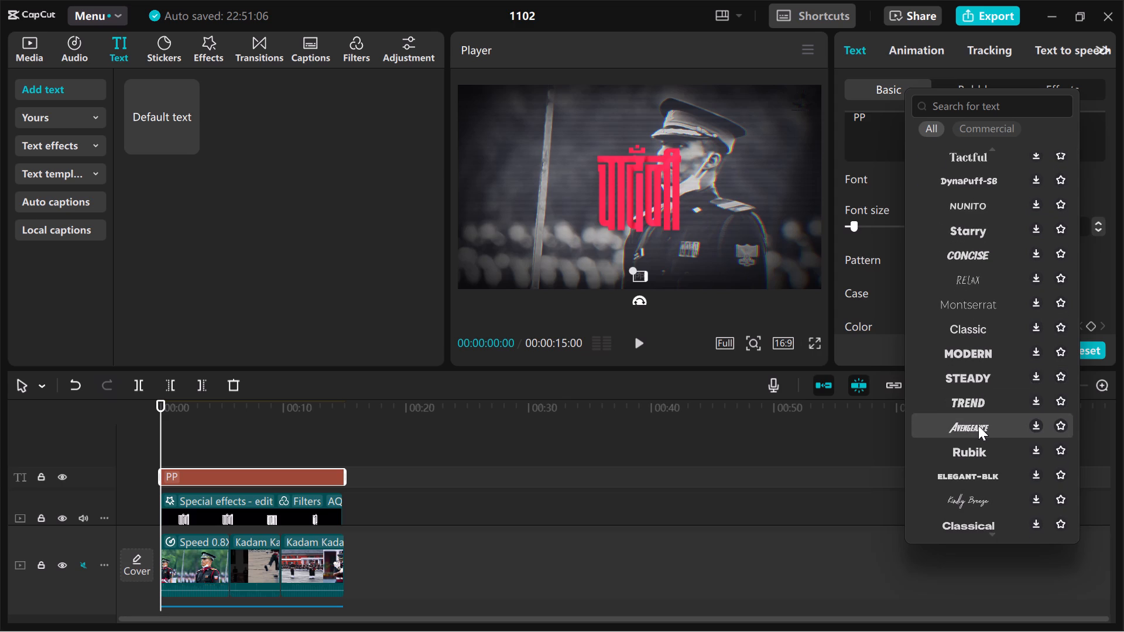
scroll(978, 425, down, 3)
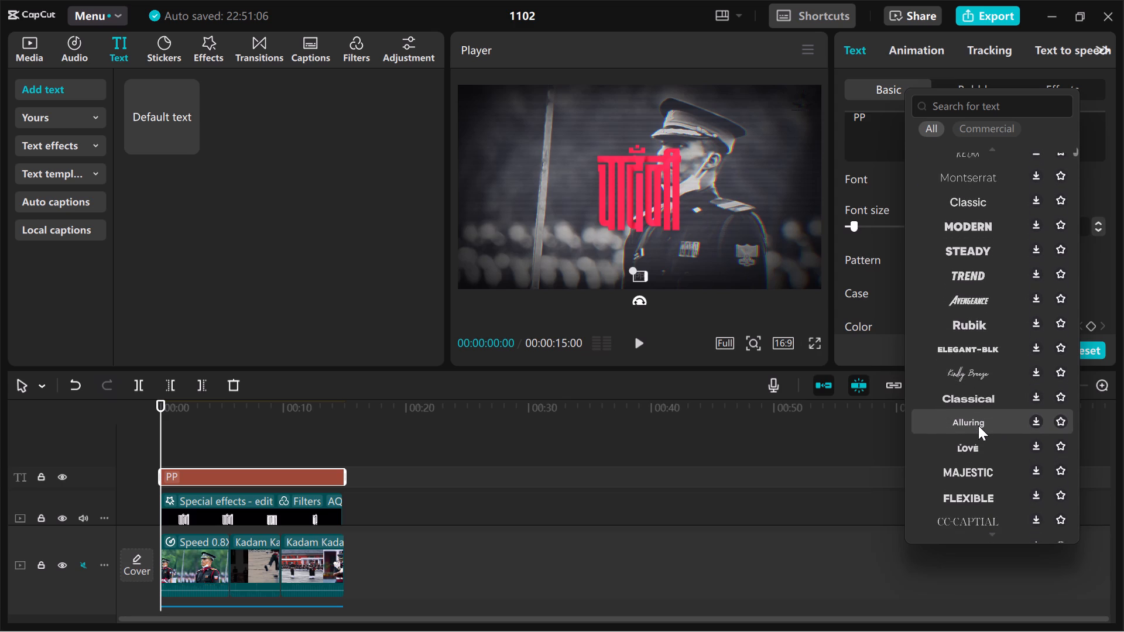
scroll(978, 425, down, 2)
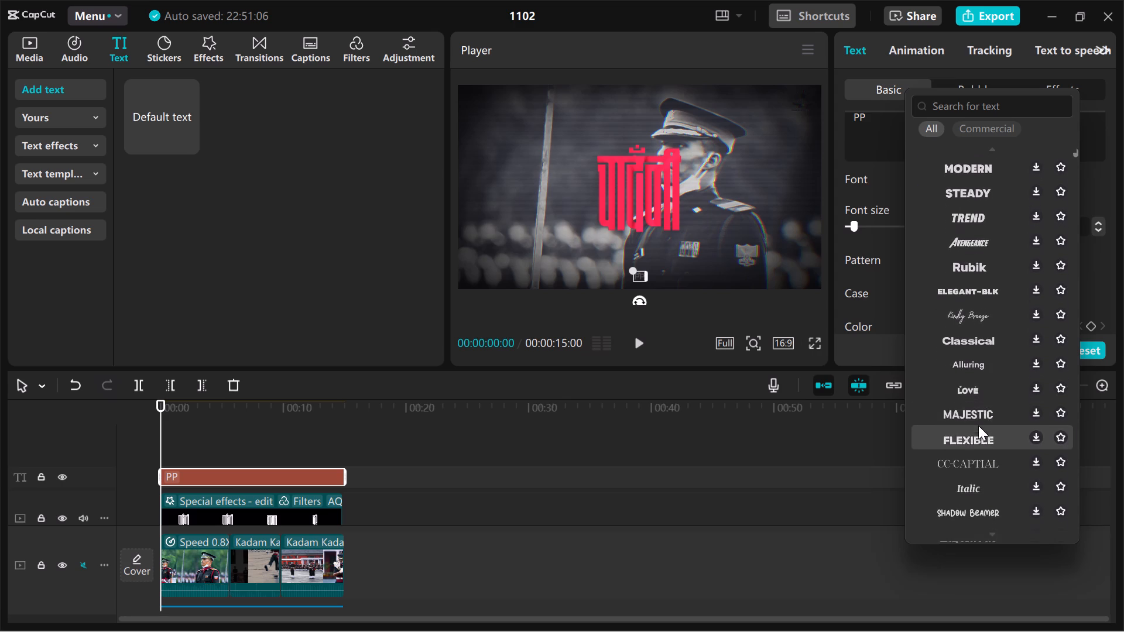
scroll(978, 425, down, 3)
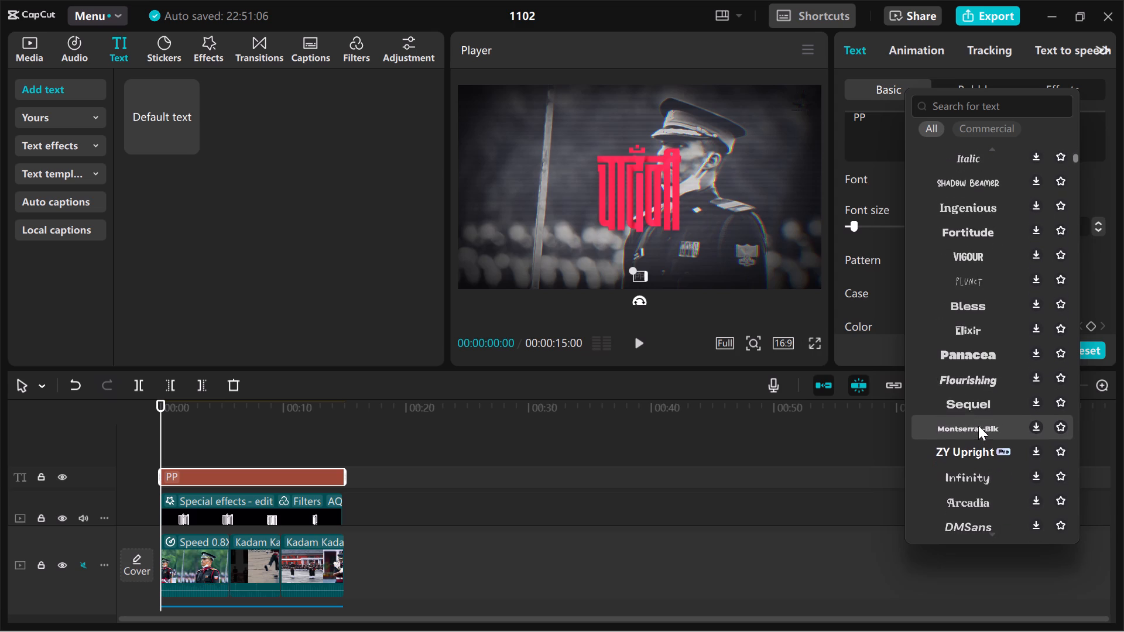
scroll(978, 425, down, 1)
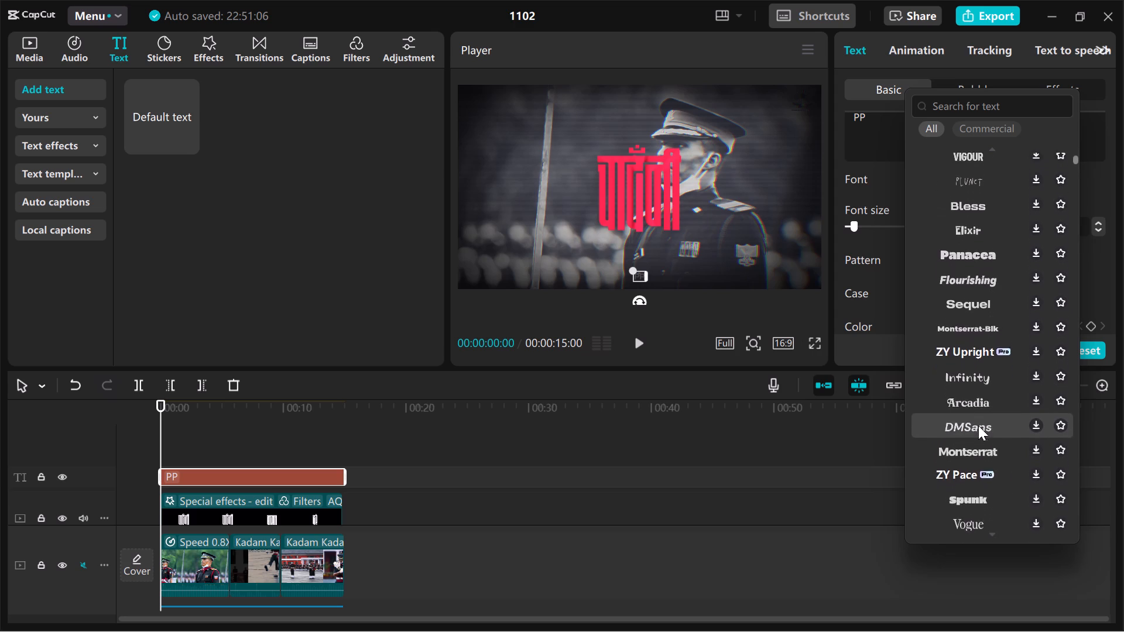
scroll(978, 425, down, 3)
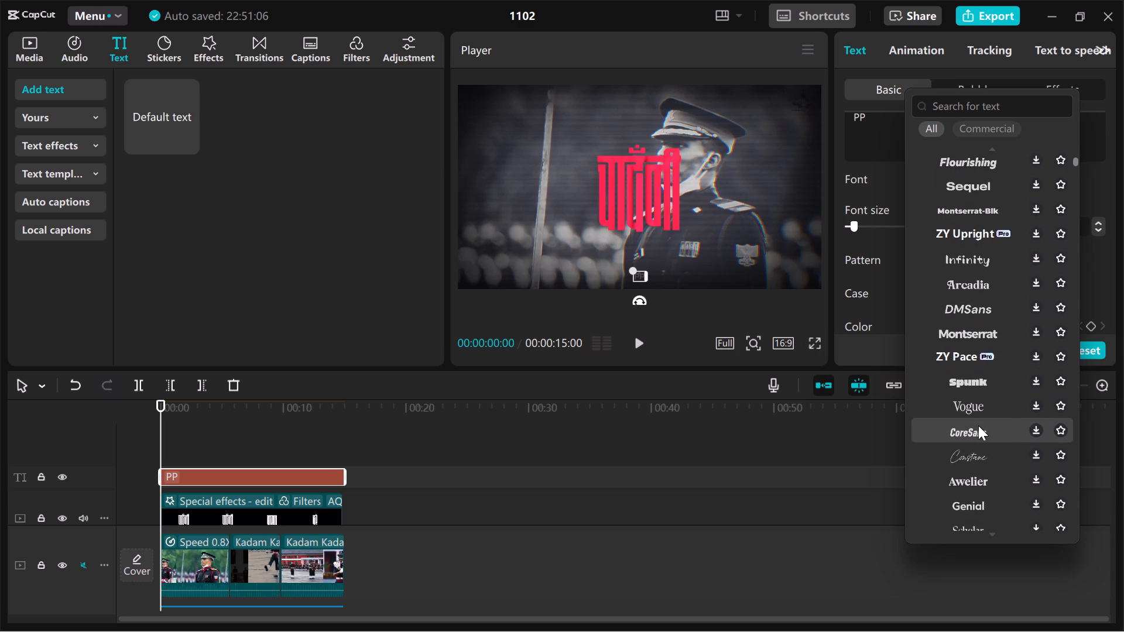
scroll(978, 425, down, 2)
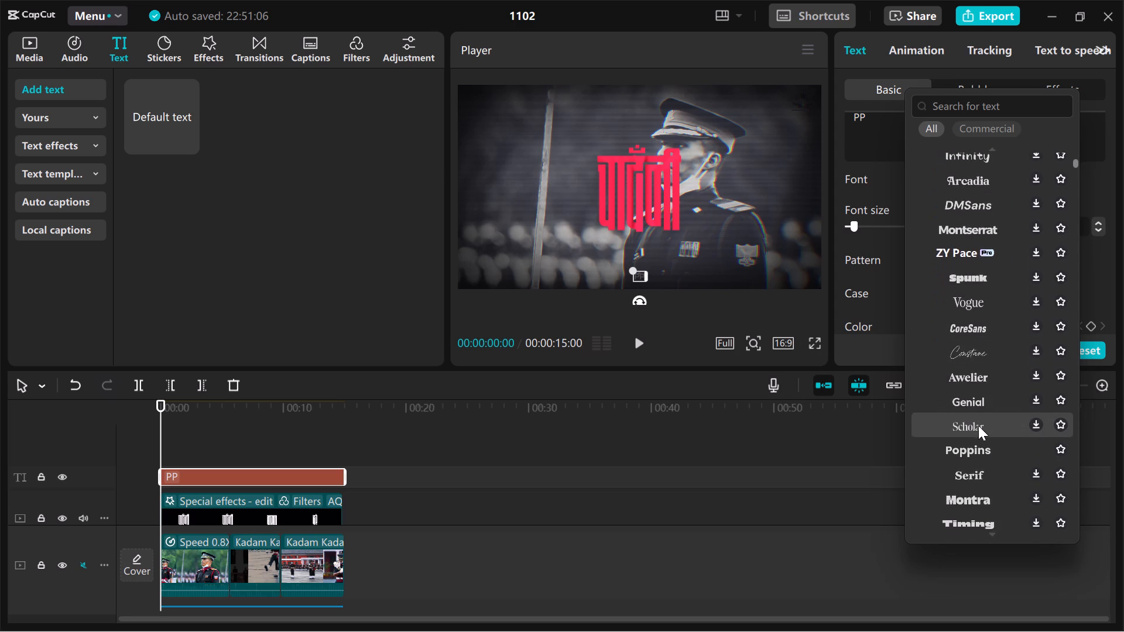
scroll(978, 425, down, 2)
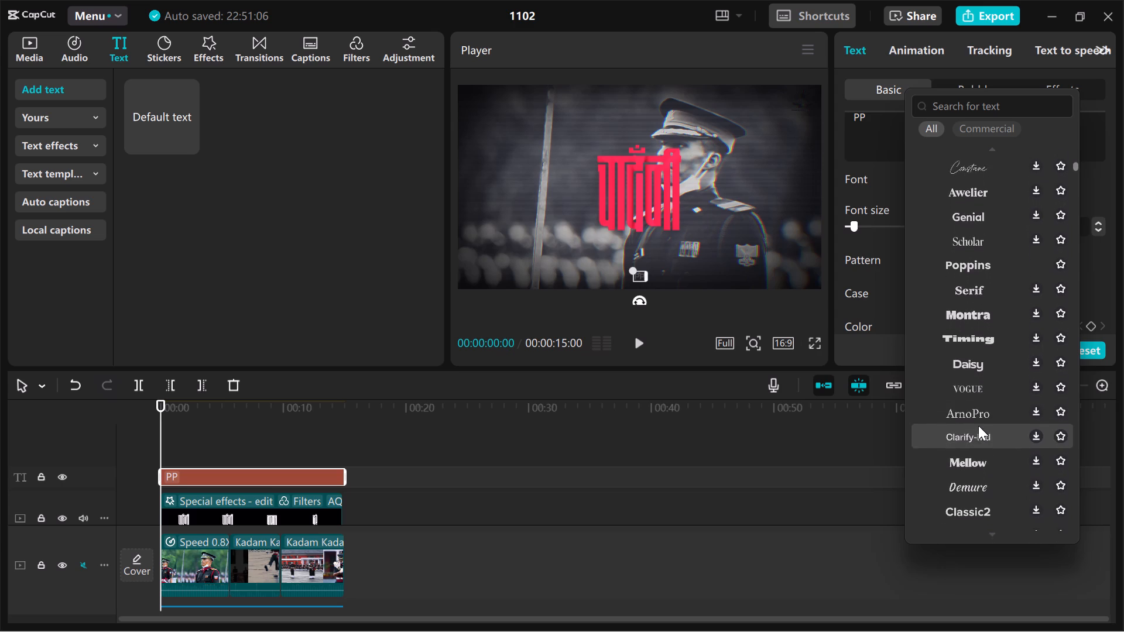
scroll(978, 425, down, 2)
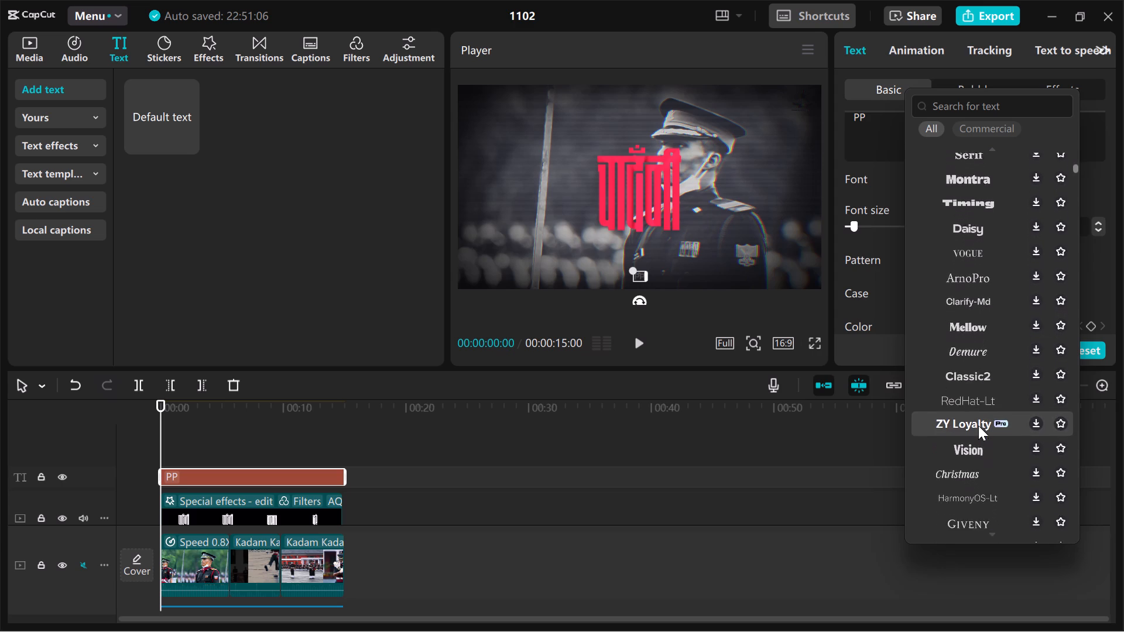
scroll(978, 425, down, 2)
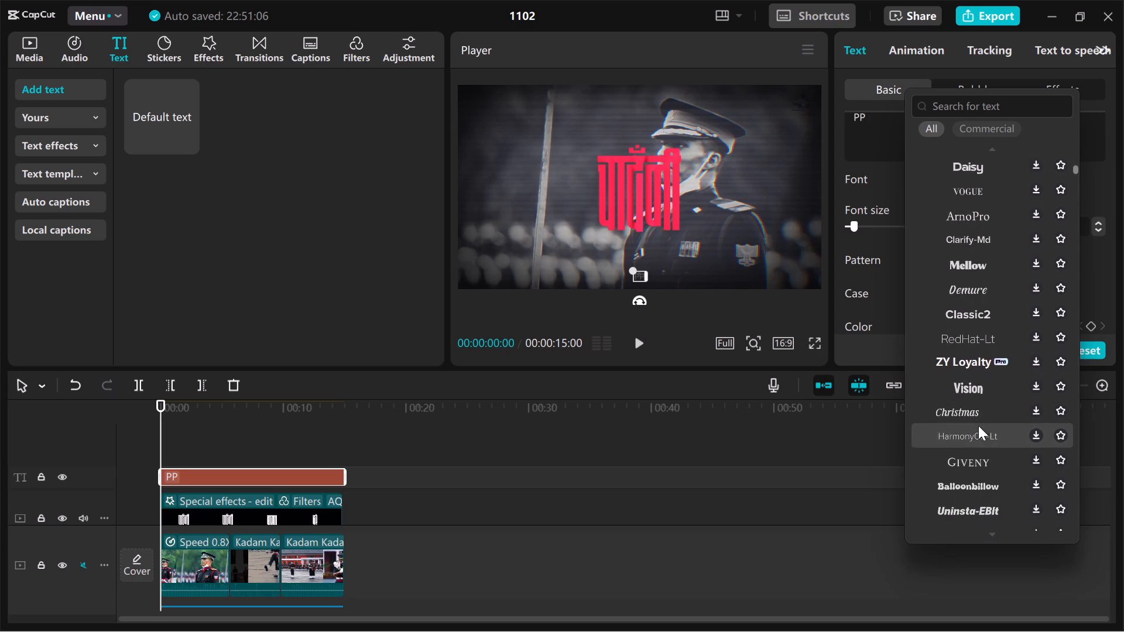
scroll(978, 425, down, 2)
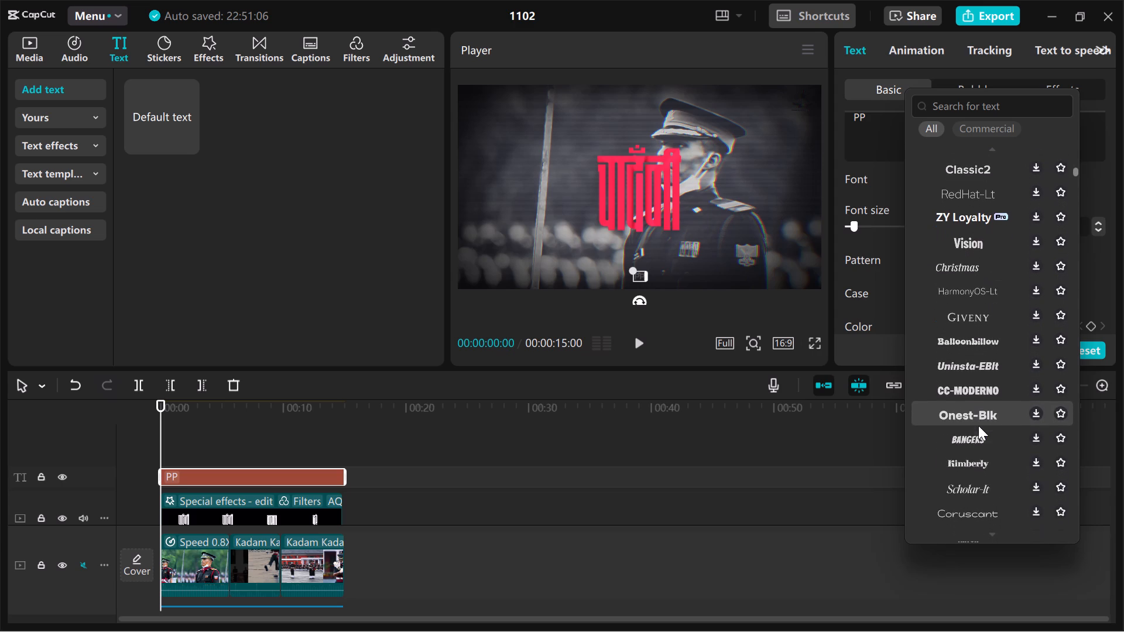
scroll(978, 425, down, 1)
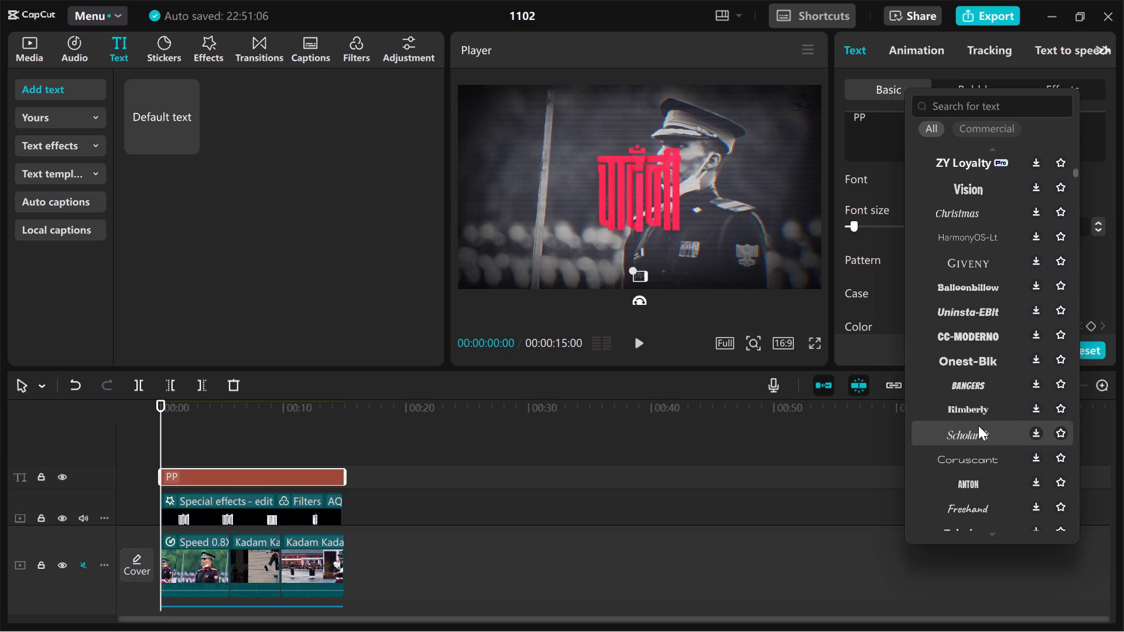
click(972, 448)
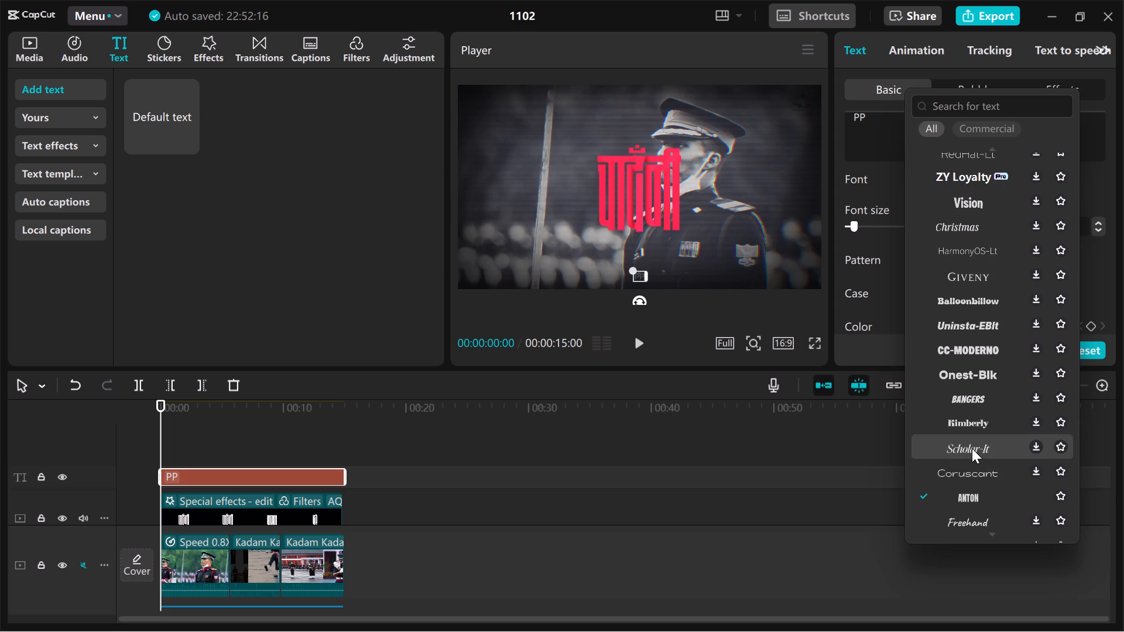
scroll(972, 448, up, 9)
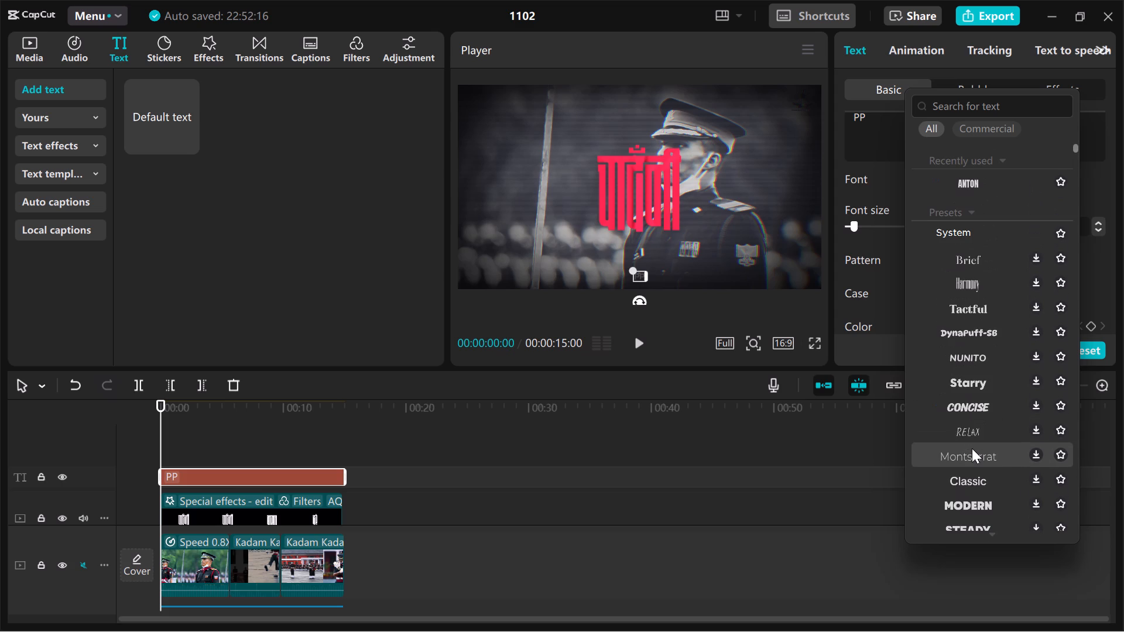
Check the PP text over the opening shot in full-screen preview, then return to the timeline and deselect the text.
click(815, 346)
click(718, 393)
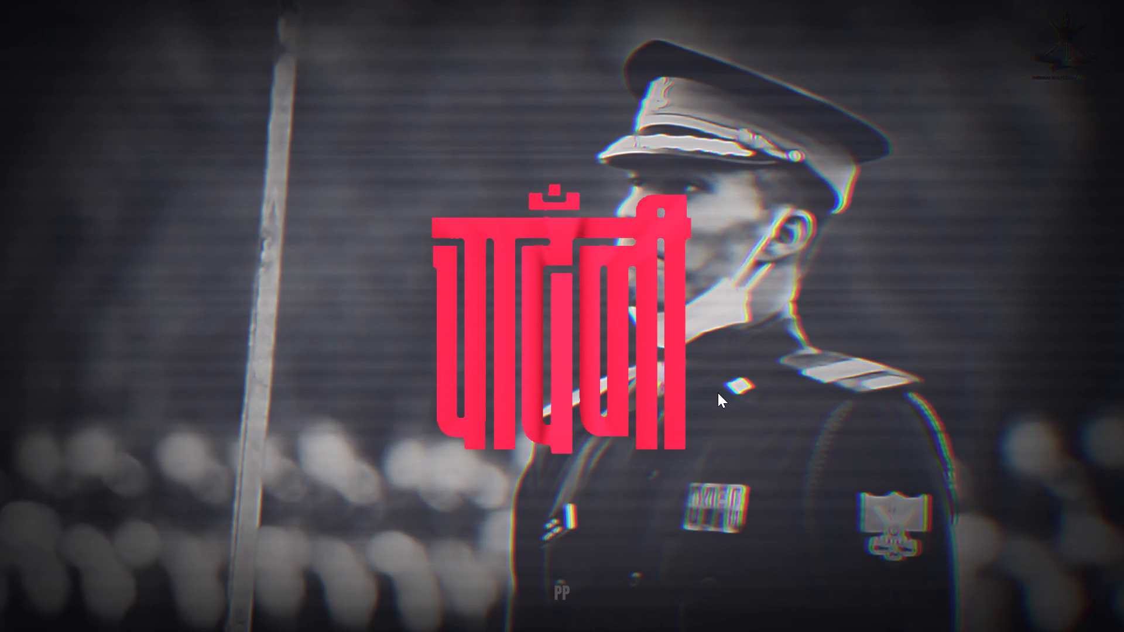
double_click(700, 332)
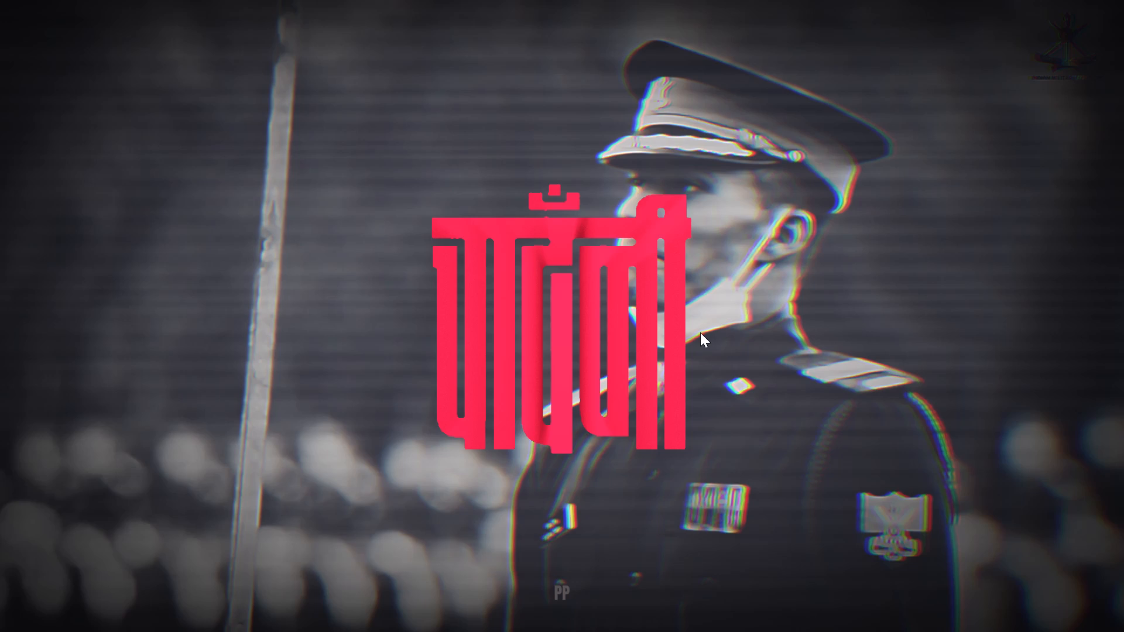
double_click(700, 332)
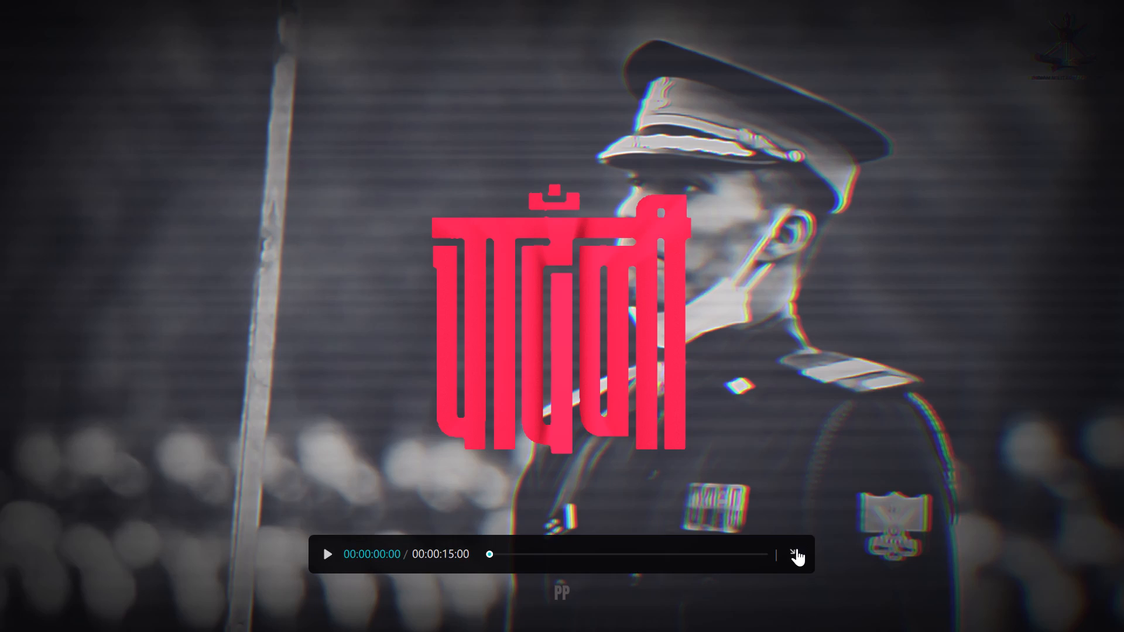
click(797, 548)
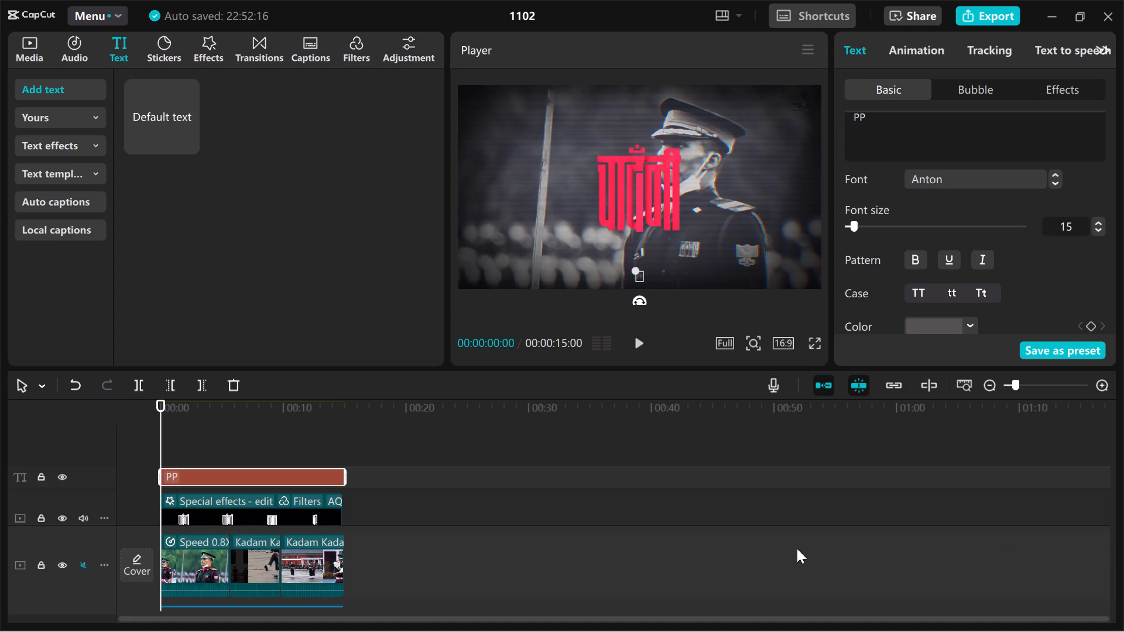
click(135, 425)
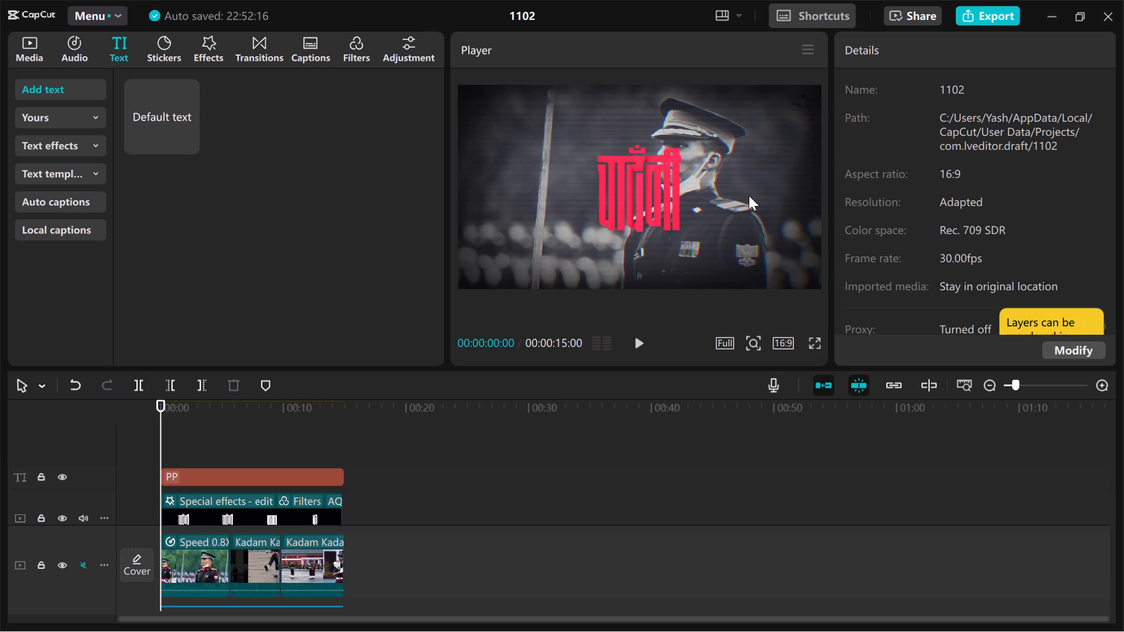
Export the video as 1102, trying a frame rate of 60fps and setting it back to 30fps before exporting.
click(977, 18)
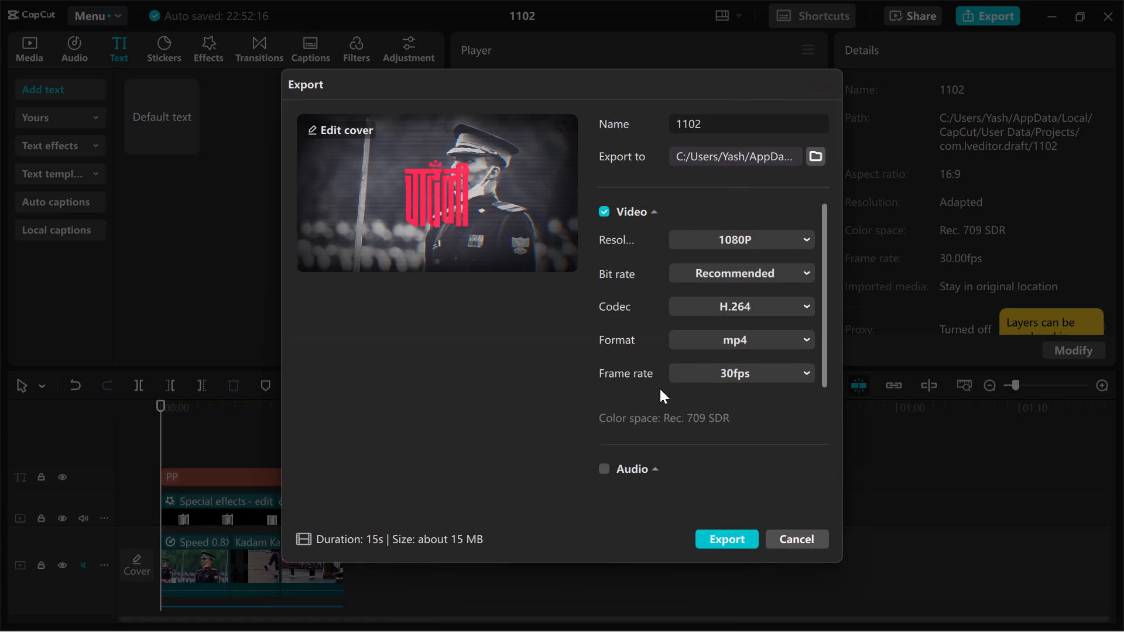
click(793, 375)
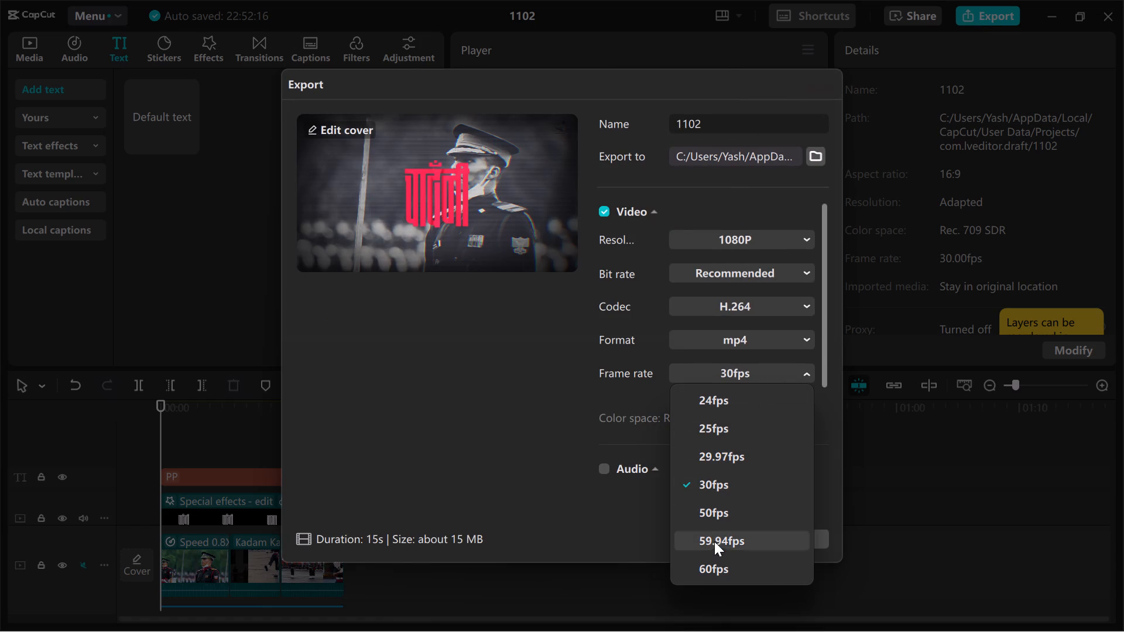
click(714, 571)
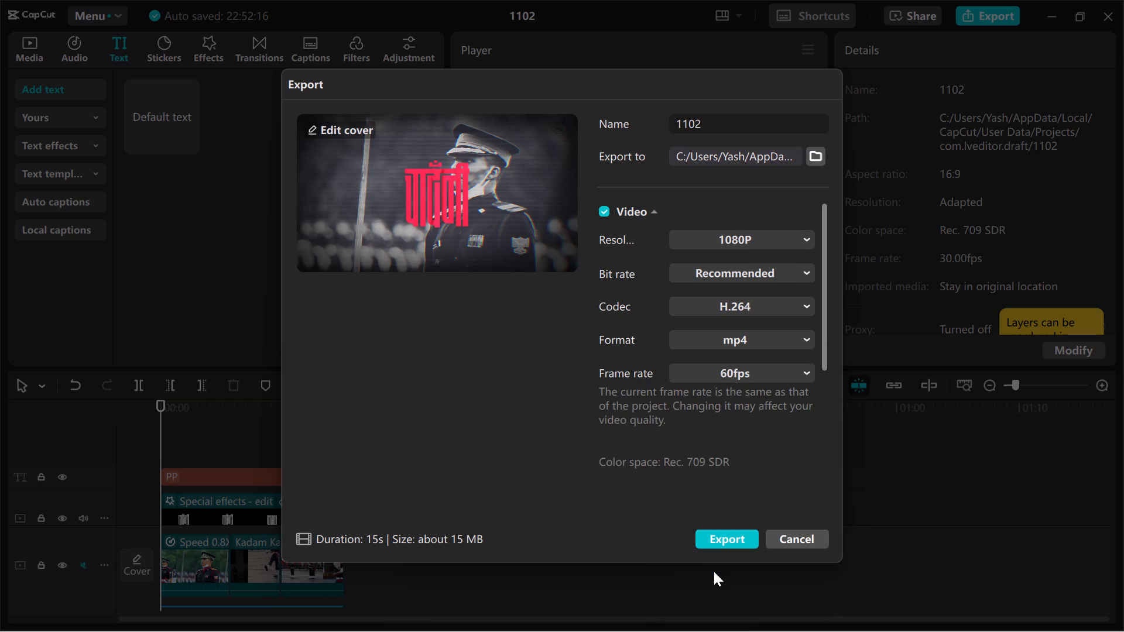
click(750, 366)
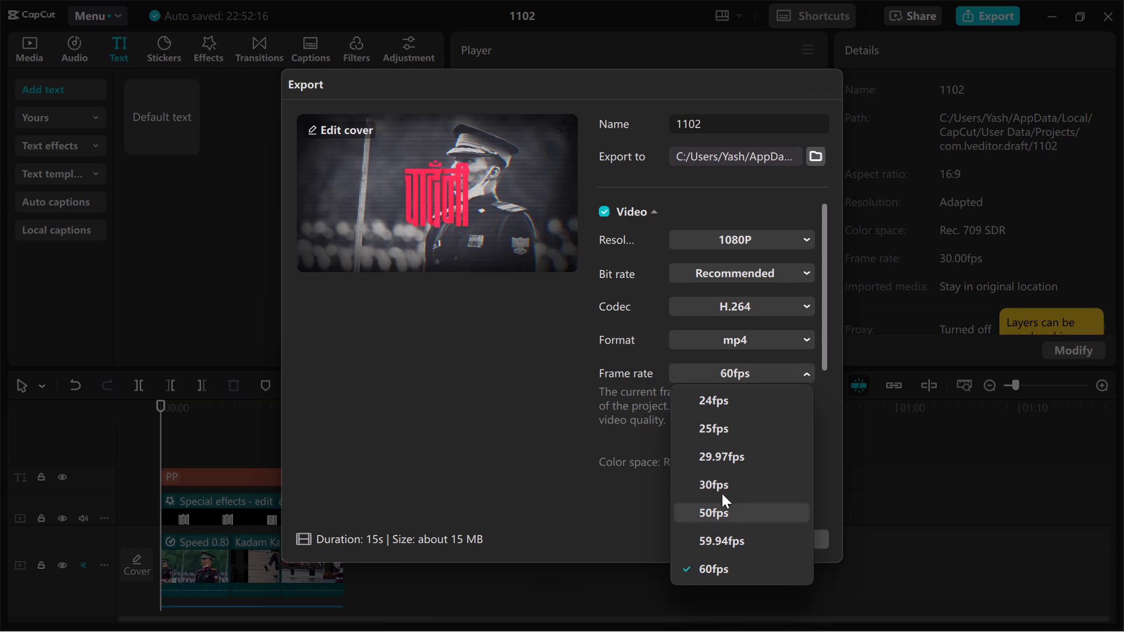
click(739, 490)
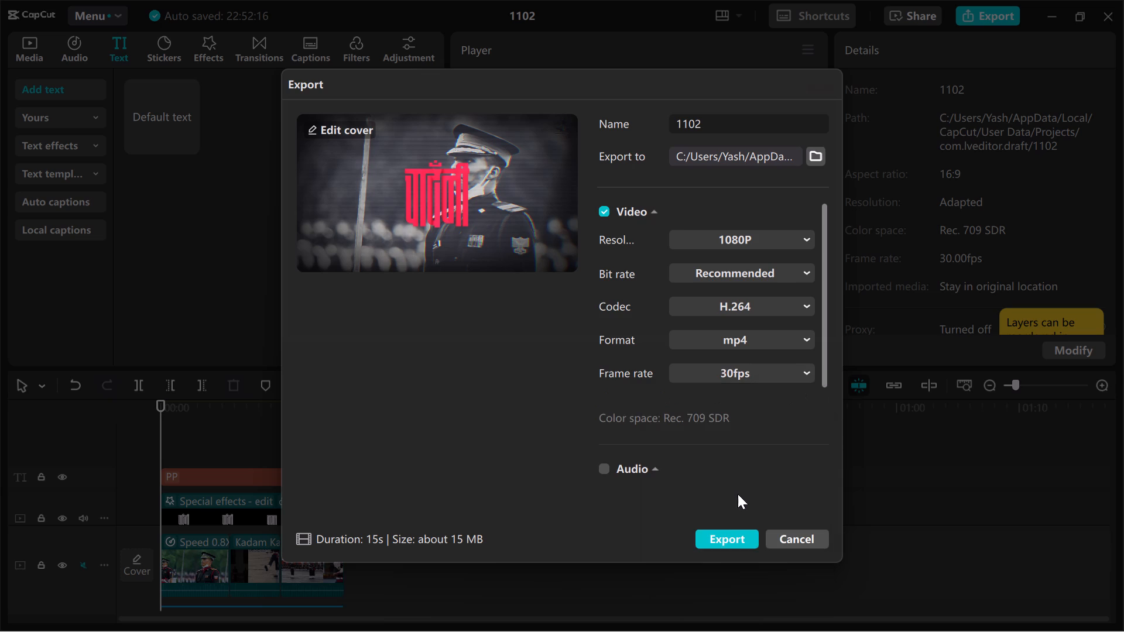
click(732, 536)
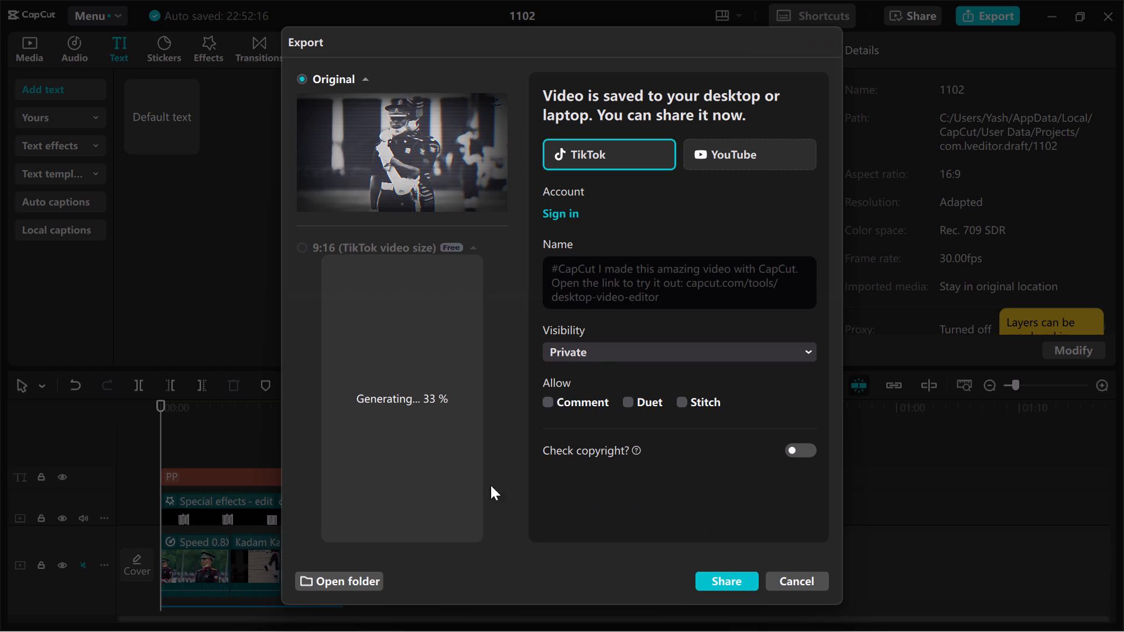
Open the folder containing the exported 1102 video.
click(338, 582)
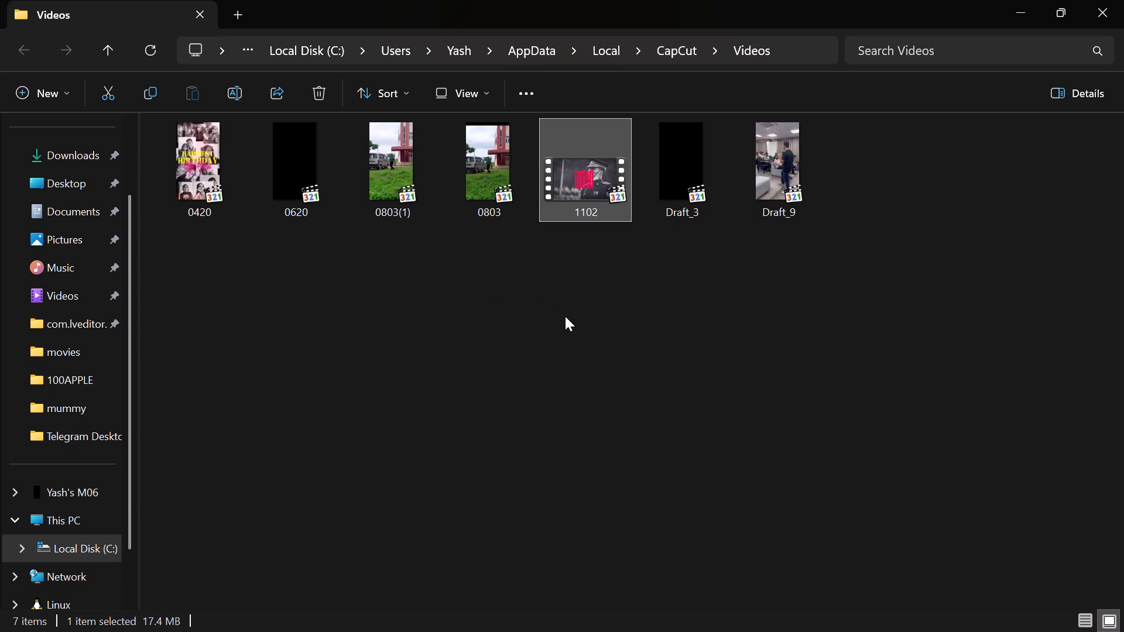
scroll(565, 316, down, 1)
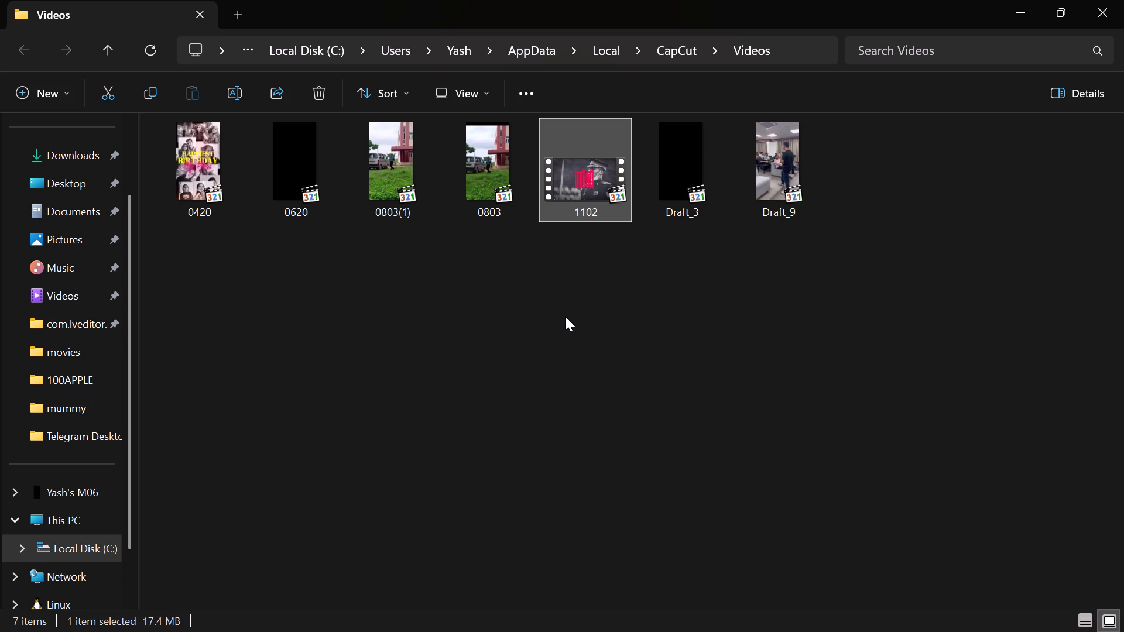